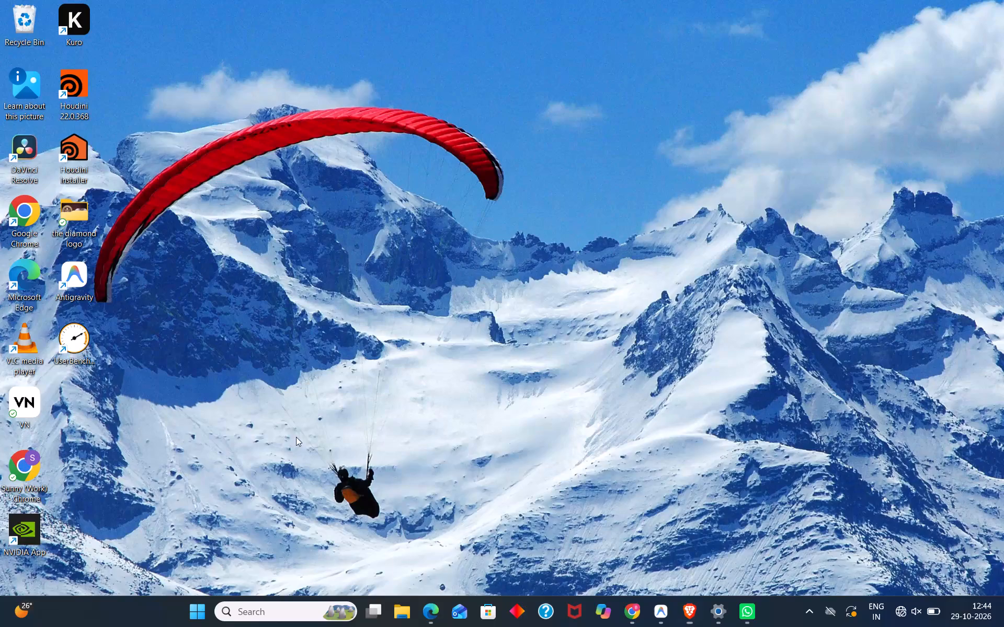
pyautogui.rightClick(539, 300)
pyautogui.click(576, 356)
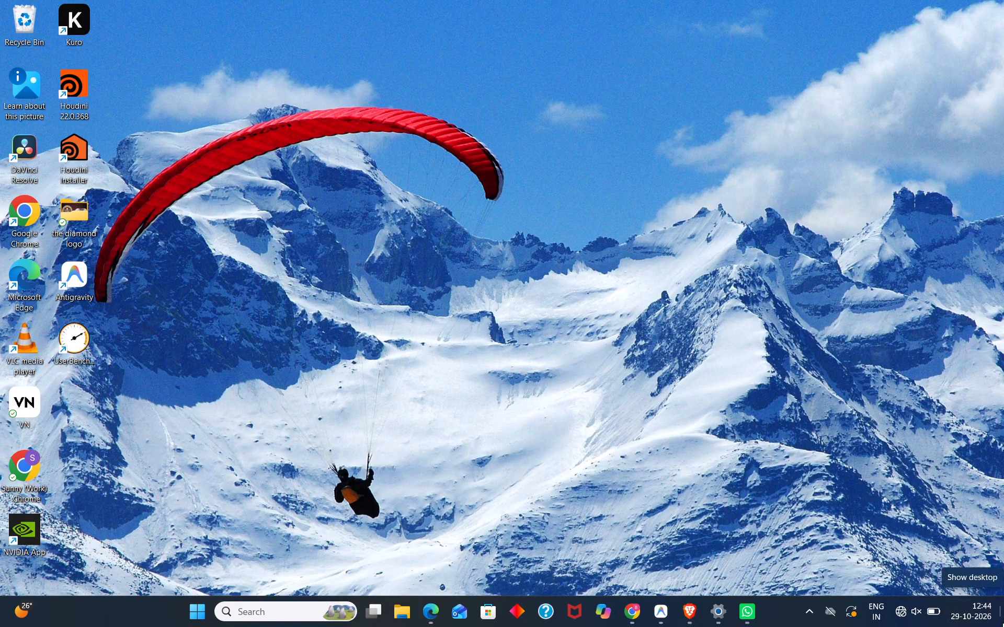
# Open the list of available Wi-Fi networks and look through it for one to connect to.
pyautogui.click(924, 602)
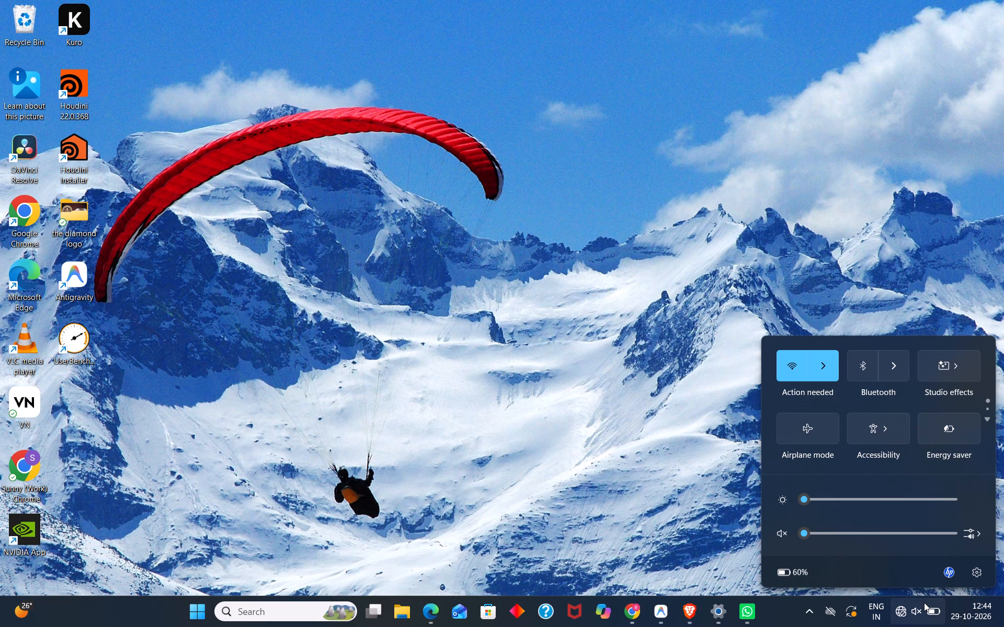
pyautogui.click(835, 362)
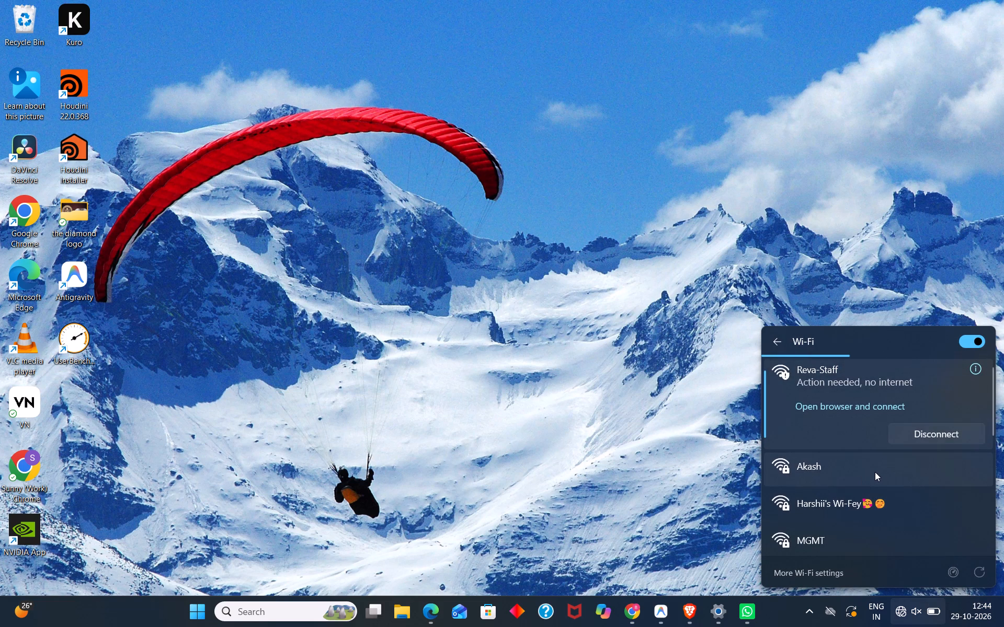
pyautogui.scroll(-2, 808, 403)
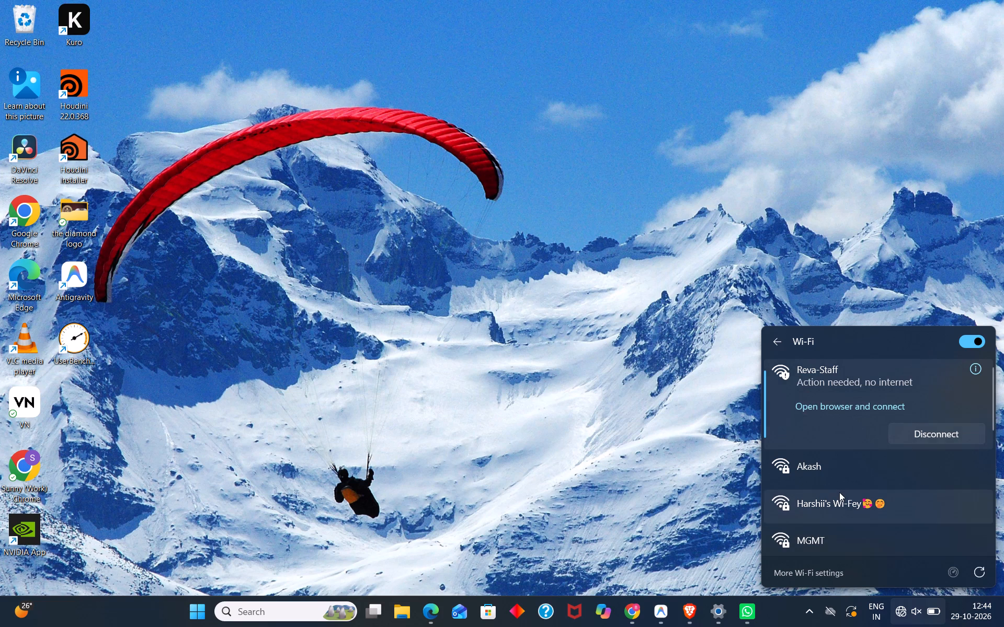
pyautogui.scroll(-12, 839, 492)
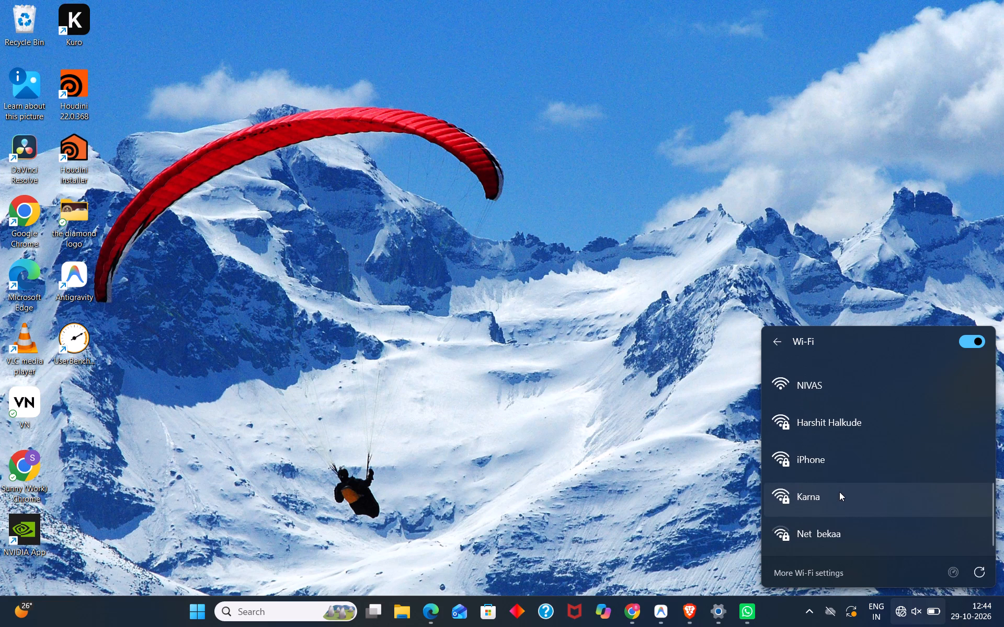
pyautogui.scroll(2, 839, 492)
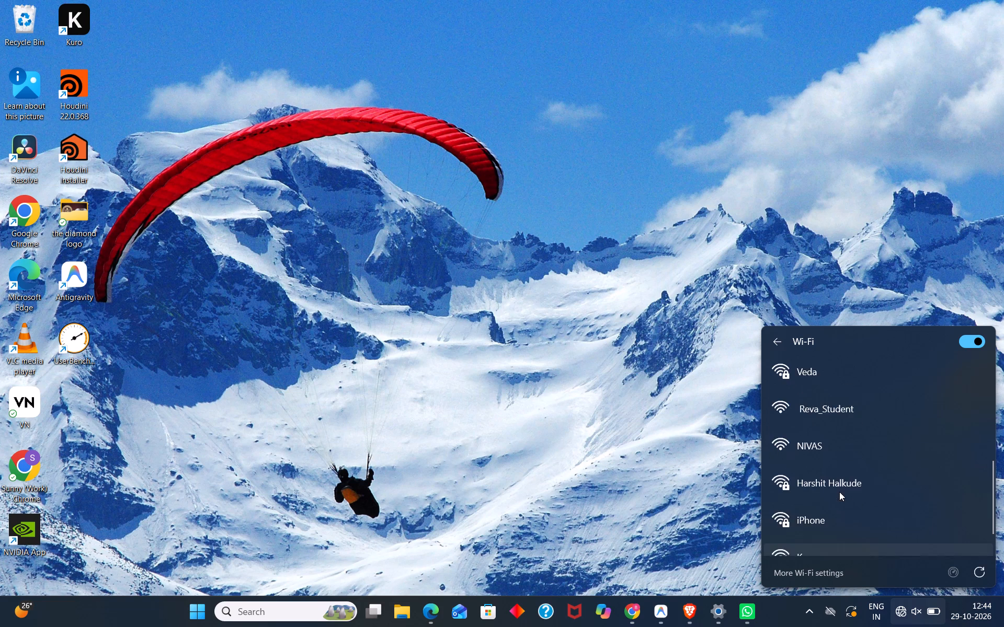
pyautogui.scroll(3, 839, 492)
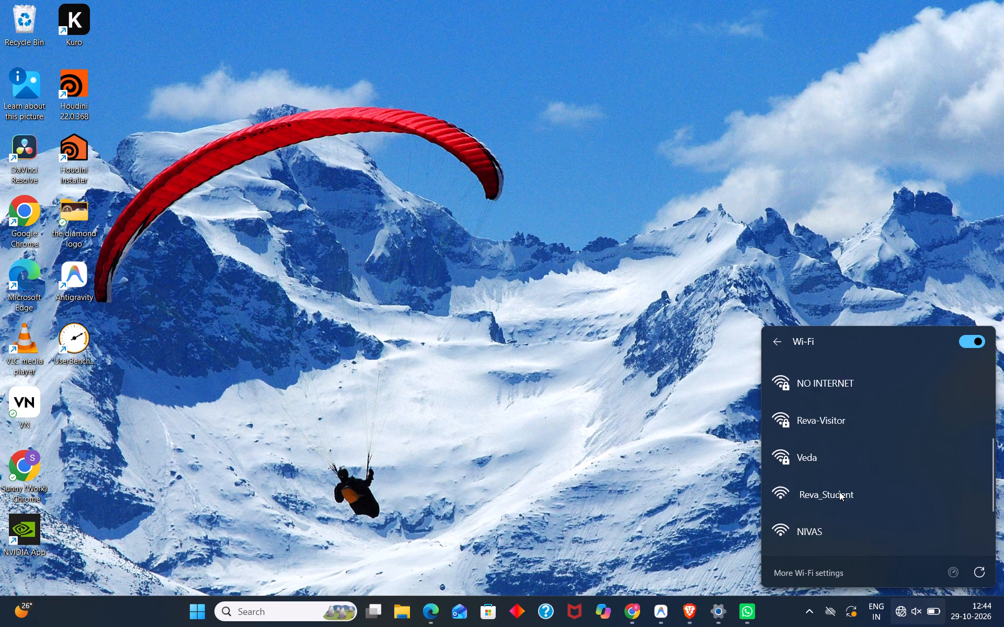
pyautogui.scroll(7, 839, 492)
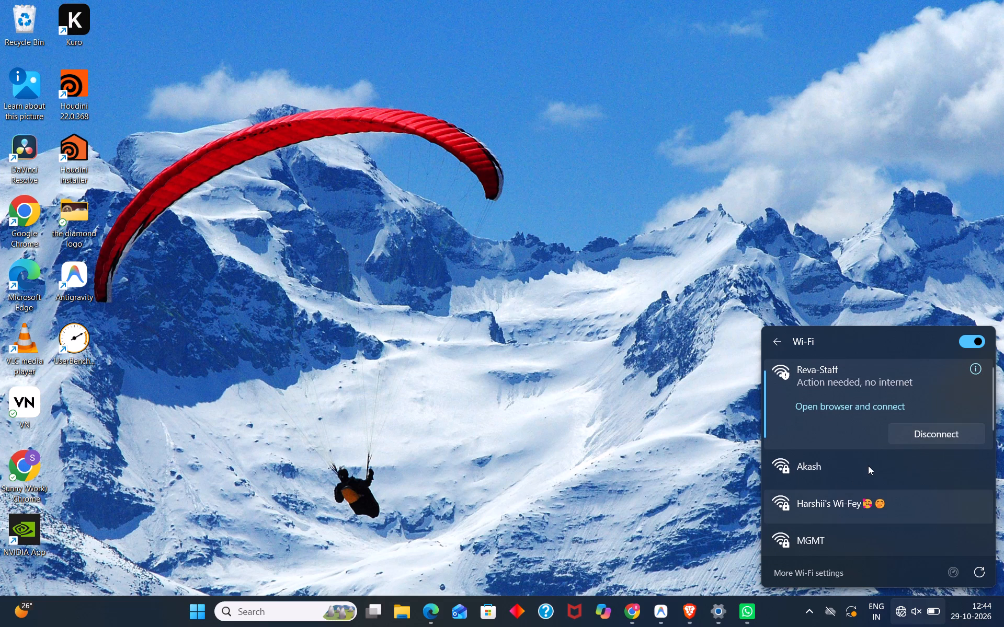
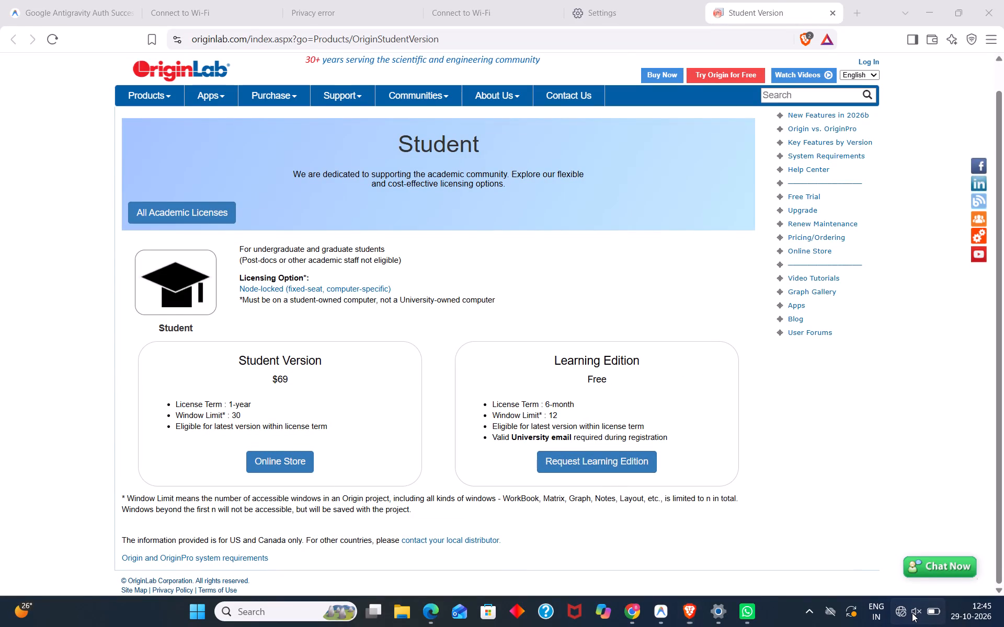
# Reopen the list of available Wi-Fi networks, look through it for one to connect to, and refresh the network scan.
pyautogui.click(815, 358)
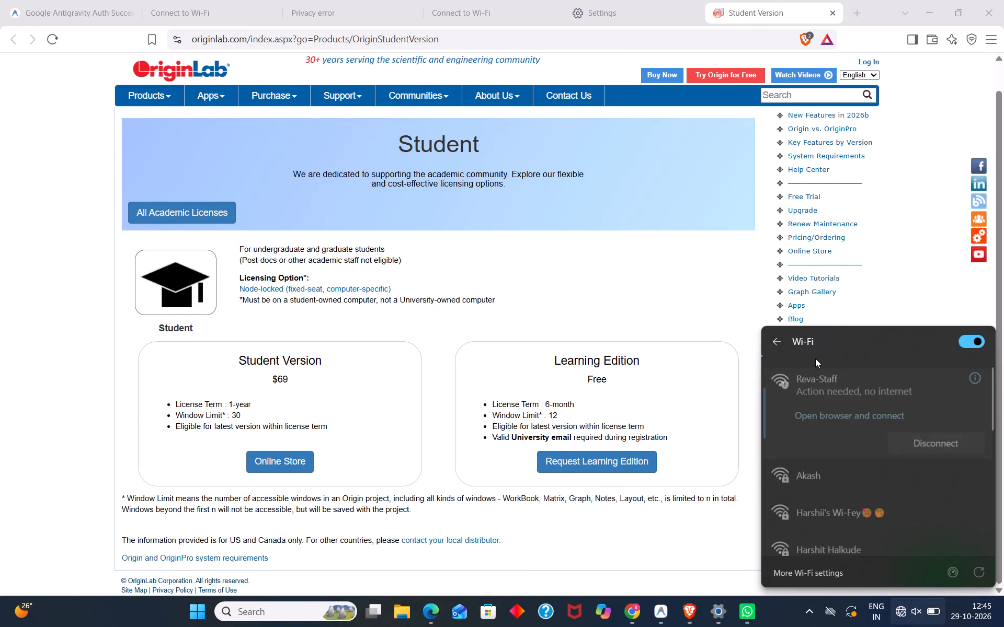
pyautogui.click(894, 378)
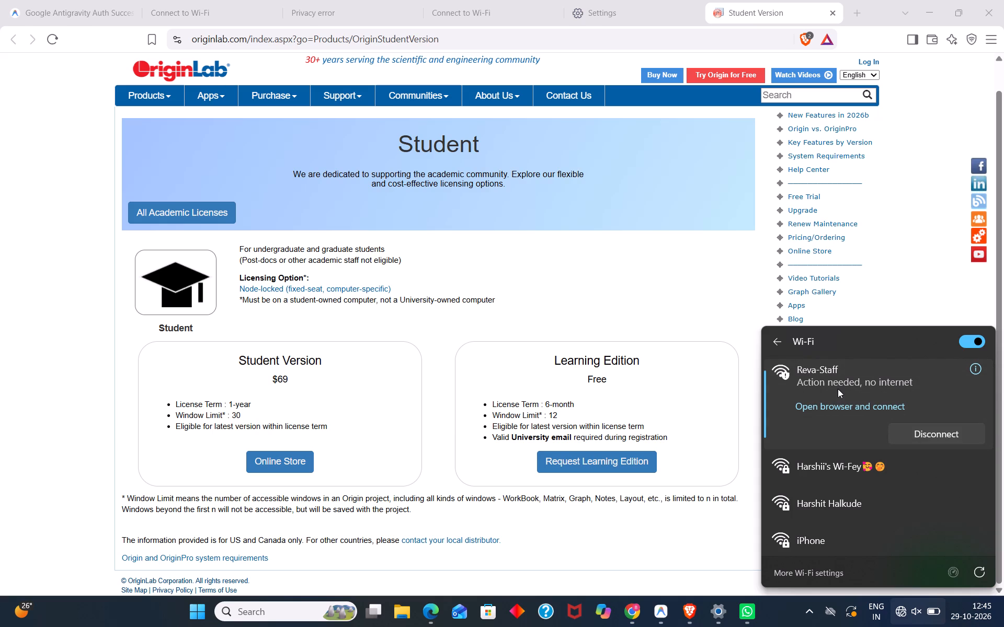
pyautogui.scroll(-1, 863, 539)
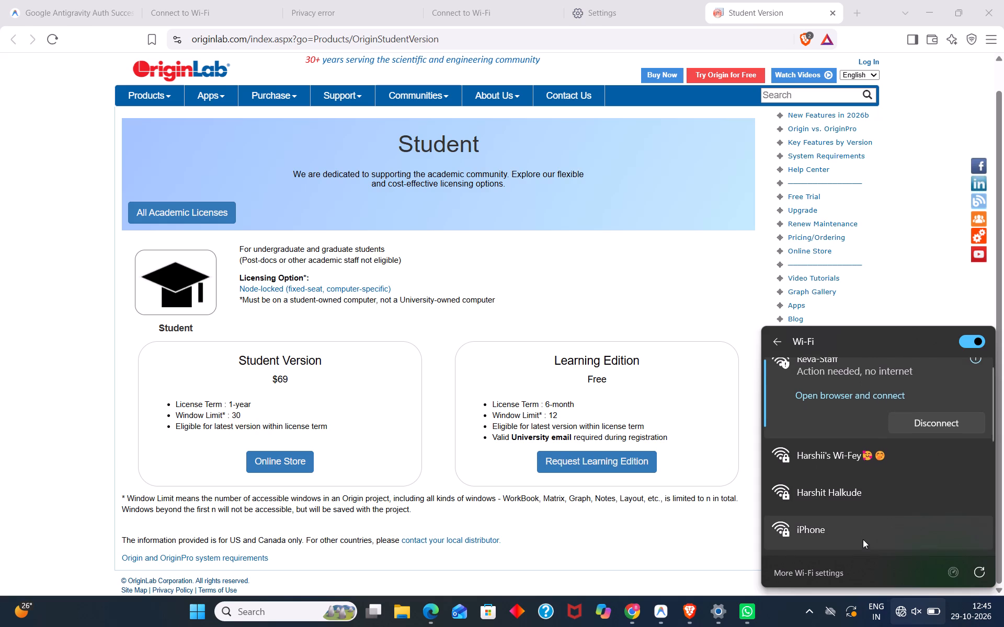
pyautogui.scroll(-1, 863, 539)
pyautogui.click(976, 572)
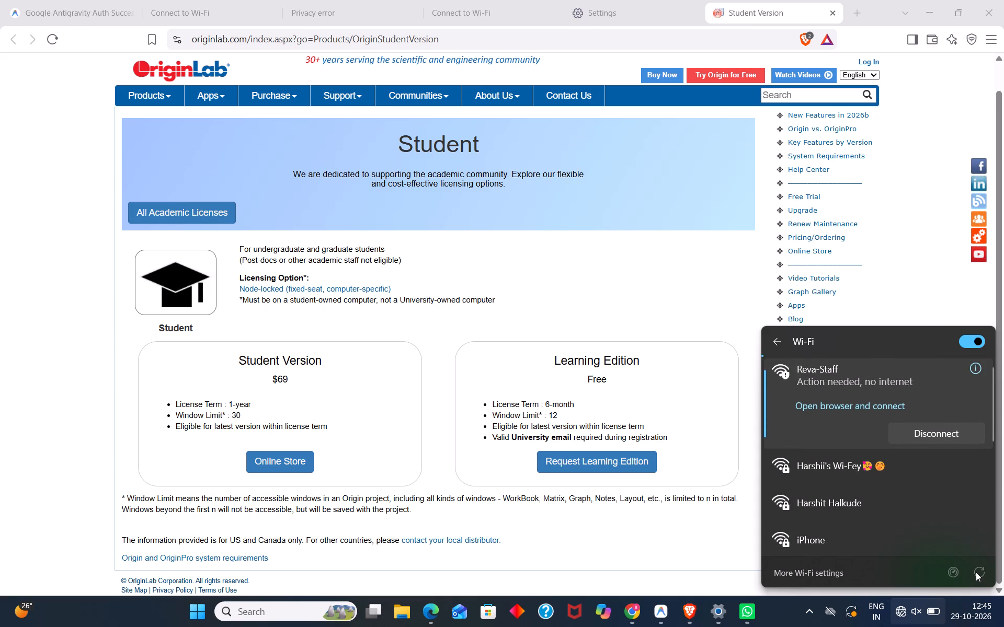
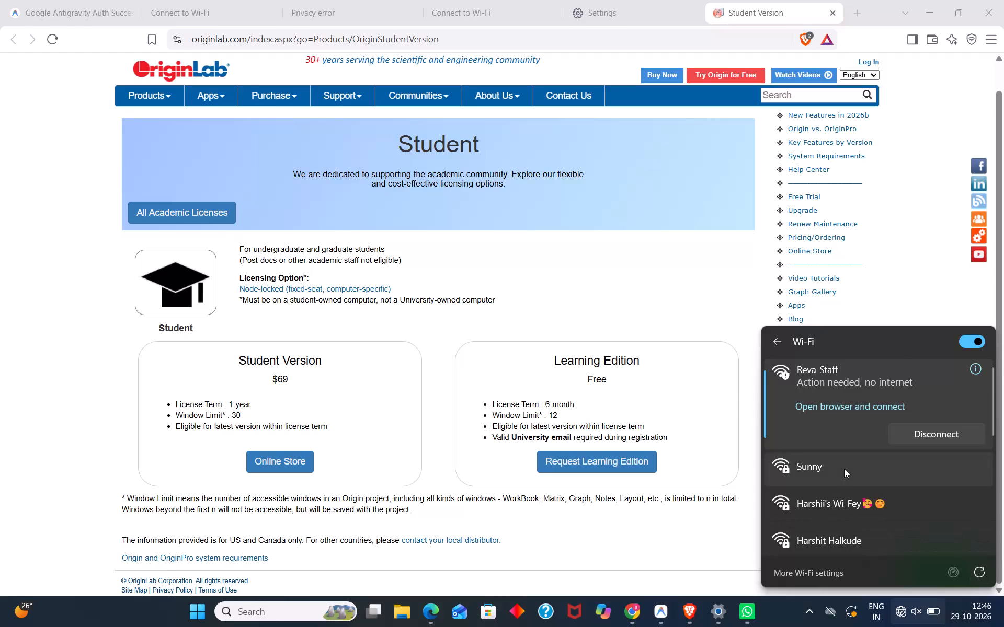
# Connect the computer to the secured Wi-Fi network Sunny, keeping automatic connection enabled.
pyautogui.click(845, 469)
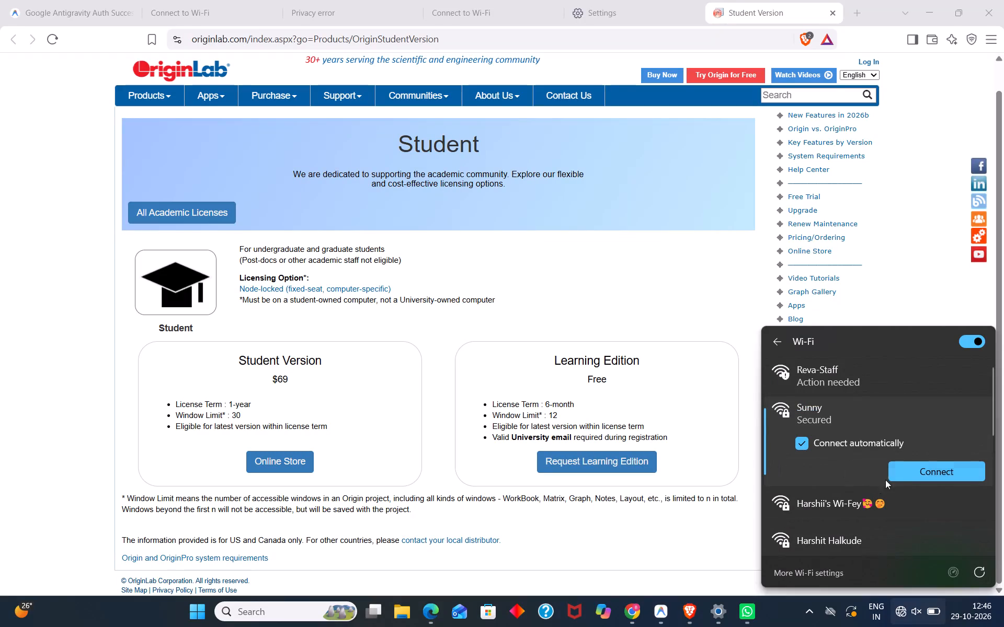
pyautogui.click(919, 468)
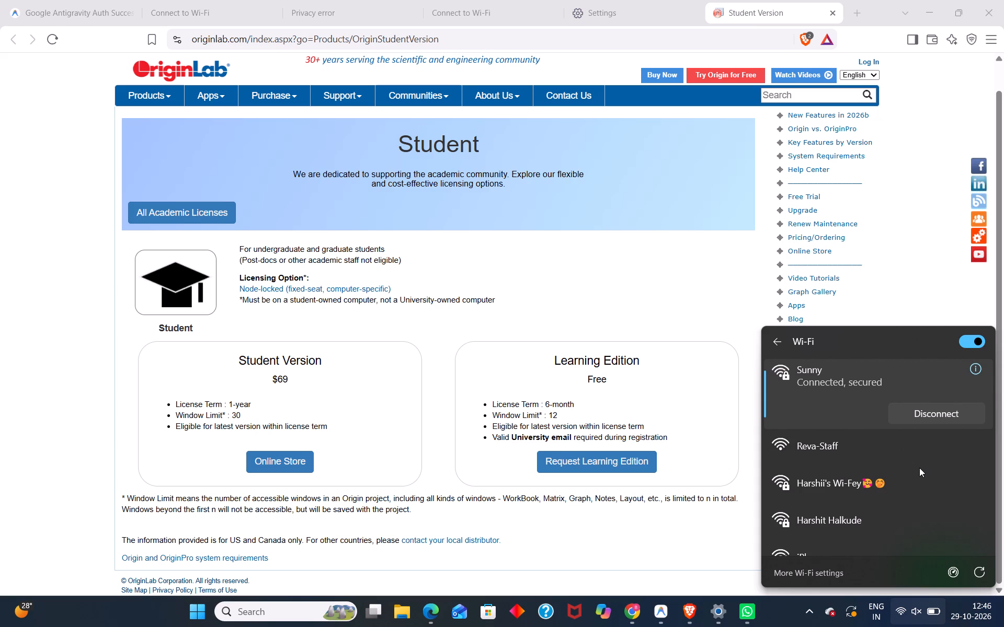
# Search the computer for Excel and launch the app.
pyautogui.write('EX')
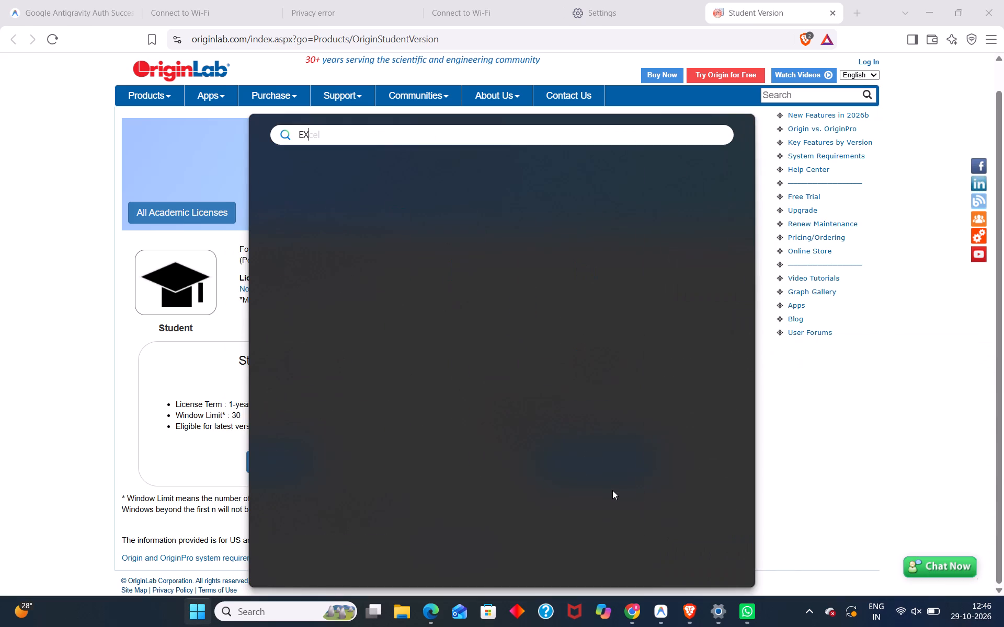
pyautogui.doubleClick(382, 228)
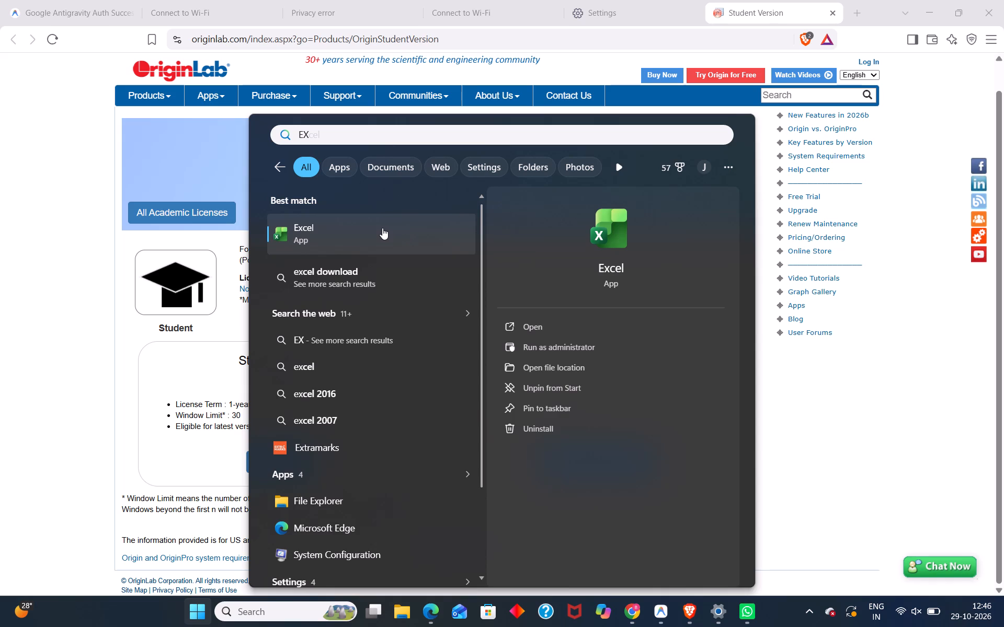
pyautogui.click(522, 330)
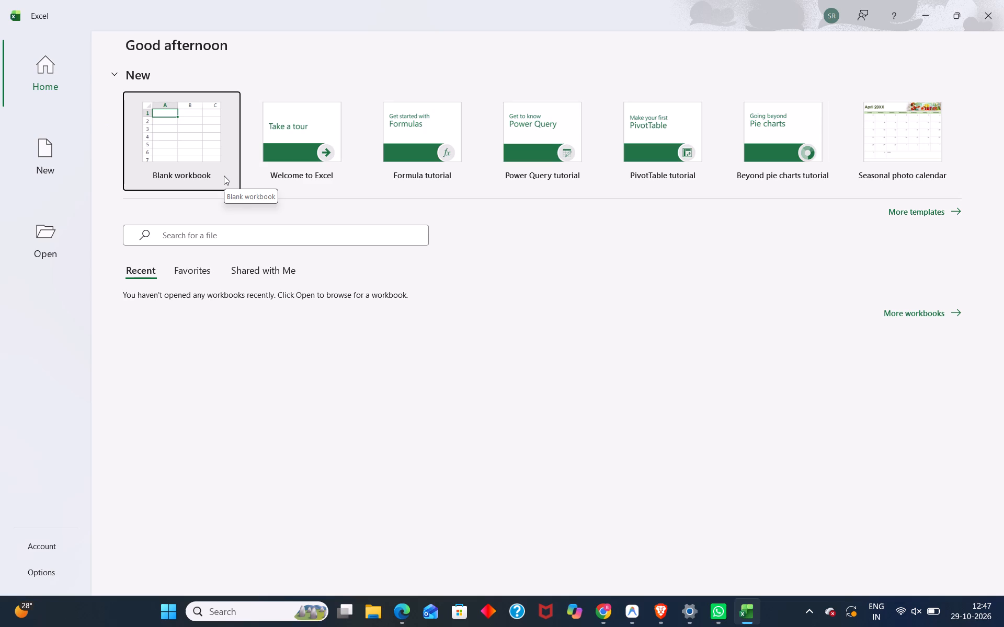
# Create a new blank workbook.
pyautogui.click(188, 156)
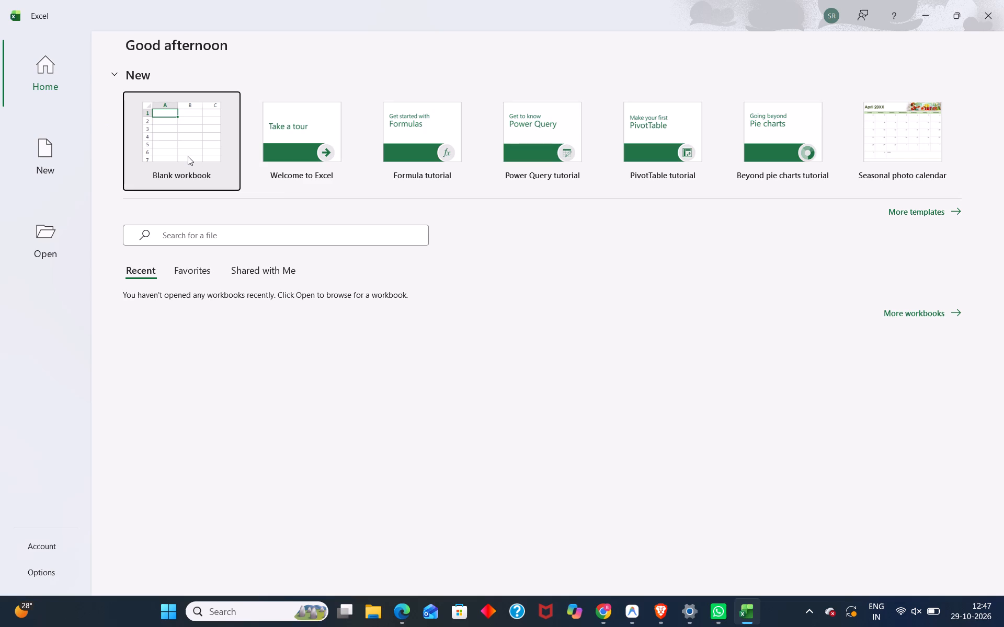
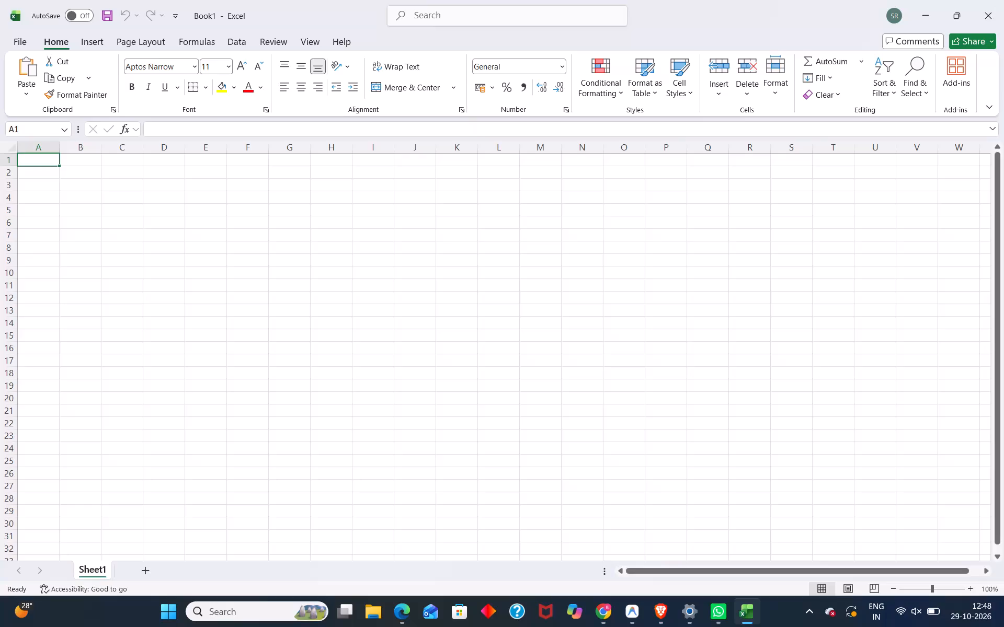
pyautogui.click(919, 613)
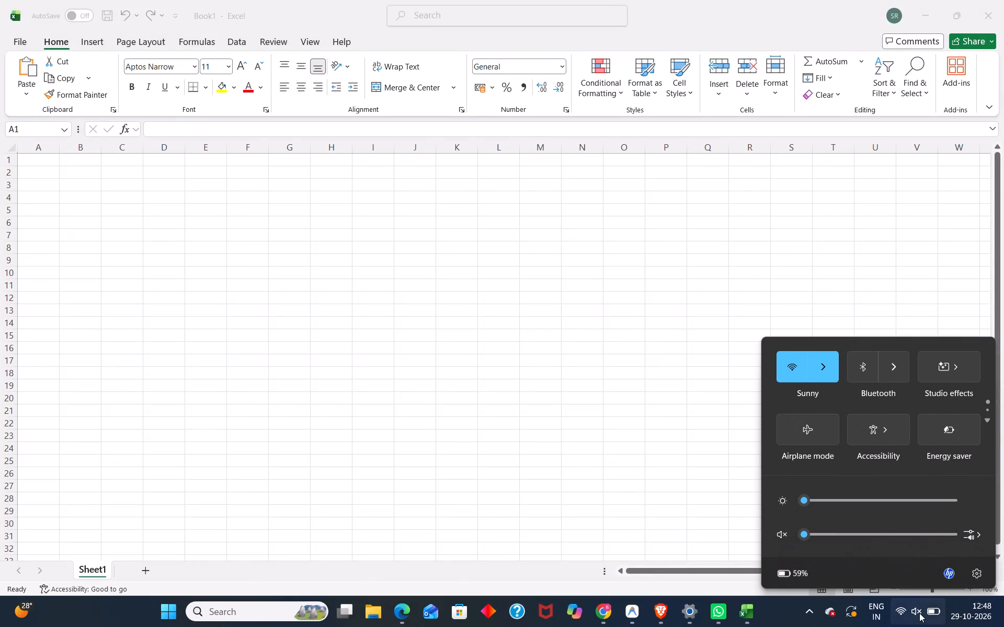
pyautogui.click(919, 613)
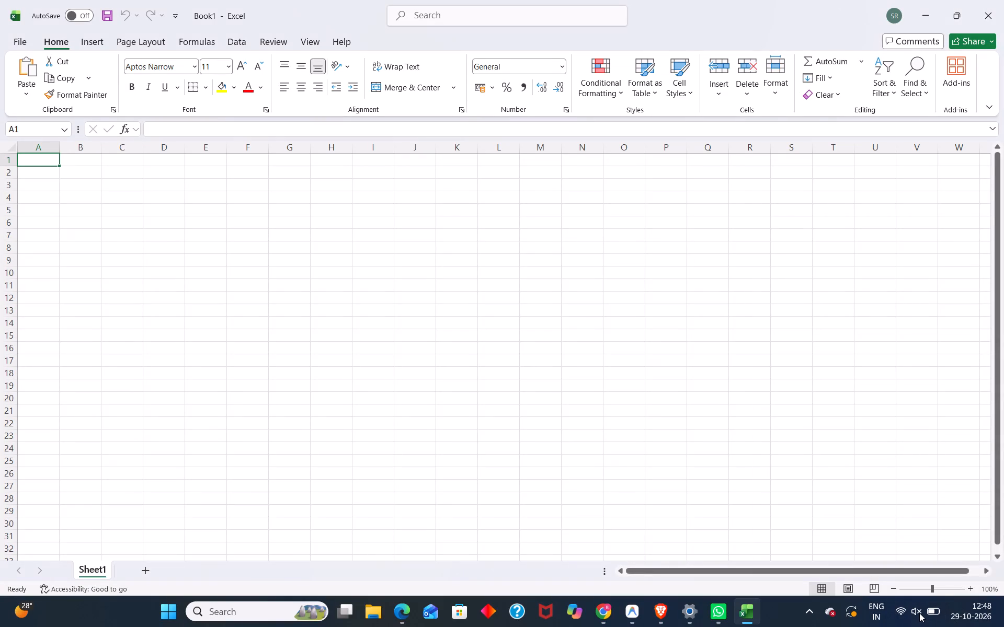
# Switch to the Brave browser window with the OriginPro Learning Edition page.
pyautogui.click(662, 599)
pyautogui.click(591, 467)
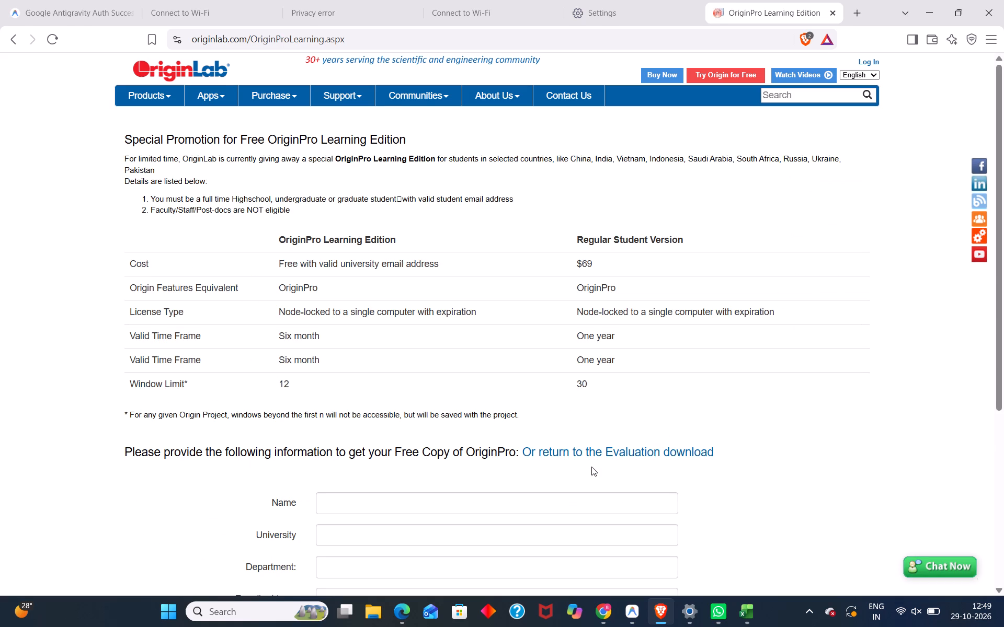
# Enter the student's full name in the OriginPro Learning Edition request form.
pyautogui.scroll(-4, 591, 467)
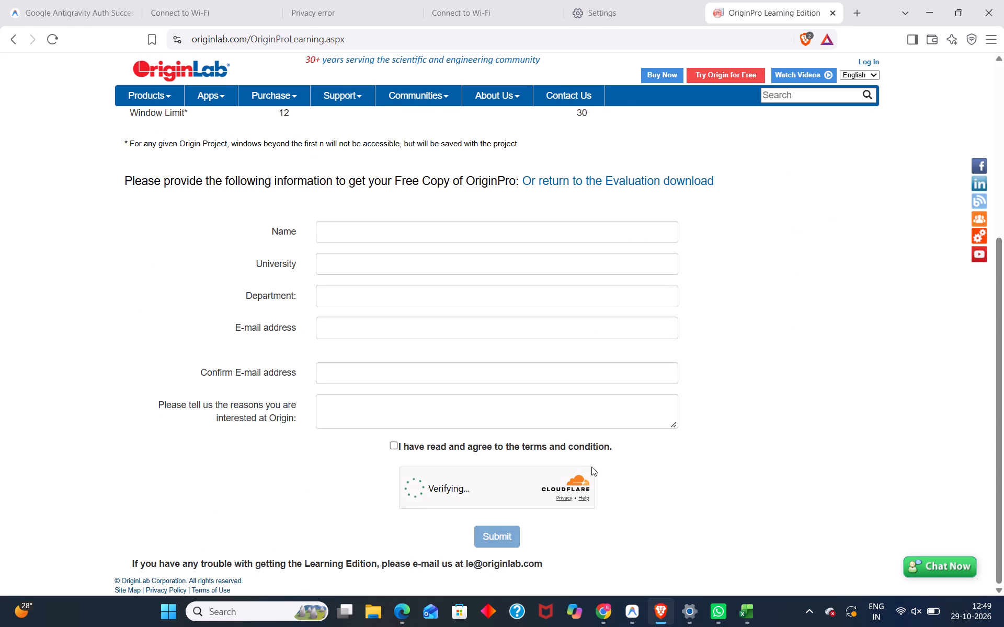
pyautogui.click(379, 237)
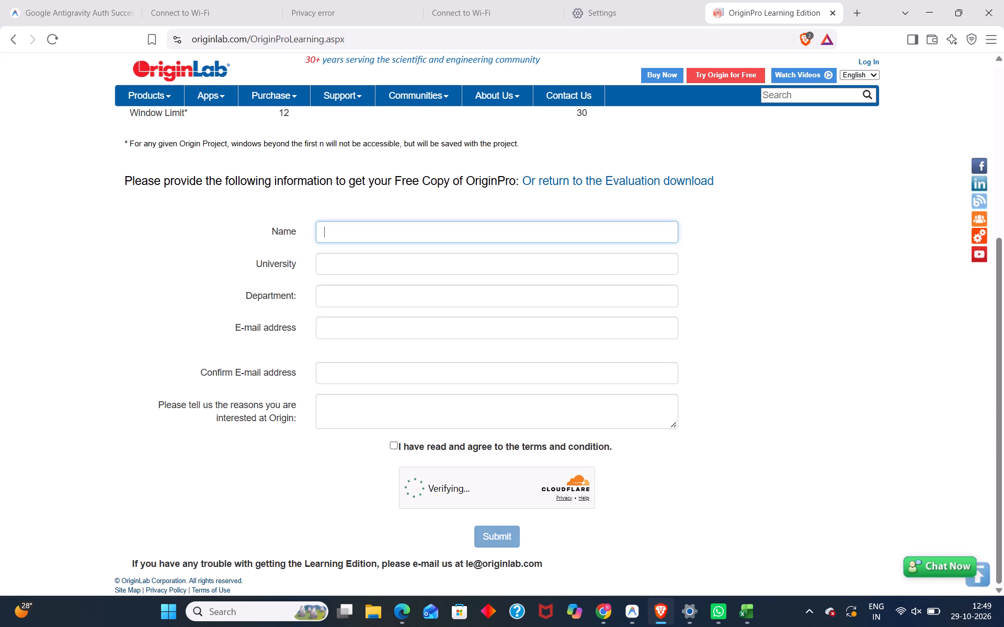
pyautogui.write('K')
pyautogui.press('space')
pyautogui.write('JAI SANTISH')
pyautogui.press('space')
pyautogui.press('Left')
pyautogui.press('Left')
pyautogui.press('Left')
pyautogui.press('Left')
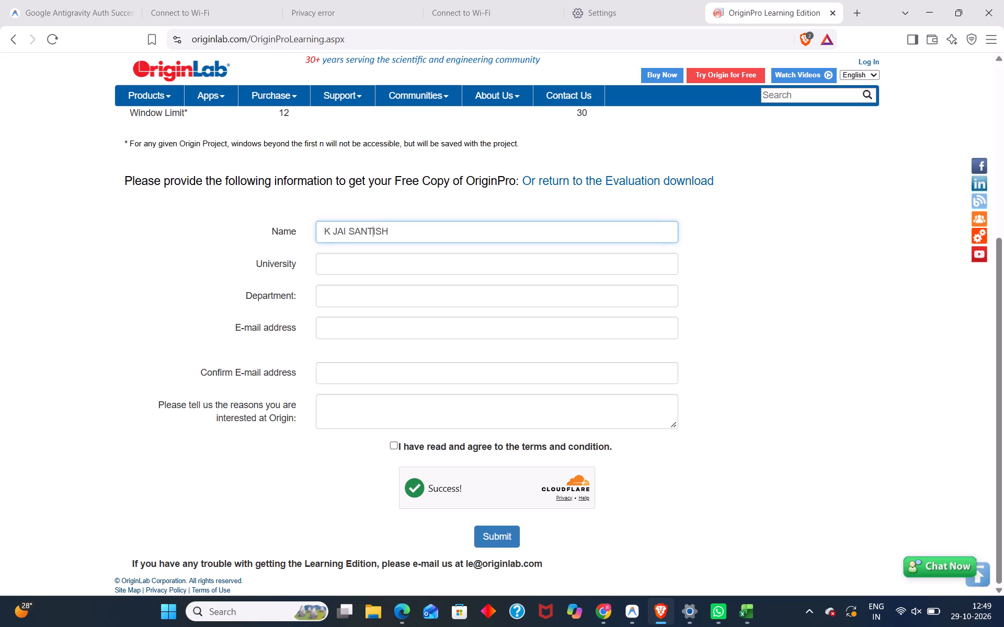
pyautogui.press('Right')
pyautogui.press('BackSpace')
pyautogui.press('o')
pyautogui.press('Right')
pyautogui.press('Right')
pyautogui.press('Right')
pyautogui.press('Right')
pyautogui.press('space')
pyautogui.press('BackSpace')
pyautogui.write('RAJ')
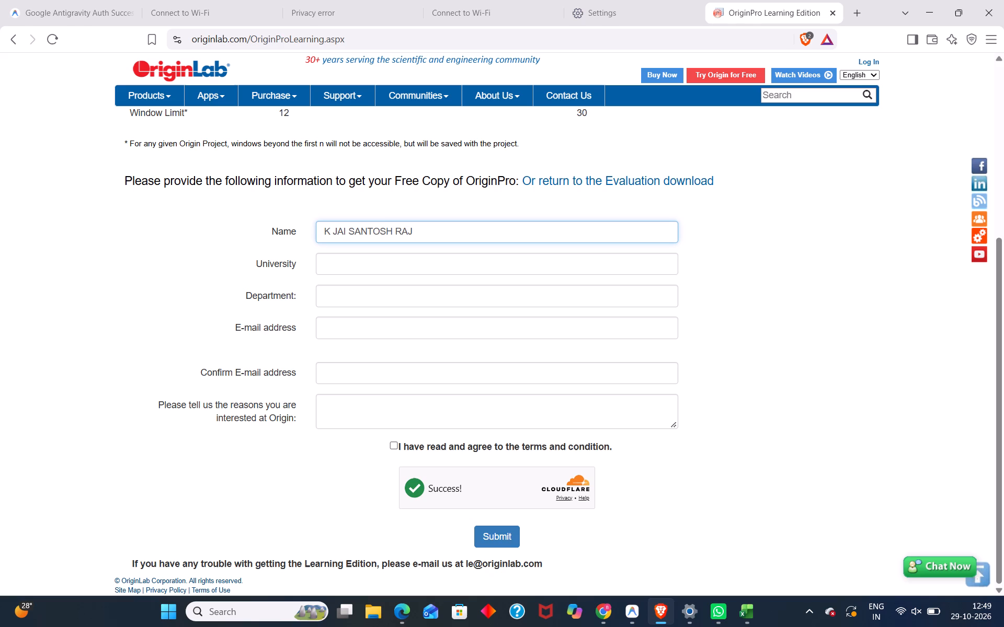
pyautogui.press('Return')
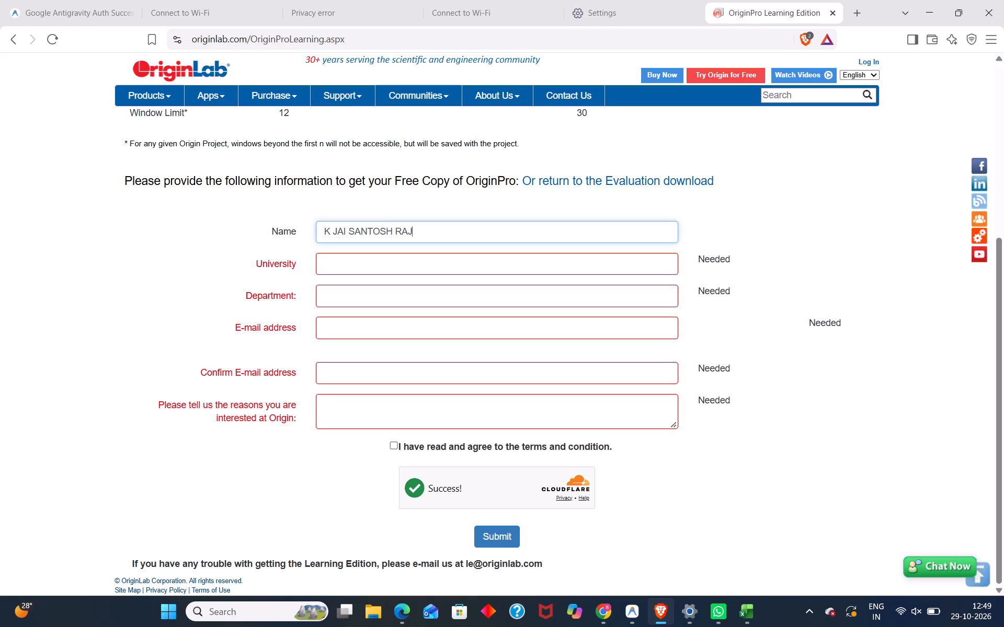
# Fill in REVA UNIVERSITY as the university and CSE AIML as the department in the request form.
pyautogui.click(337, 269)
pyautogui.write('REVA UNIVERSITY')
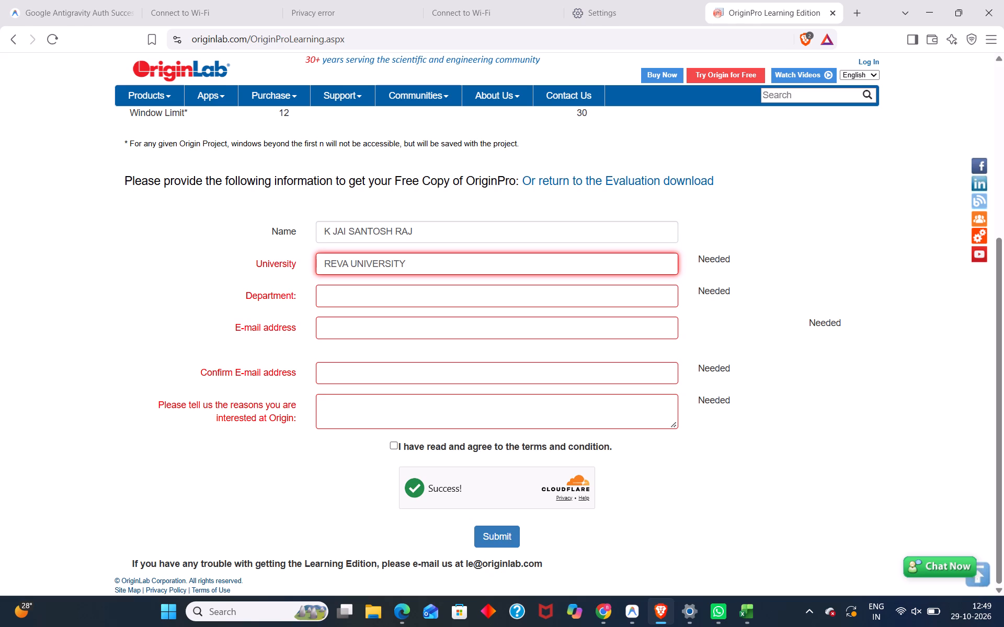
pyautogui.click(375, 295)
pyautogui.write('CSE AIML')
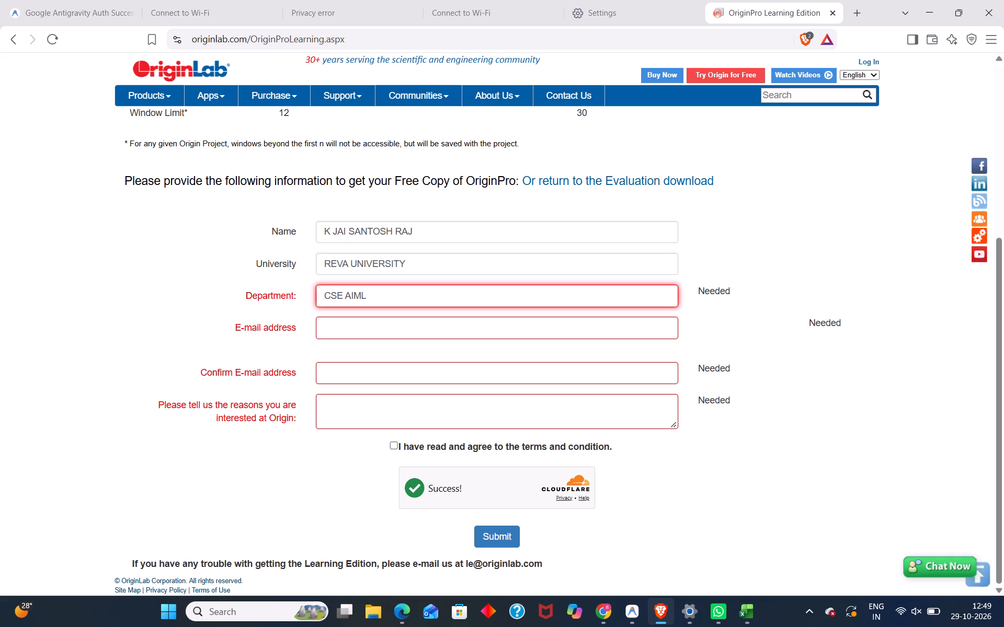
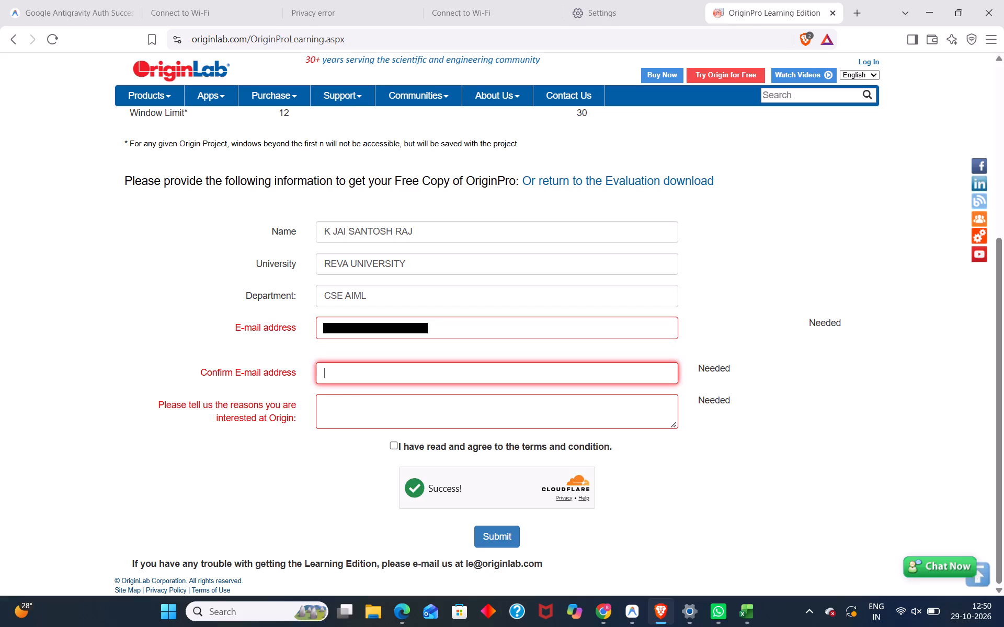
# Select the entire entry in the request form's E-mail address field.
pyautogui.click(432, 334)
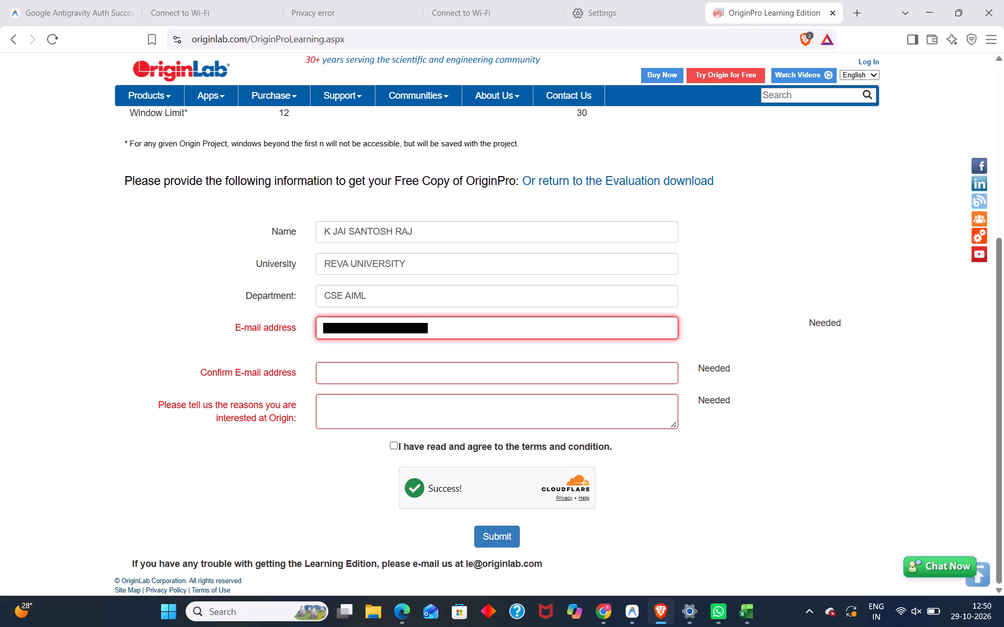
pyautogui.hotkey('ctrl', 'a')
# Copy the selected e-mail address into the request form's Confirm E-mail address field.
pyautogui.hotkey('ctrl', 'c')
pyautogui.hotkey('ctrl', 'c')
pyautogui.hotkey('ctrl', 'c')
pyautogui.click(449, 376)
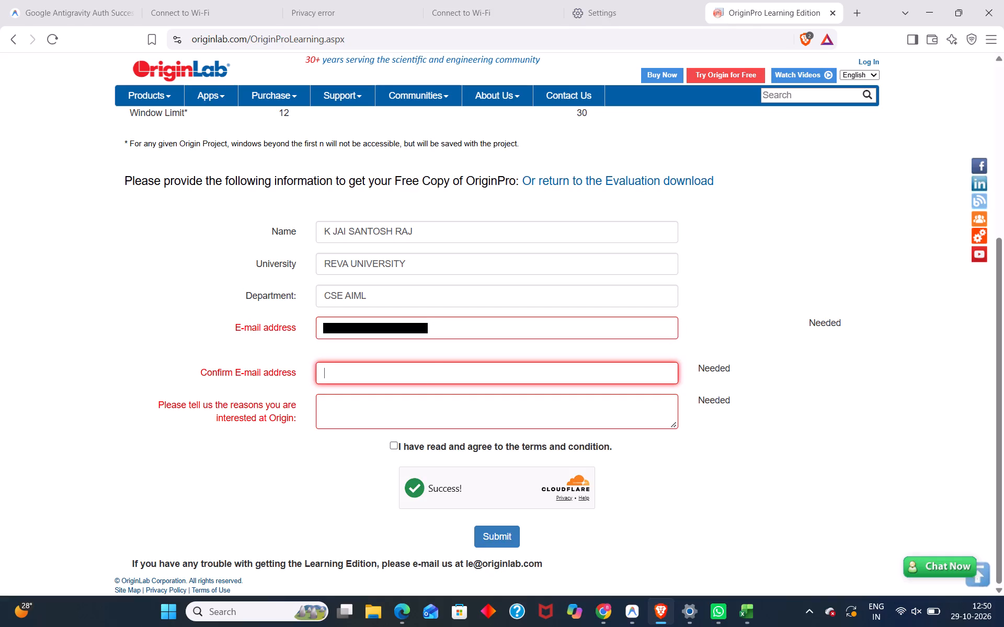
pyautogui.hotkey('ctrl', 'v')
# Enter "i want to be good at origin" as the reason for being interested in Origin.
pyautogui.click(451, 413)
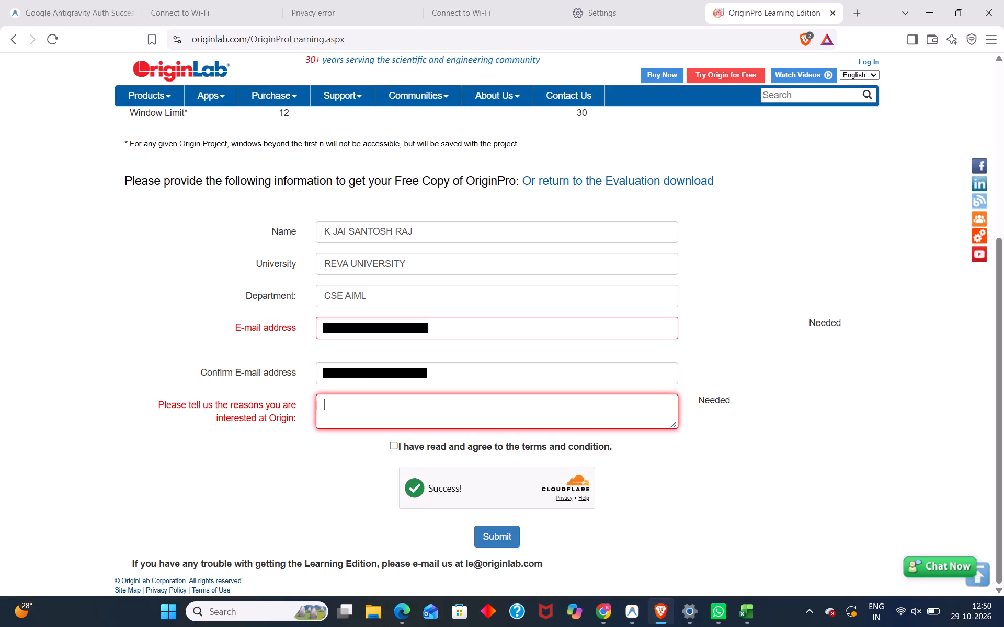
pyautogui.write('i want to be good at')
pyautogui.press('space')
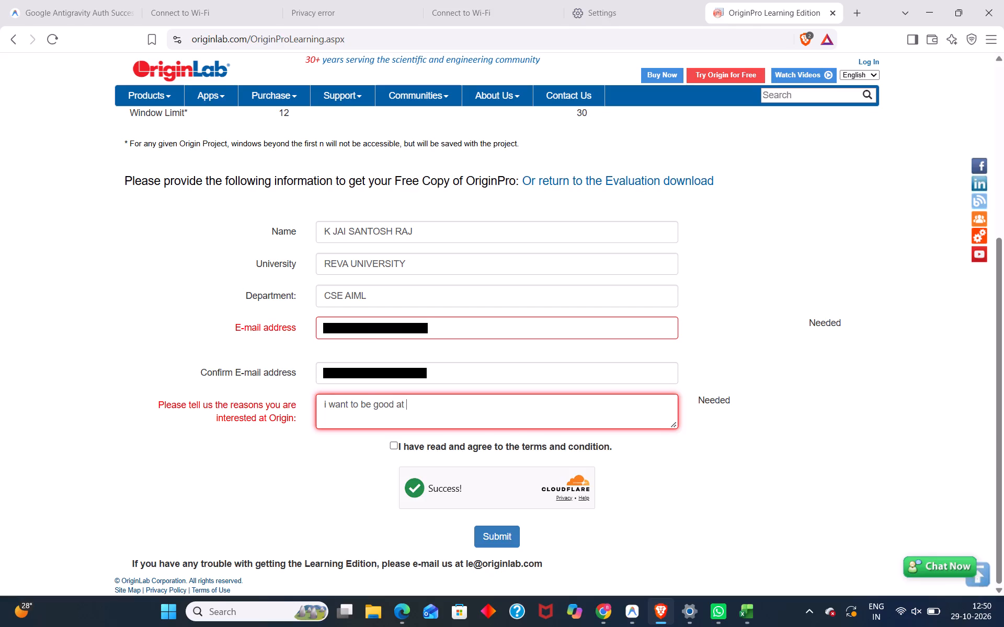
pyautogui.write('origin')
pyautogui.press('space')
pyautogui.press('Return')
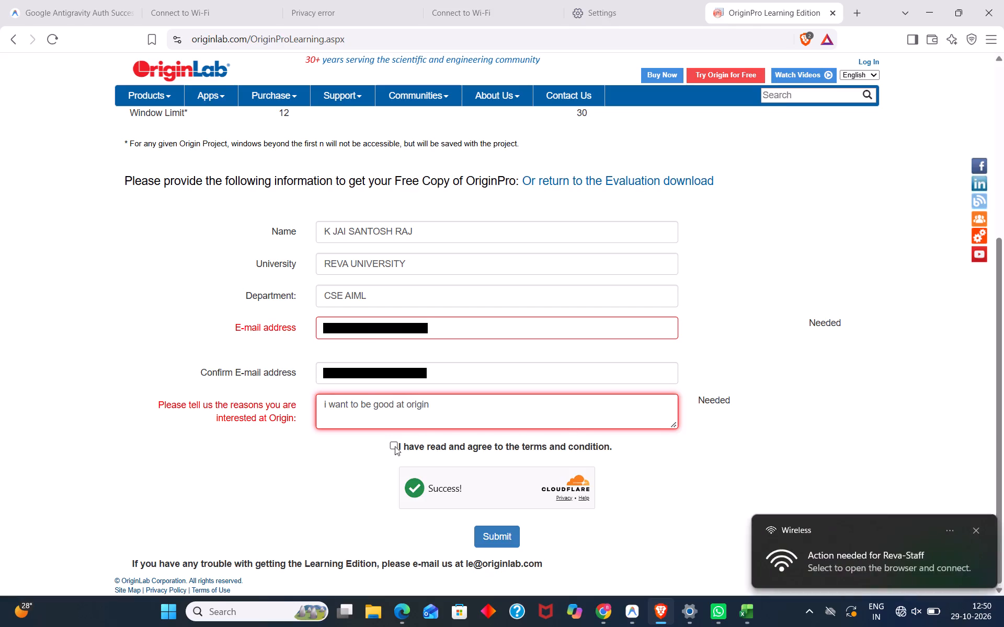
# Agree to the terms and condition and submit the OriginPro Learning Edition request form.
pyautogui.click(395, 446)
pyautogui.click(494, 541)
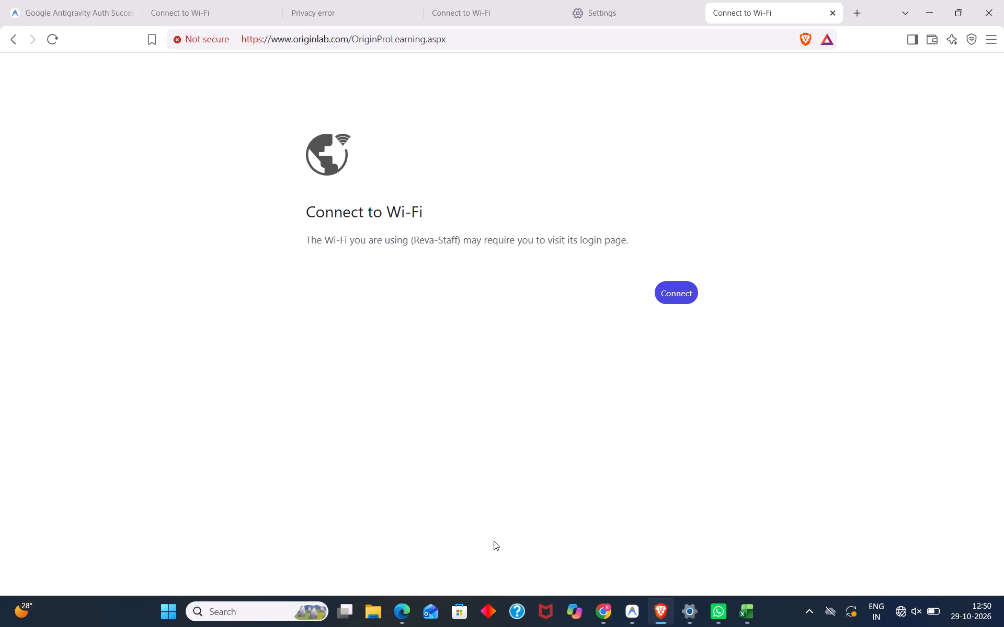
# Open the login page for the Reva-Staff Wi-Fi network.
pyautogui.click(679, 295)
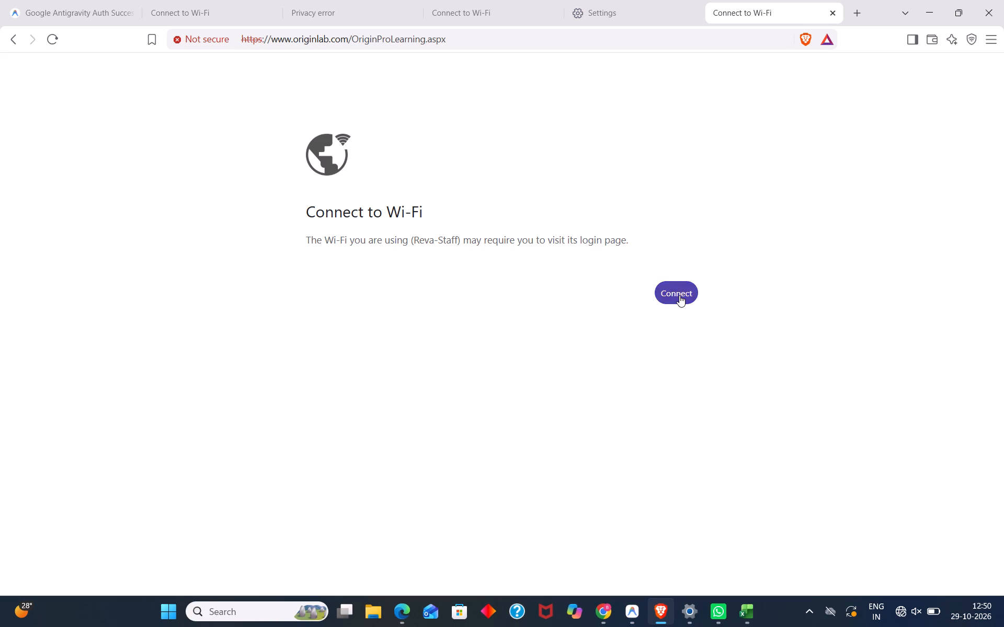
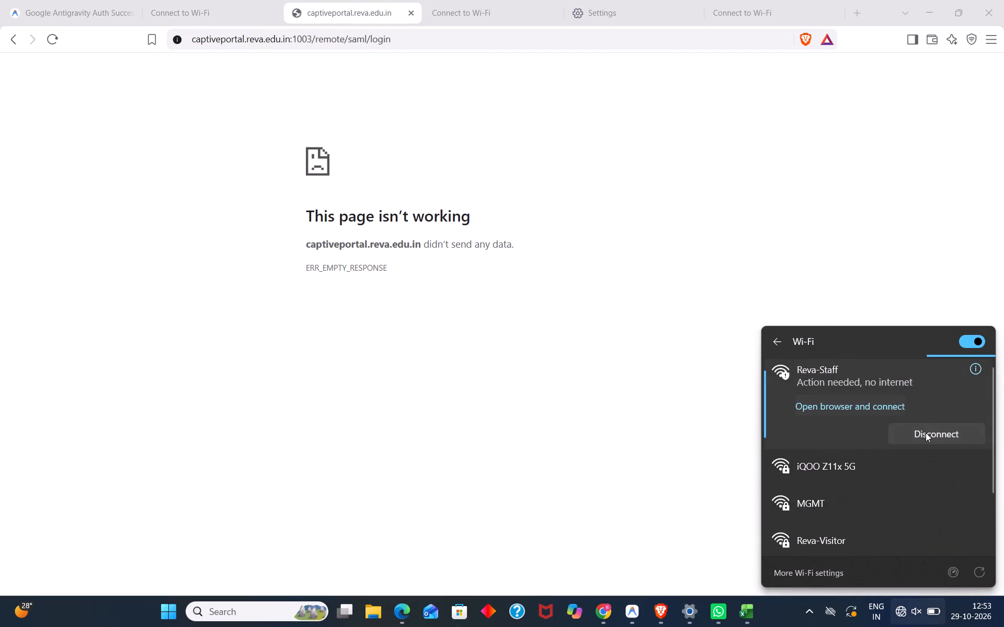
# Disconnect from the Reva-Staff Wi-Fi network and reconnect to it with automatic connection enabled.
pyautogui.click(926, 433)
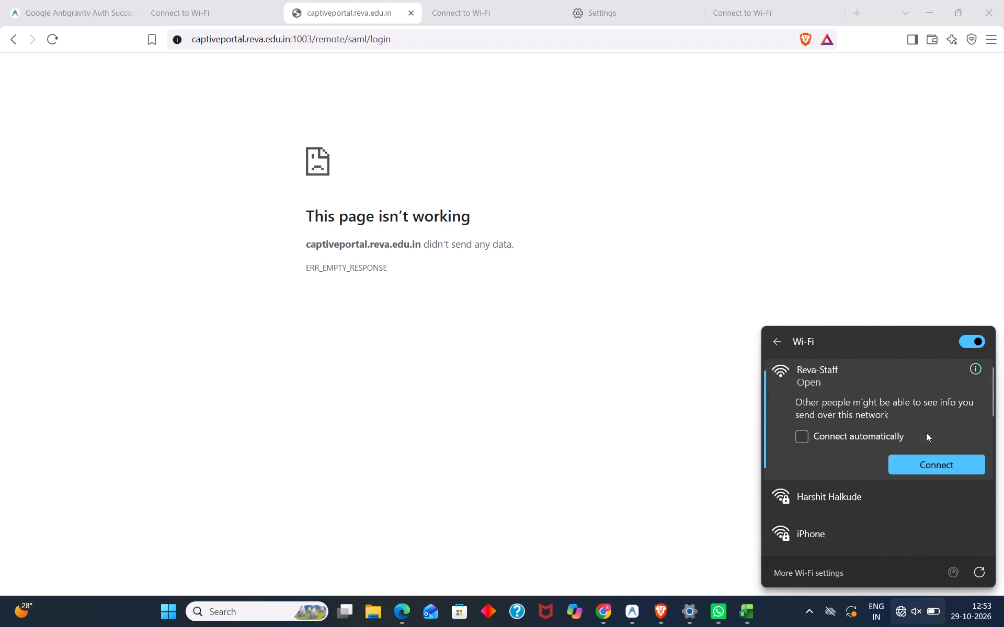
pyautogui.click(861, 436)
pyautogui.click(935, 463)
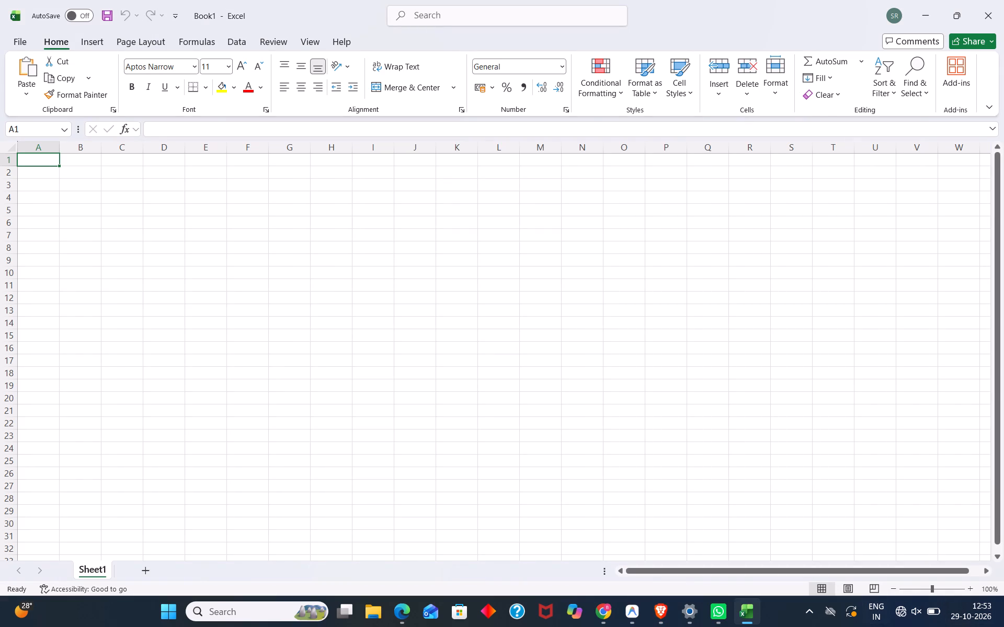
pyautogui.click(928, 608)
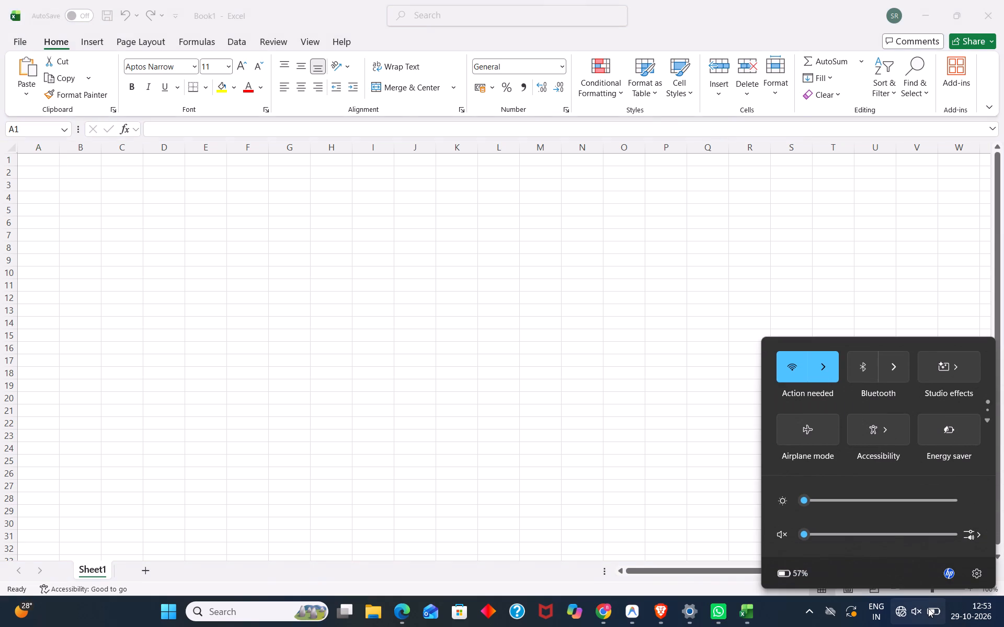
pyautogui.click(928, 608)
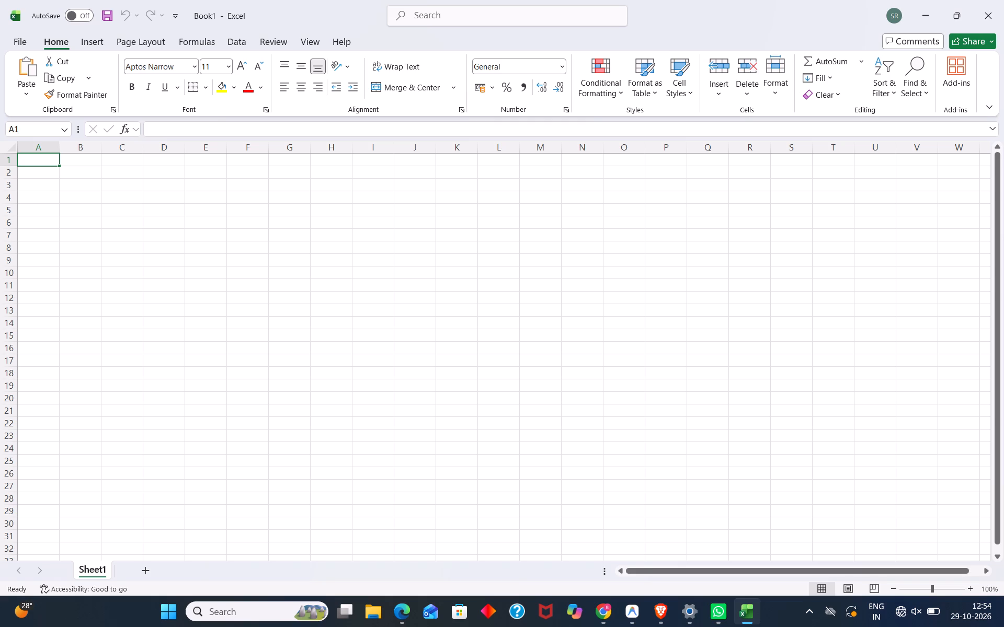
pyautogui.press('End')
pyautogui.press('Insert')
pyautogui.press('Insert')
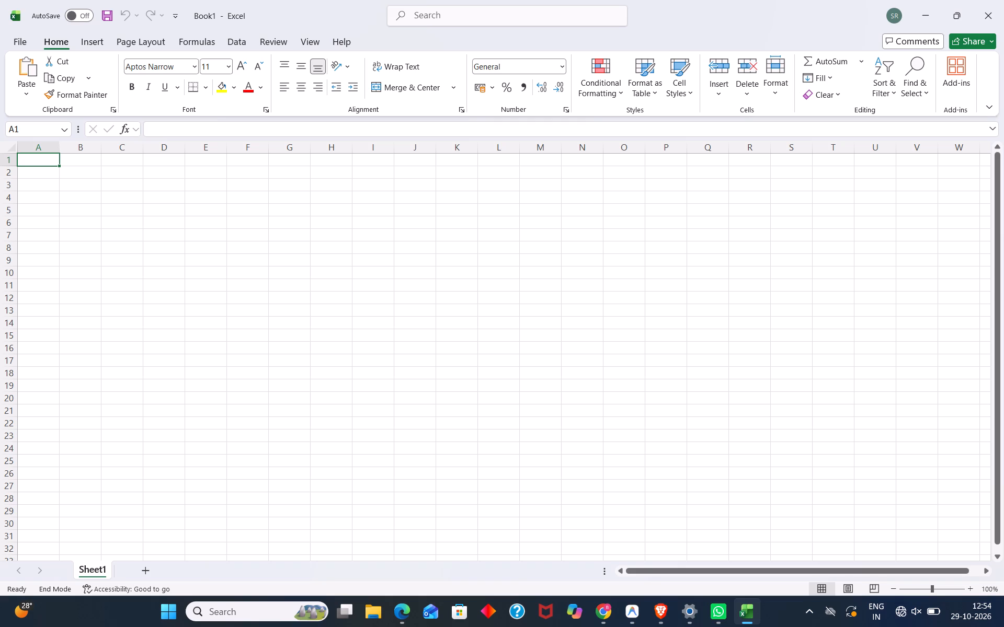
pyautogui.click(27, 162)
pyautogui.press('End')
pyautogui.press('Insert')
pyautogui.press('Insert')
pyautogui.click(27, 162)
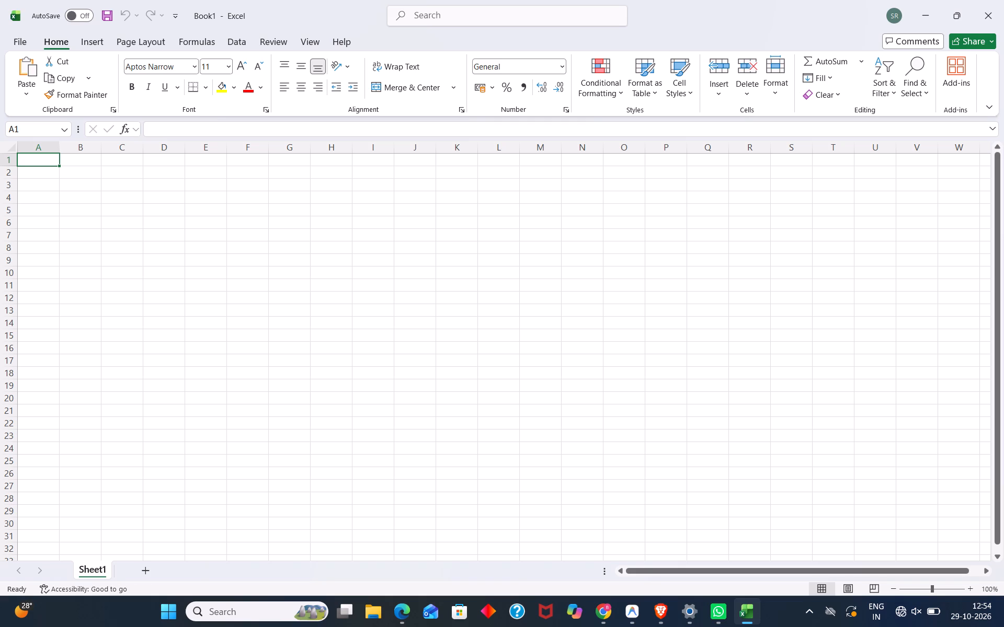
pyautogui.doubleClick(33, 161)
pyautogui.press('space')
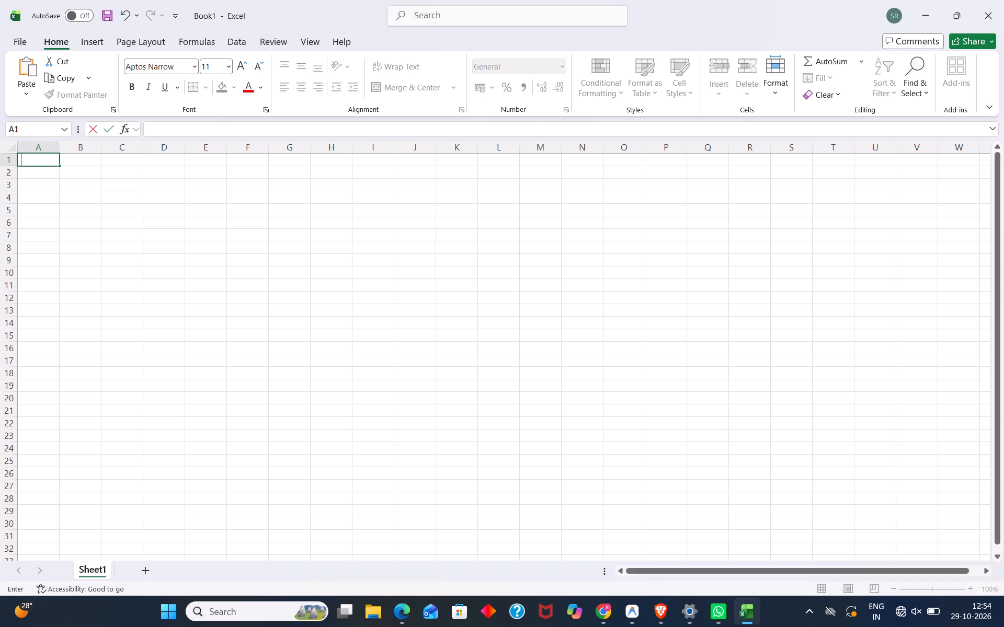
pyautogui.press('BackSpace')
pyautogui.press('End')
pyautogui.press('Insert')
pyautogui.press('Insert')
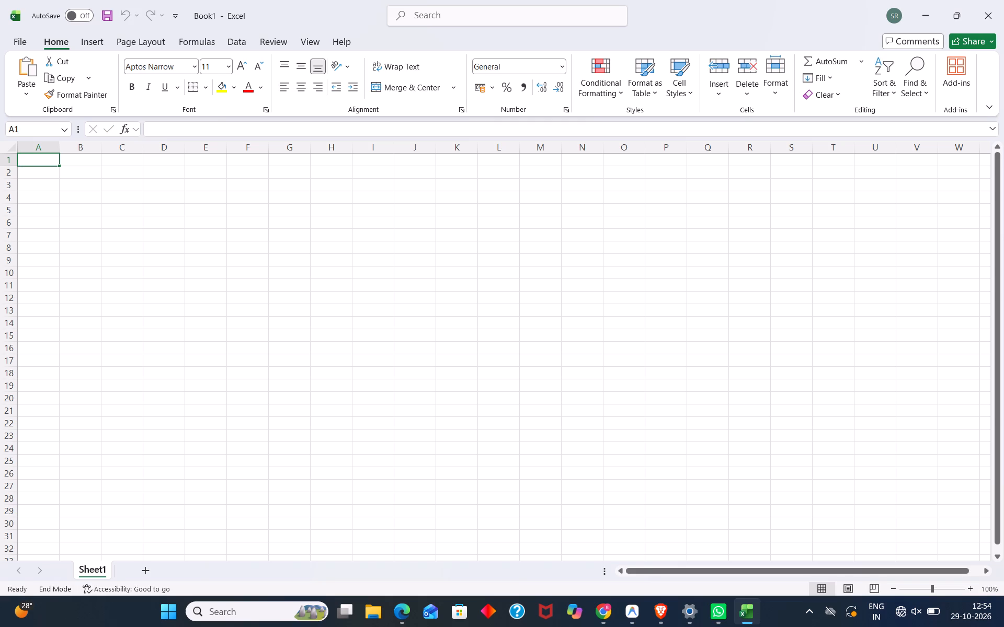
# Enter the two parameter values, 100 in cell A1 and 50 in cell A2.
pyautogui.click(37, 163)
pyautogui.press('End')
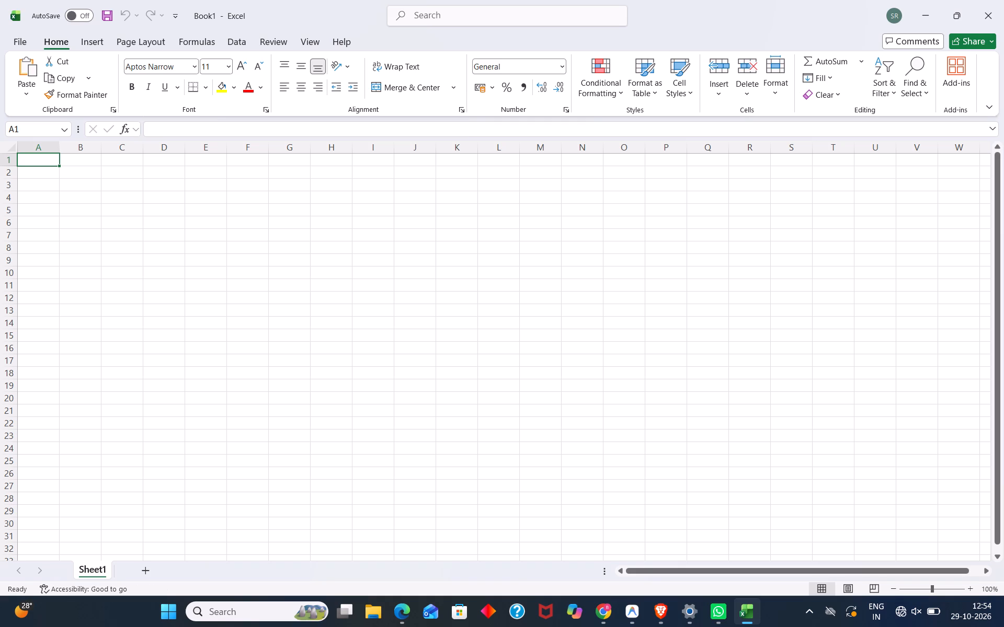
pyautogui.press('Insert')
pyautogui.press('Insert')
pyautogui.press('1')
pyautogui.write('00')
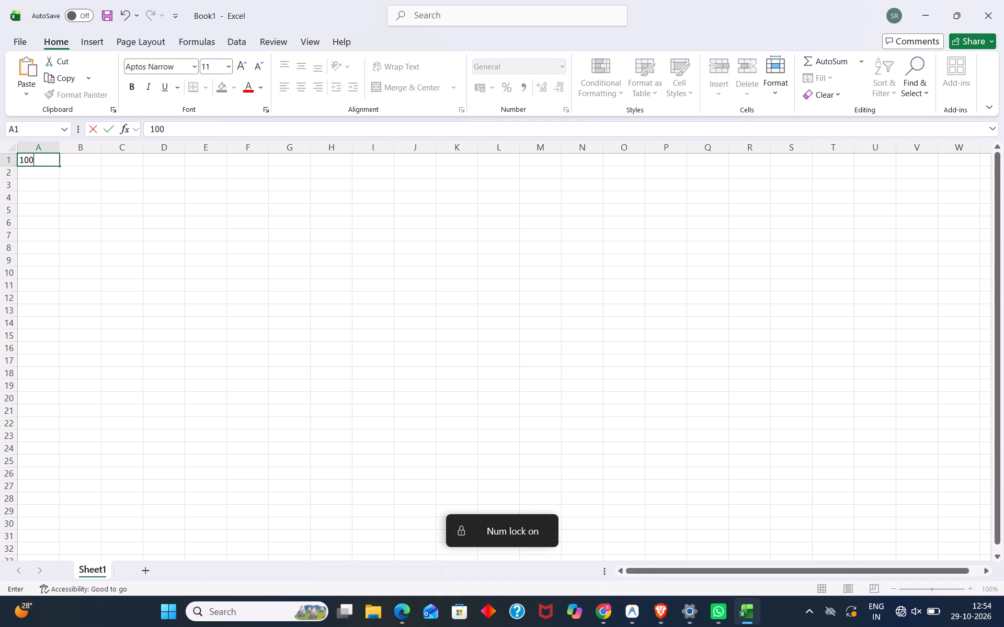
pyautogui.press('Return')
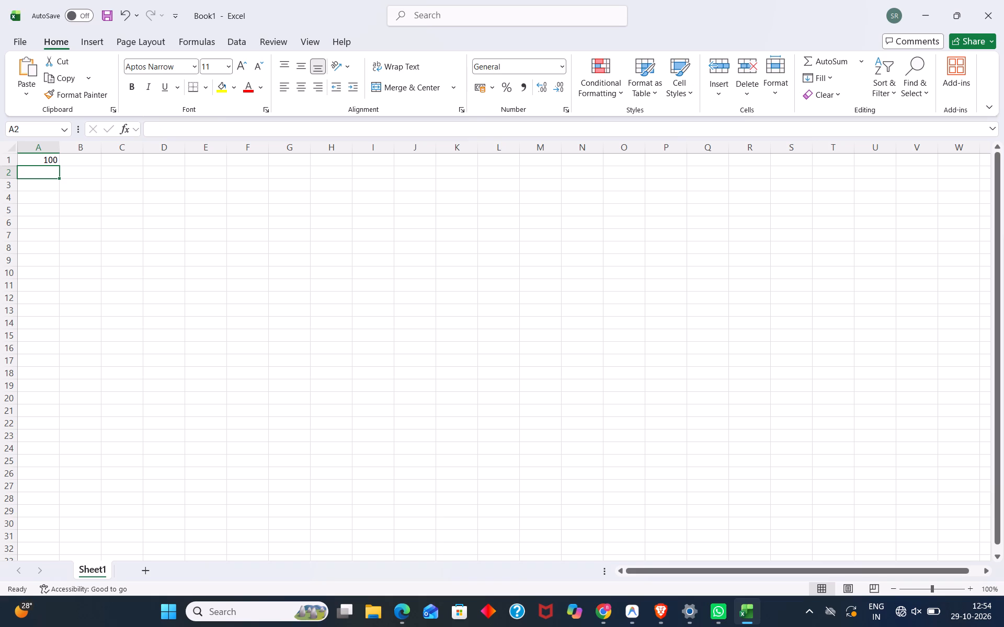
pyautogui.write('50')
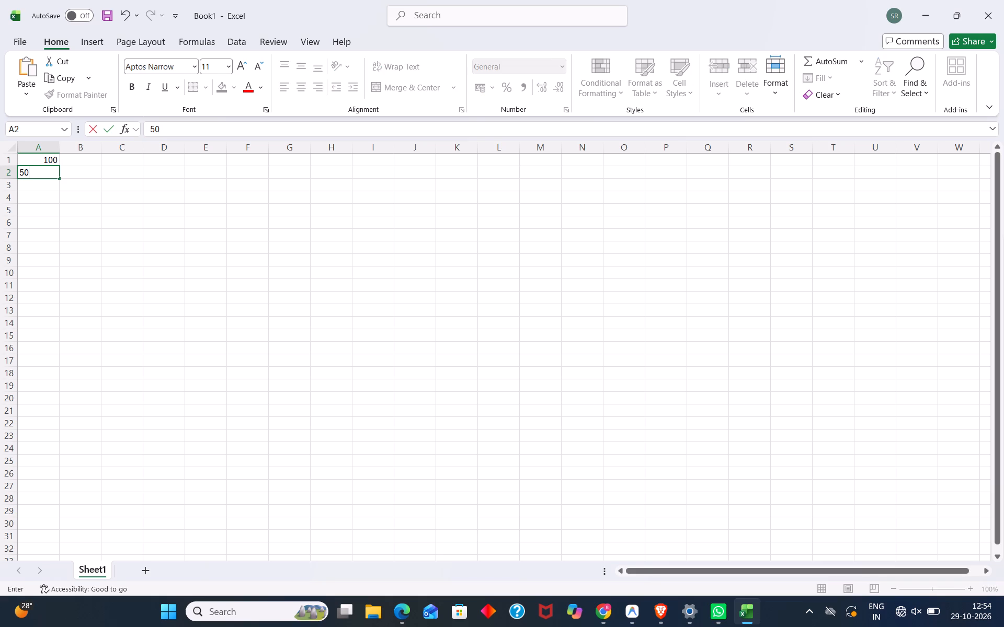
pyautogui.press('Right')
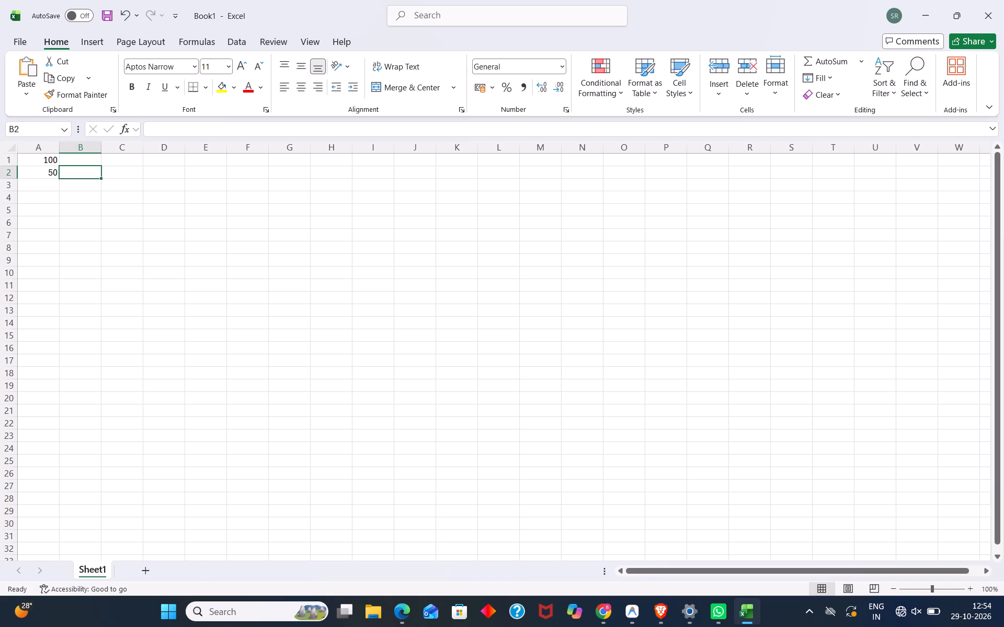
# Label the two parameter values with u in cell B1 and teta in cell B2.
pyautogui.click(93, 159)
pyautogui.press('u')
pyautogui.press('Return')
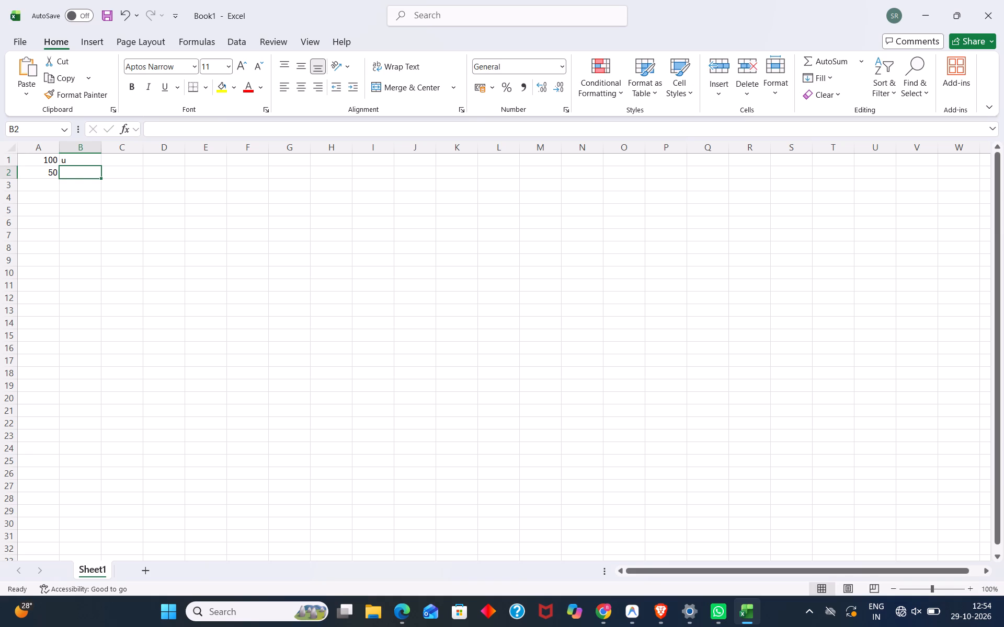
pyautogui.write('teta')
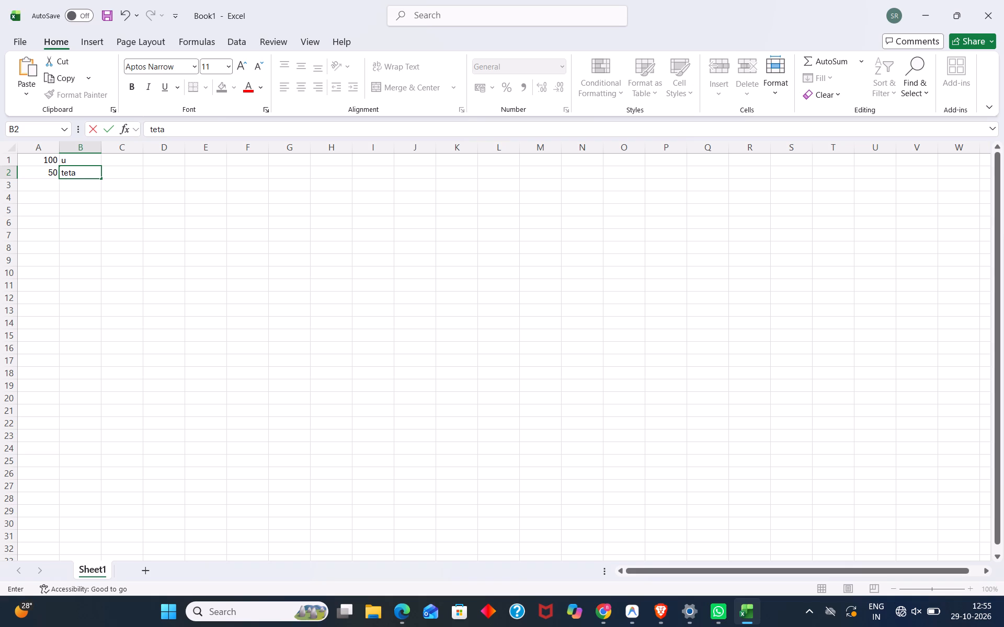
pyautogui.click(82, 190)
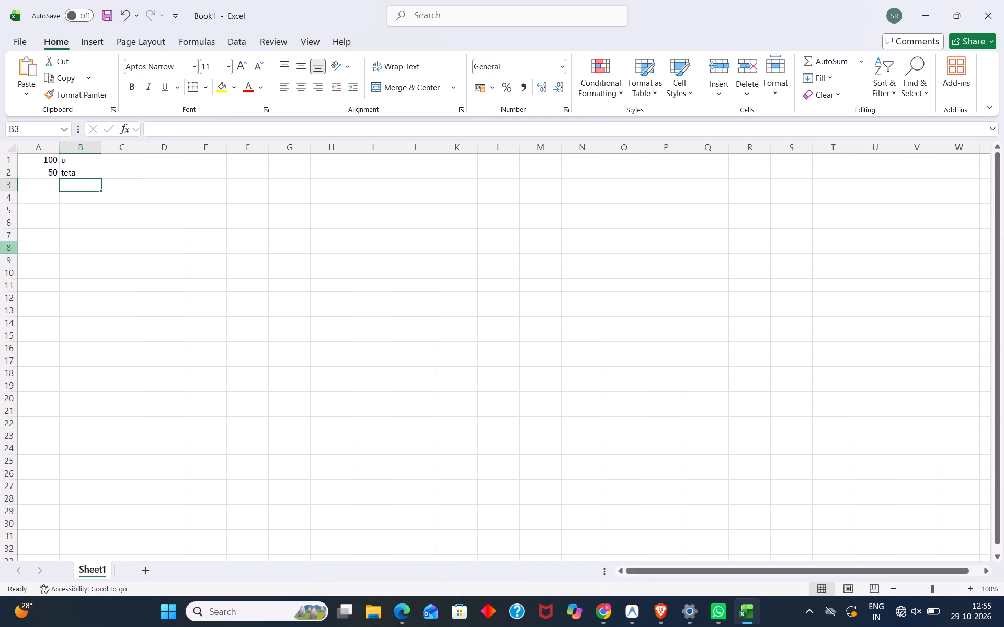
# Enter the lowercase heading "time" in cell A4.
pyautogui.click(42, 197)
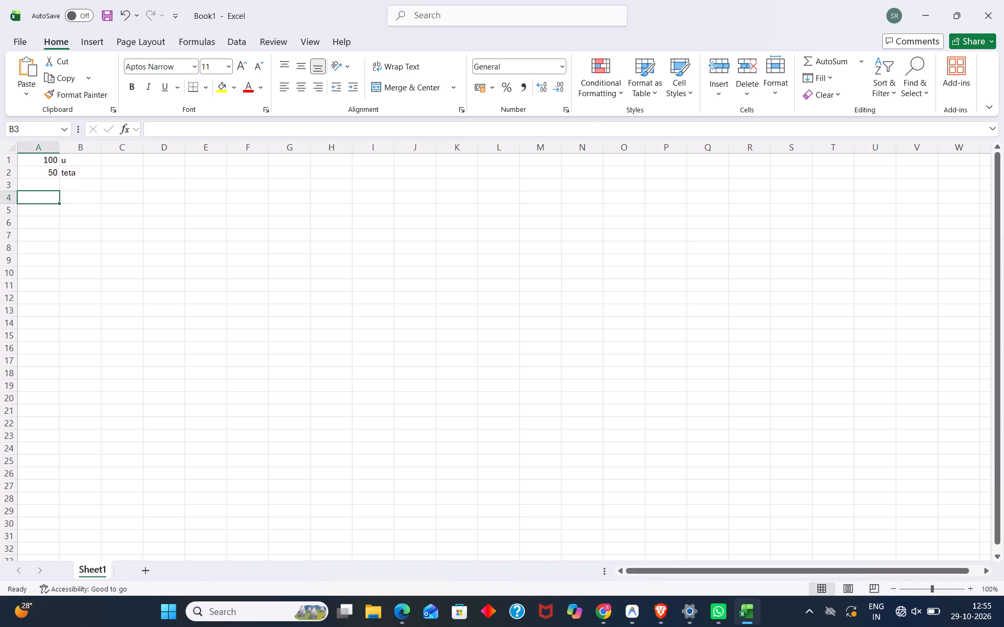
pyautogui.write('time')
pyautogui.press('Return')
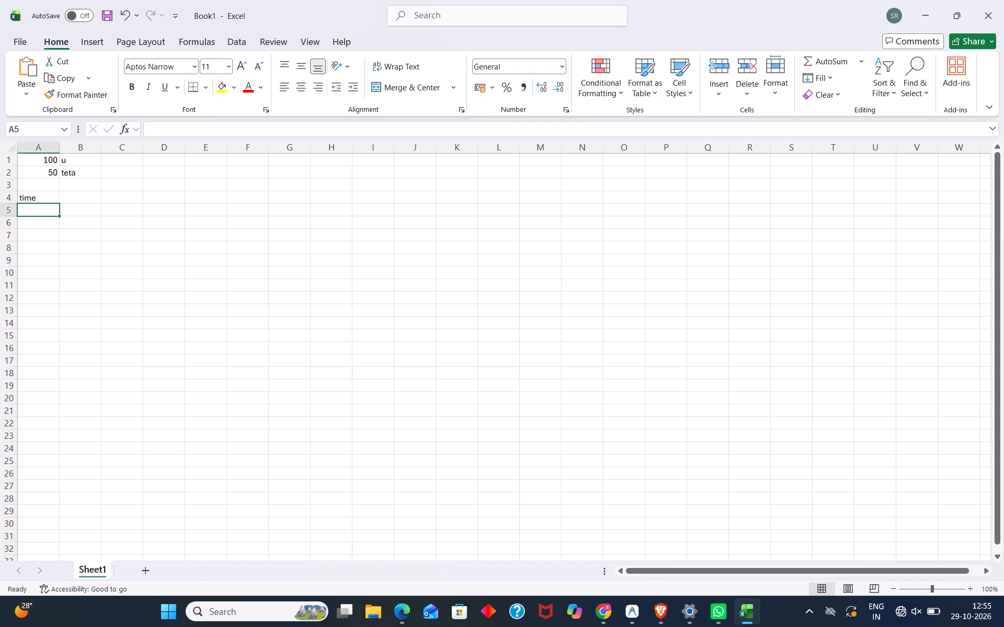
# Rewrite the heading in cell A4 as "Time" with a capital T.
pyautogui.doubleClick(42, 197)
pyautogui.press('BackSpace')
pyautogui.press('BackSpace')
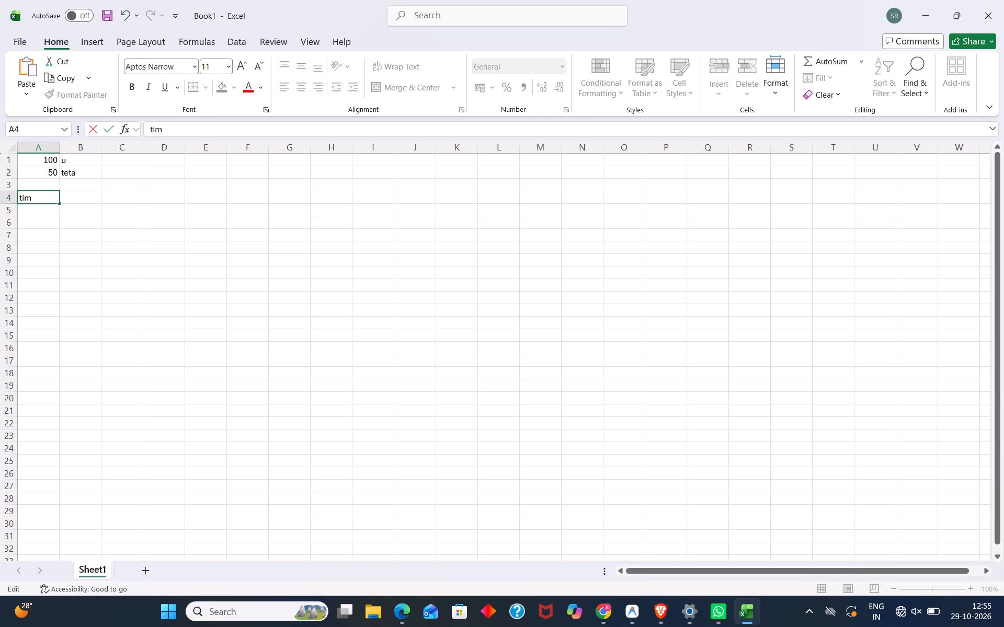
pyautogui.press('BackSpace')
pyautogui.press('BackSpace')
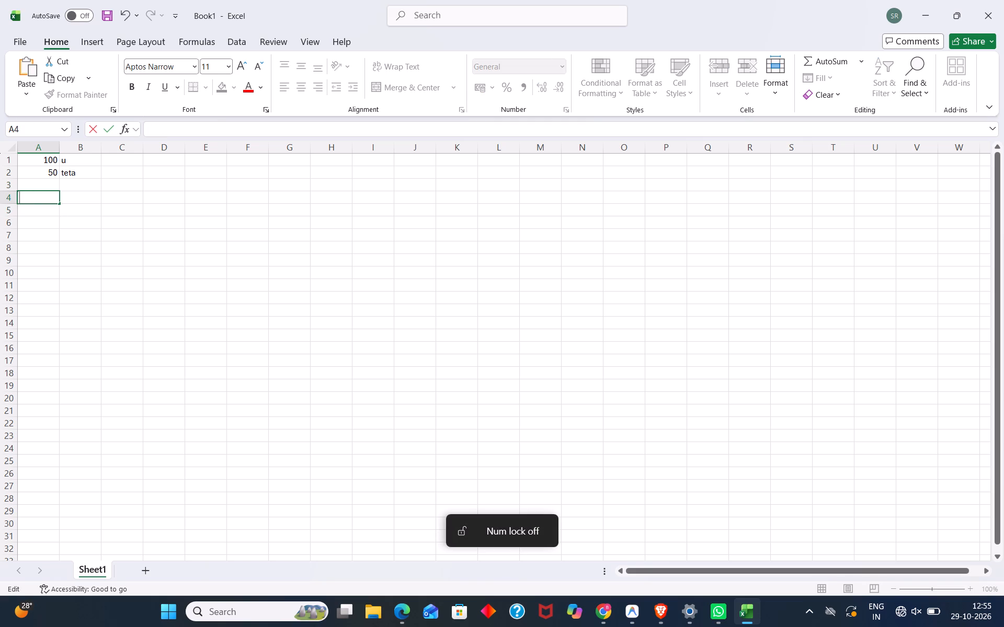
pyautogui.press('Down')
pyautogui.press('Insert')
pyautogui.press('End')
pyautogui.press('End')
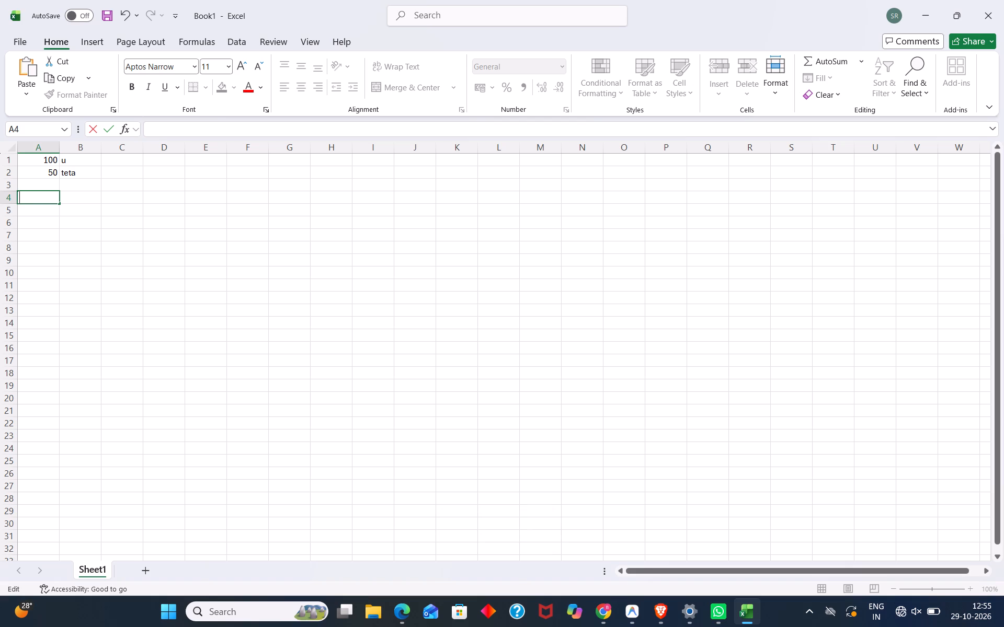
pyautogui.write('22')
pyautogui.press('BackSpace')
pyautogui.press('BackSpace')
pyautogui.write('Time')
pyautogui.press('Return')
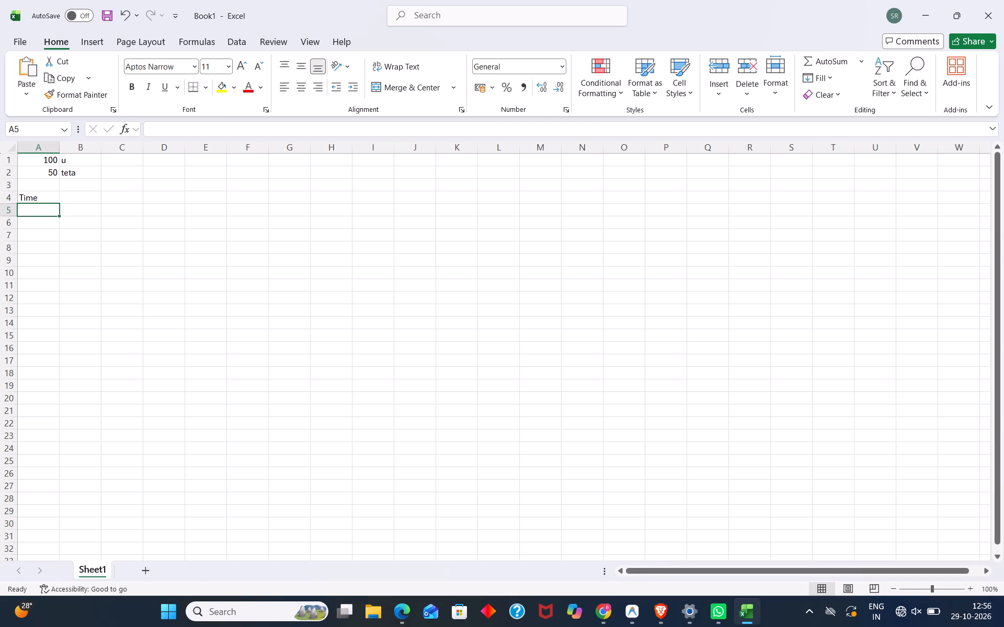
# Fill cells A5 to A11 under the Time heading with 0 to 3 in increments of 0.5.
pyautogui.press('0')
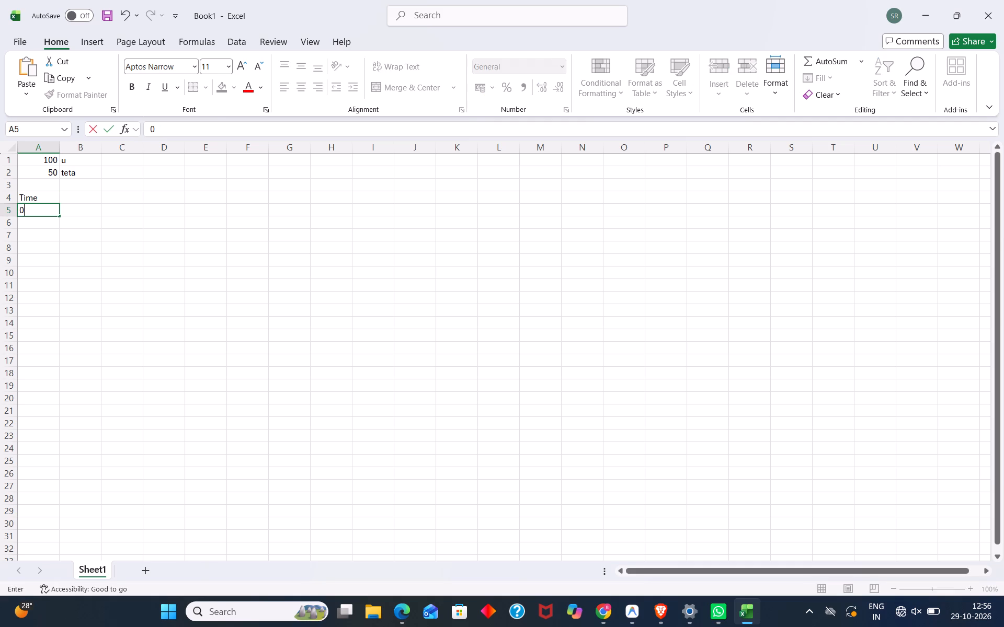
pyautogui.press('Return')
pyautogui.write('0.5')
pyautogui.press('Return')
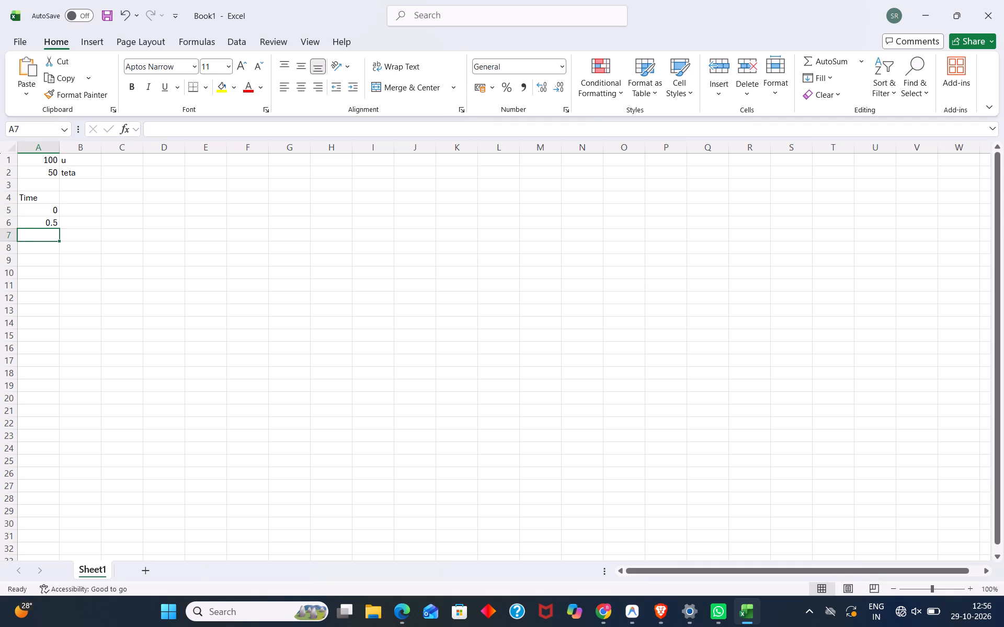
pyautogui.press('1')
pyautogui.press('Return')
pyautogui.write('1.5')
pyautogui.press('Return')
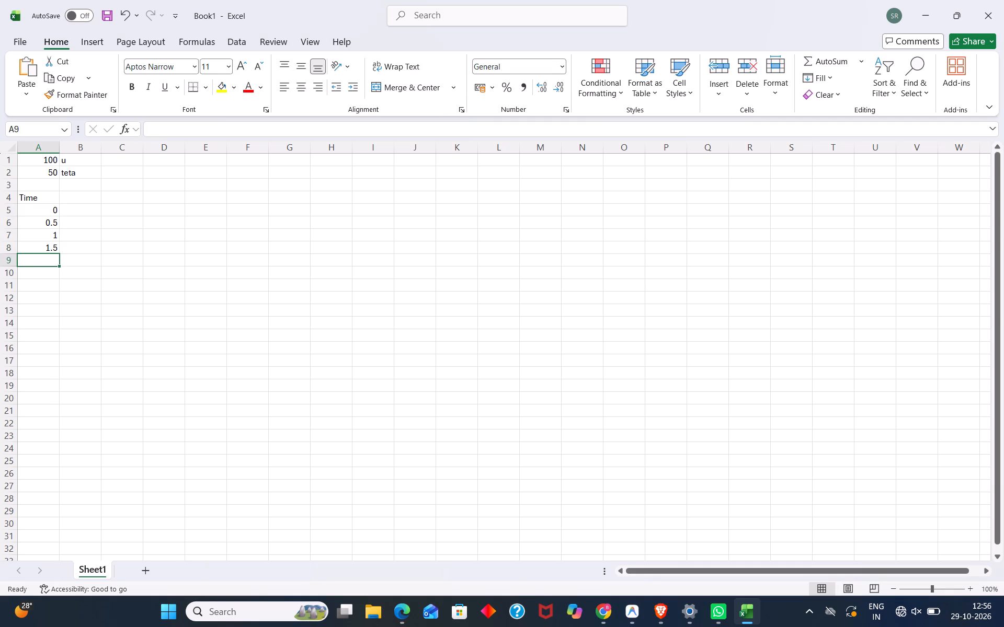
pyautogui.press('2')
pyautogui.press('Return')
pyautogui.write('2.')
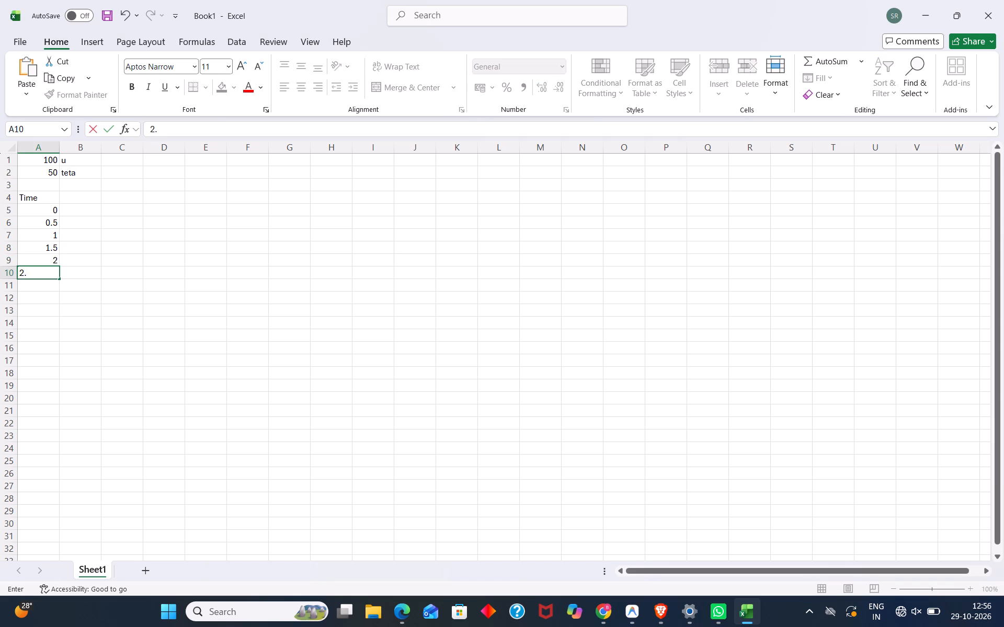
pyautogui.press('5')
pyautogui.press('Return')
pyautogui.press('3')
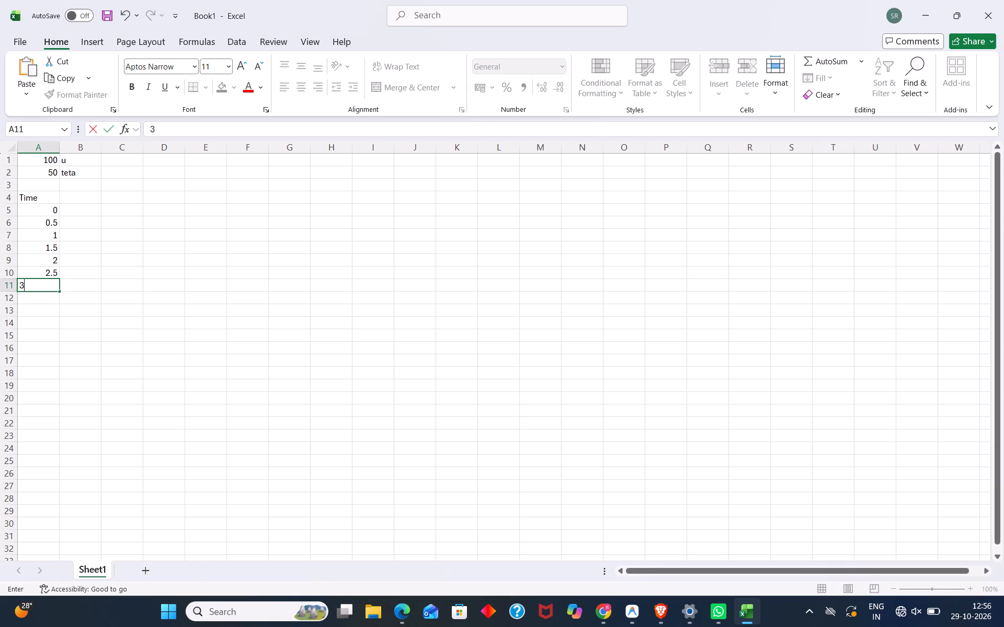
pyautogui.press('Return')
# Set the next Time value, in cell A12, to 3.5.
pyautogui.press('3')
pyautogui.press('Return')
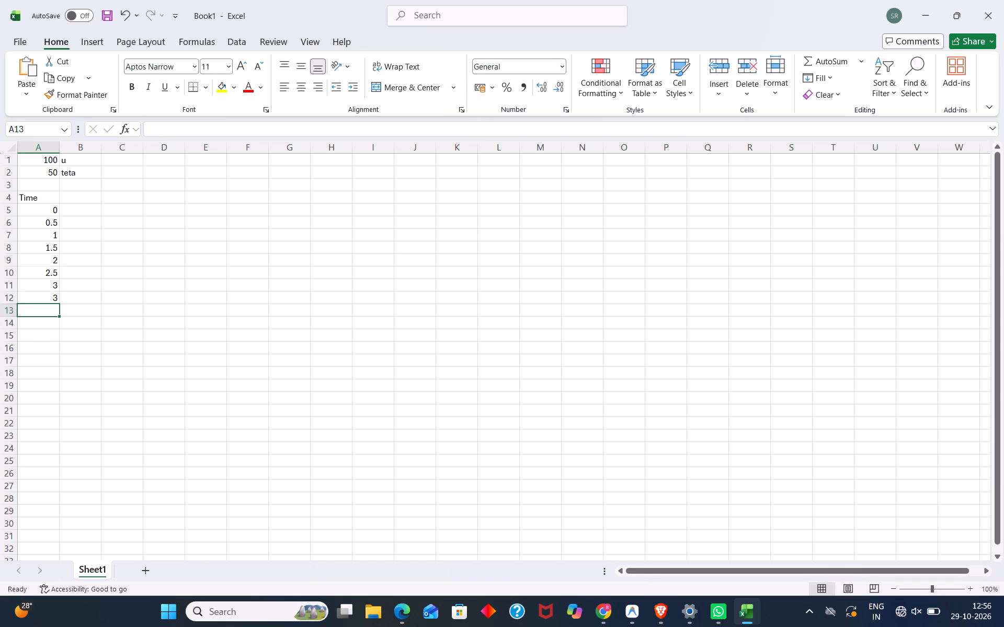
pyautogui.press('BackSpace')
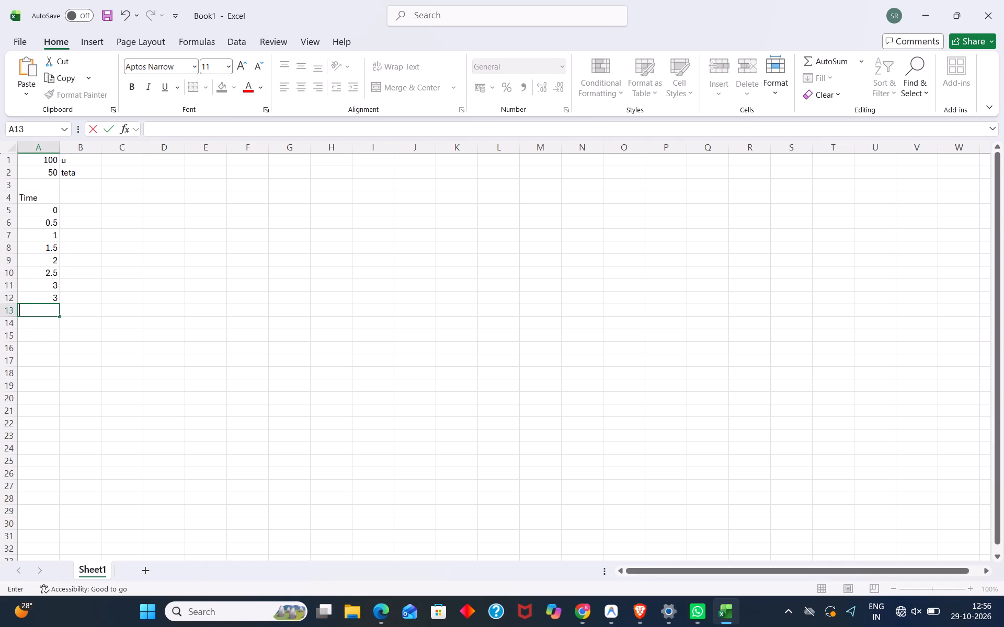
pyautogui.press('BackSpace')
pyautogui.press('Up')
pyautogui.click(41, 298)
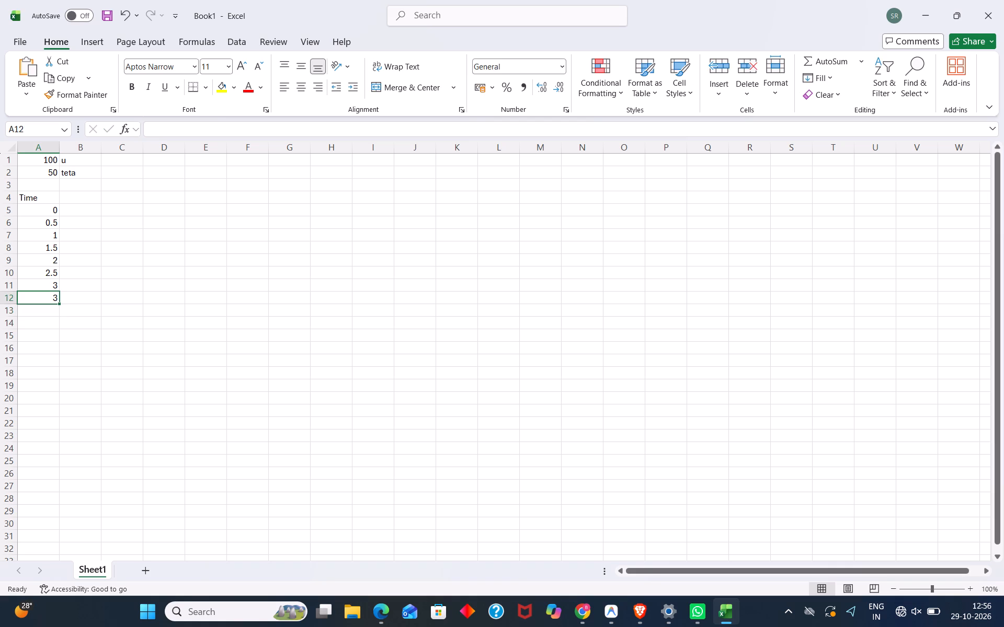
pyautogui.press('BackSpace')
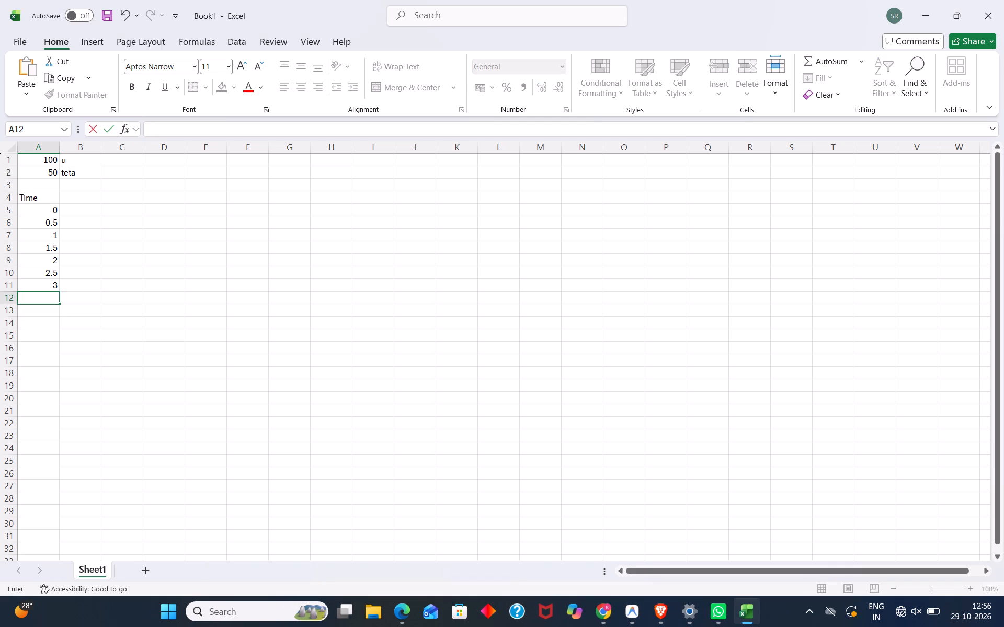
pyautogui.write('3.5')
pyautogui.press('Return')
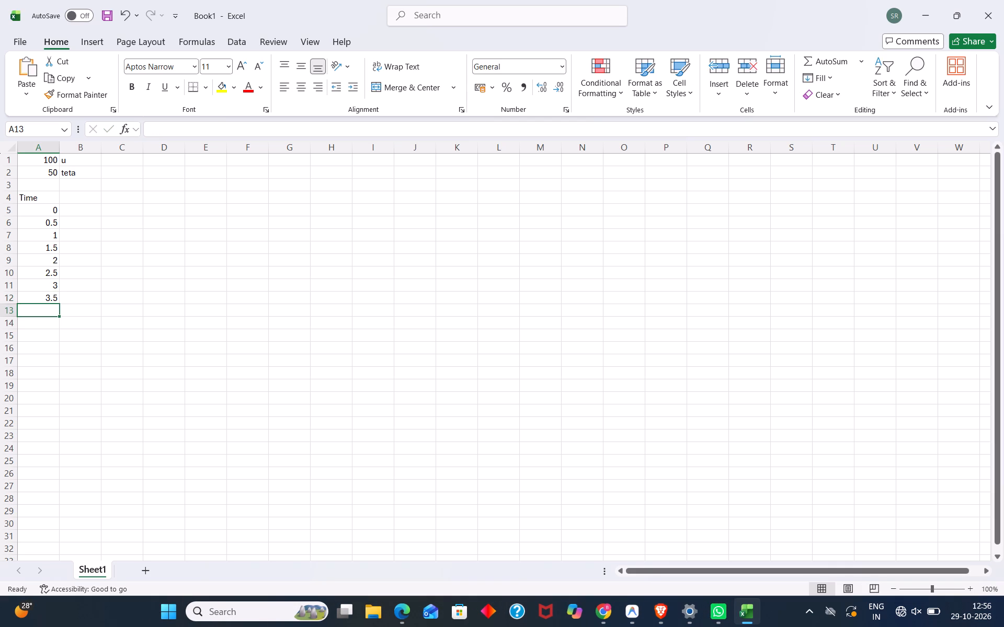
# Continue the Time column in cells A13 to A18 with 4 to 6.5 in increments of 0.5.
pyautogui.press('4')
pyautogui.press('Return')
pyautogui.write('4.5')
pyautogui.press('Return')
pyautogui.press('5')
pyautogui.press('Return')
pyautogui.write('5.5')
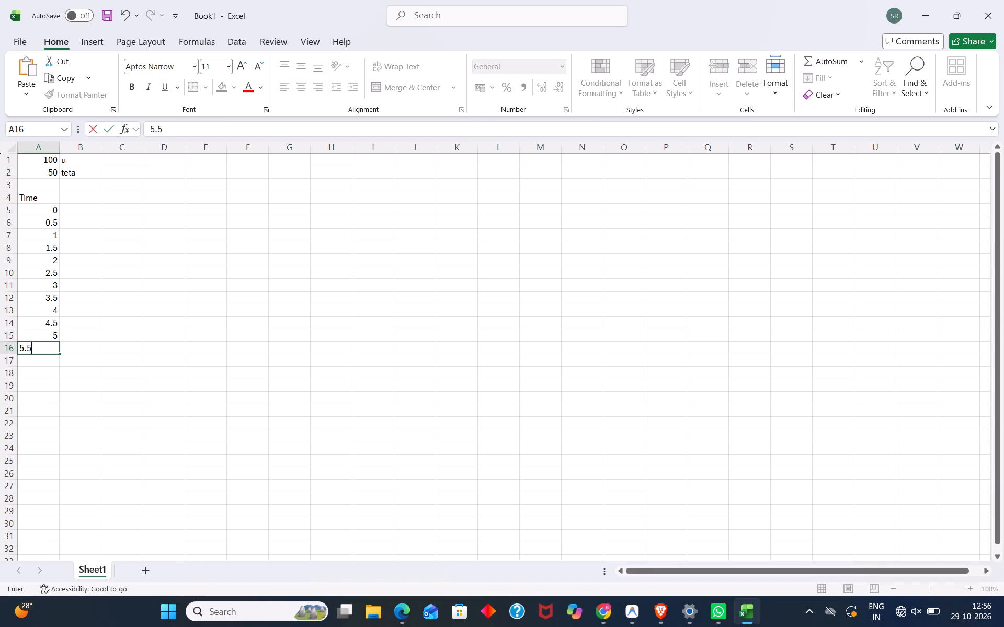
pyautogui.press('Return')
pyautogui.press('6')
pyautogui.press('Return')
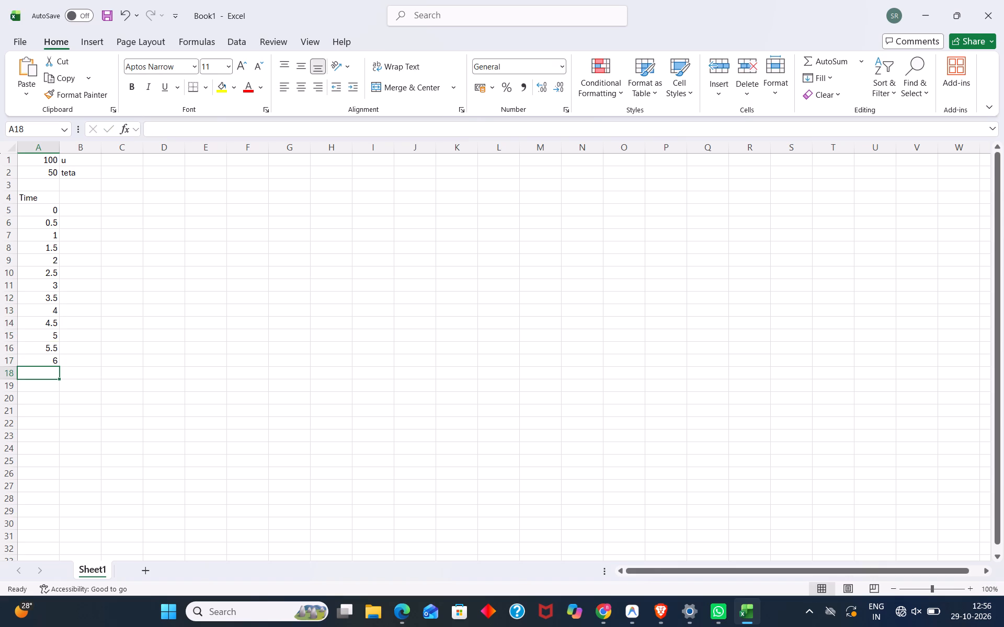
pyautogui.write('6.5')
pyautogui.press('Return')
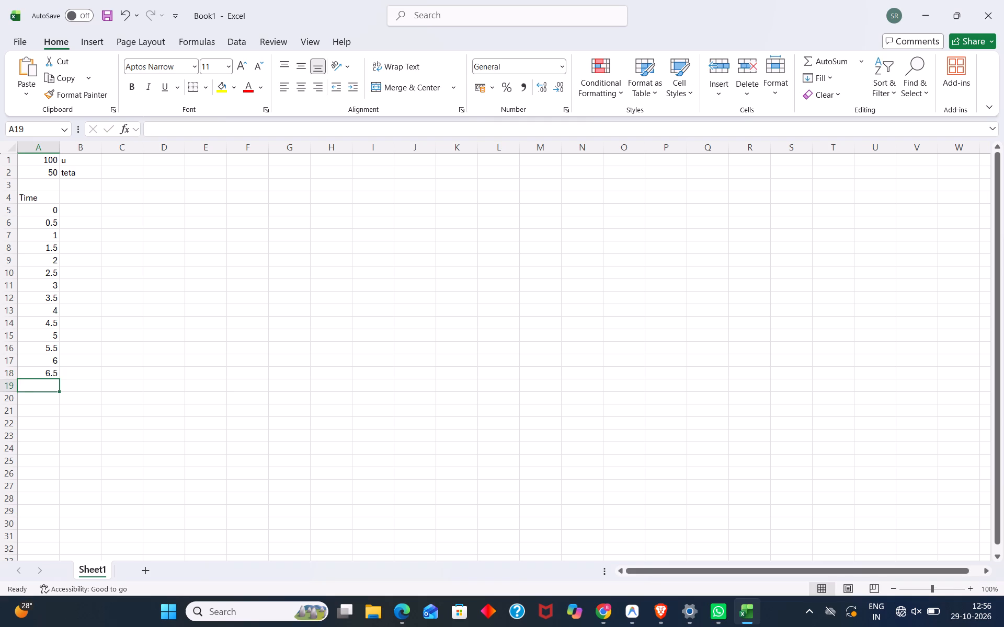
# Continue the Time column in cells A19 to A25 with 7 to 10 in increments of 0.5.
pyautogui.press('7')
pyautogui.press('Return')
pyautogui.write('7.5')
pyautogui.press('Return')
pyautogui.press('8')
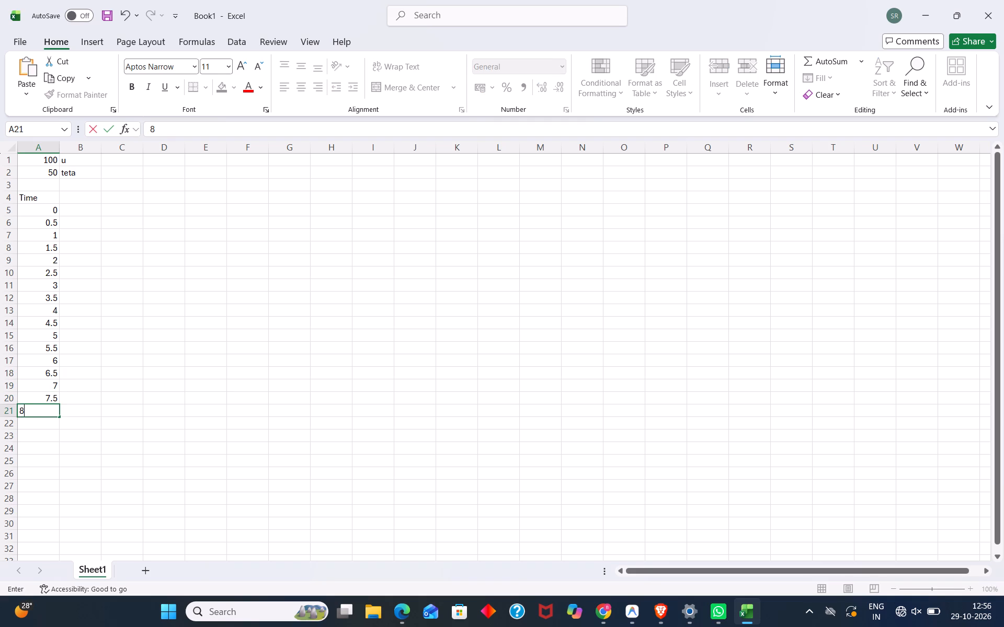
pyautogui.press('Return')
pyautogui.write('8.5')
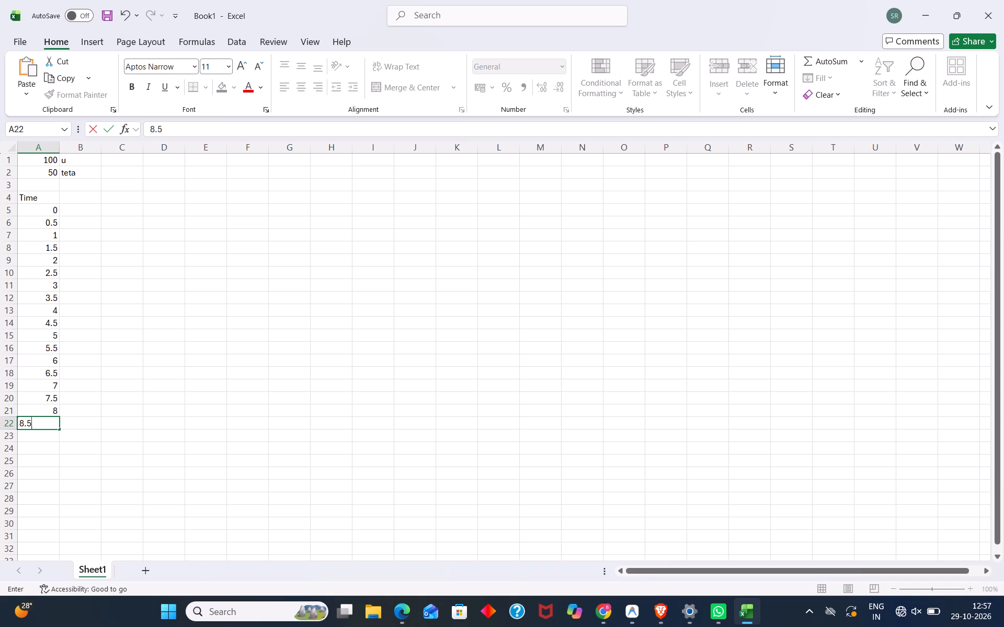
pyautogui.press('Return')
pyautogui.press('9')
pyautogui.press('Return')
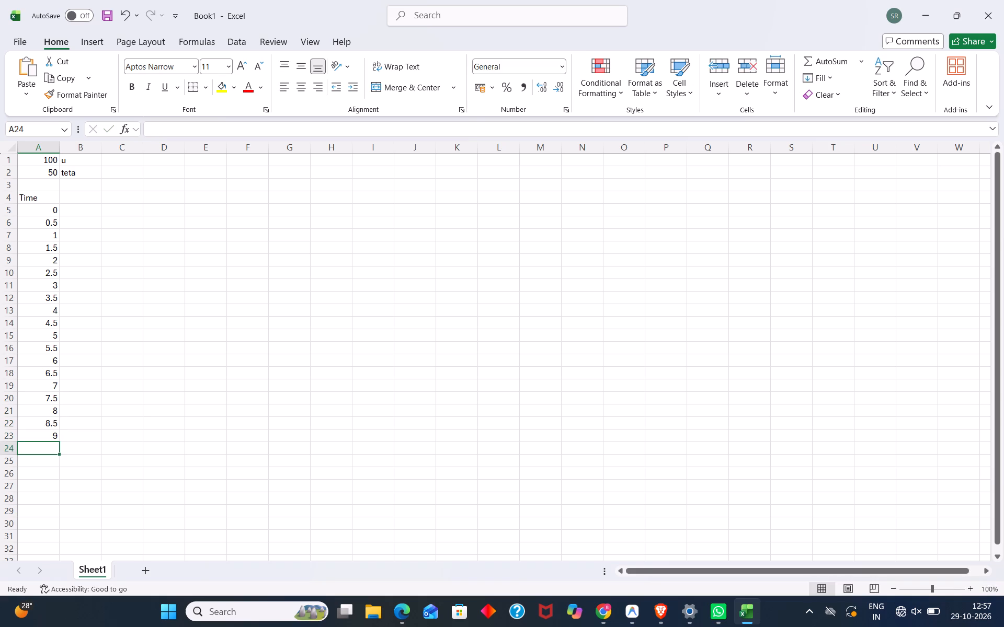
pyautogui.write('9.5')
pyautogui.press('Return')
pyautogui.write('10')
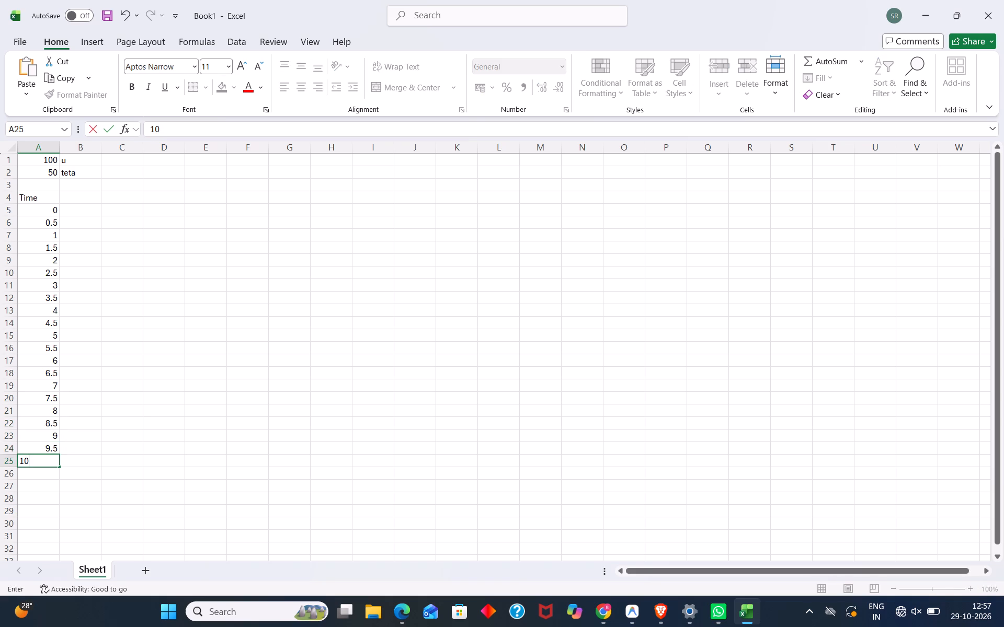
pyautogui.press('Return')
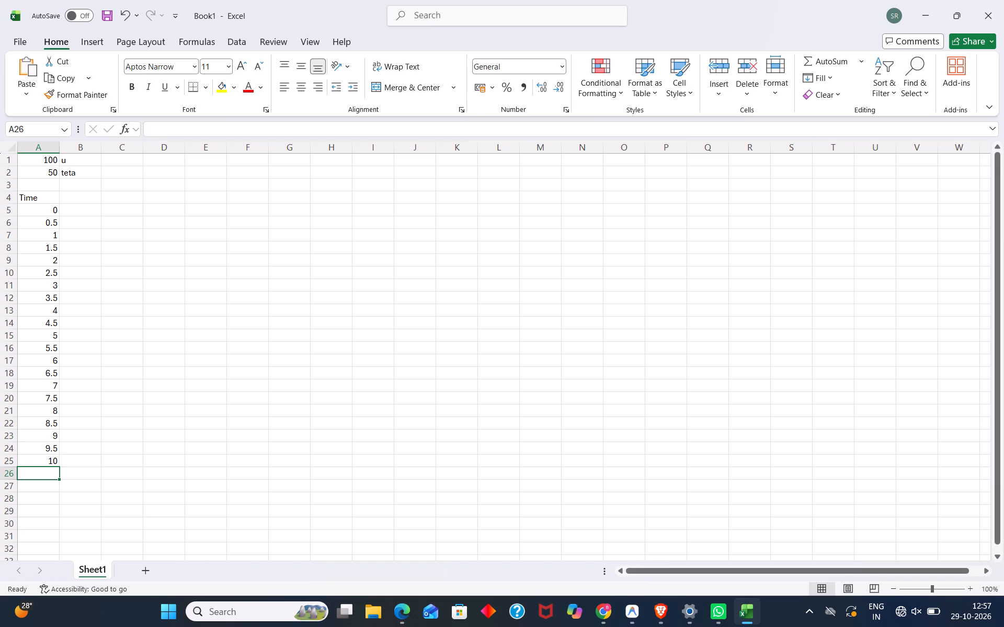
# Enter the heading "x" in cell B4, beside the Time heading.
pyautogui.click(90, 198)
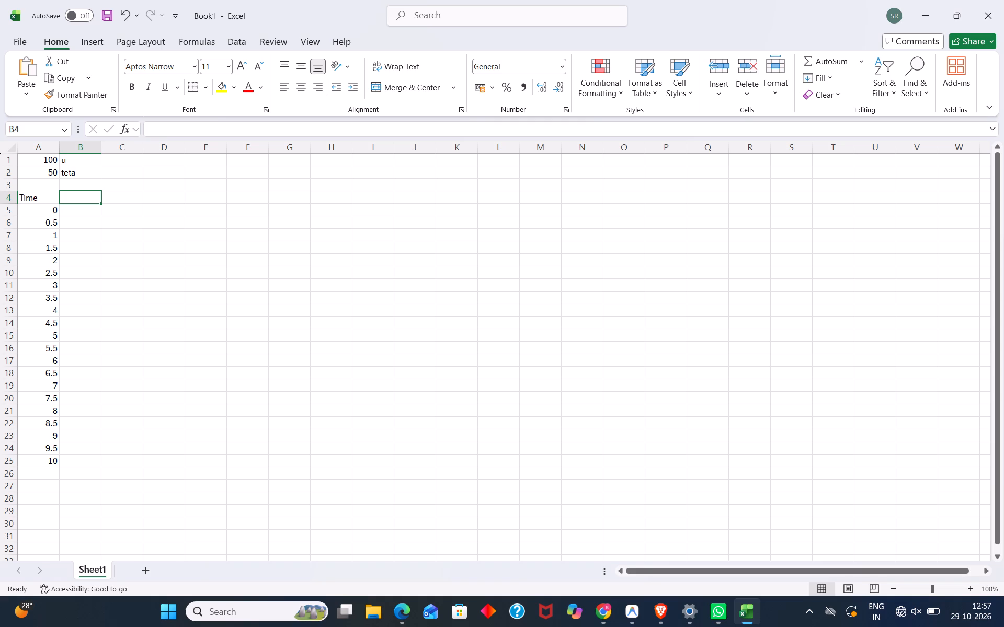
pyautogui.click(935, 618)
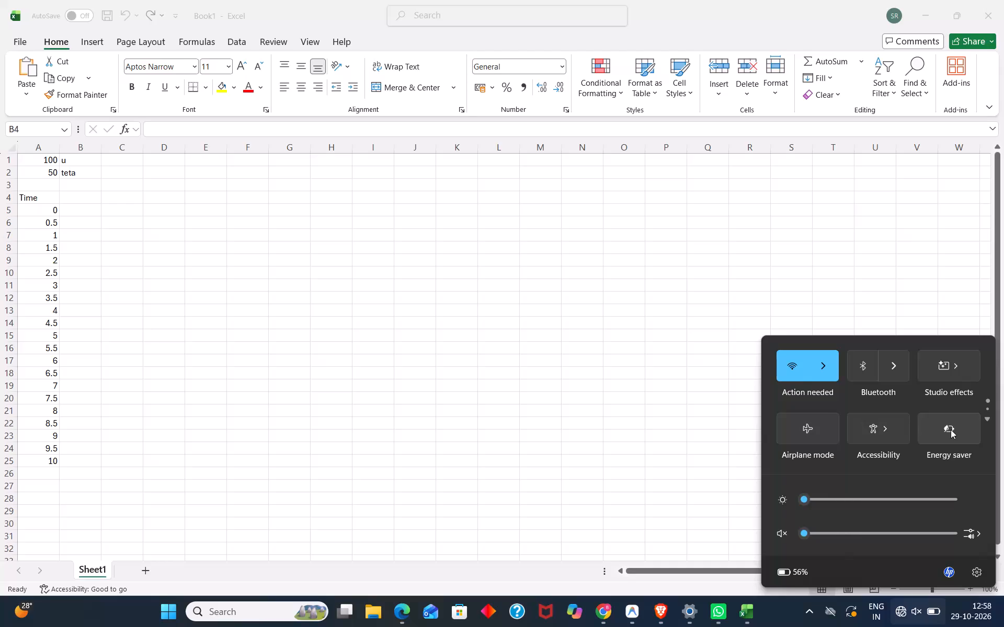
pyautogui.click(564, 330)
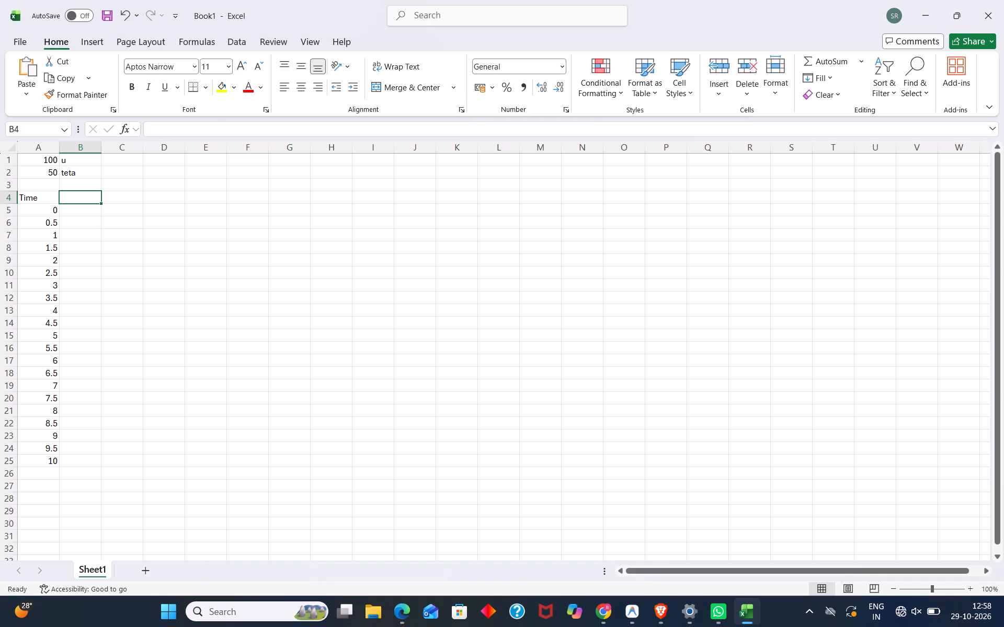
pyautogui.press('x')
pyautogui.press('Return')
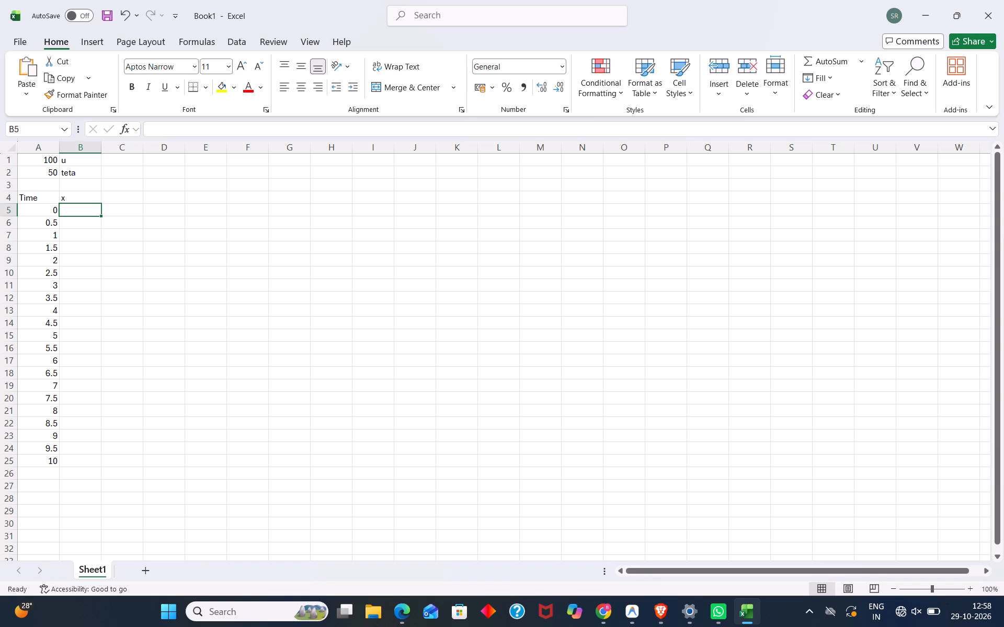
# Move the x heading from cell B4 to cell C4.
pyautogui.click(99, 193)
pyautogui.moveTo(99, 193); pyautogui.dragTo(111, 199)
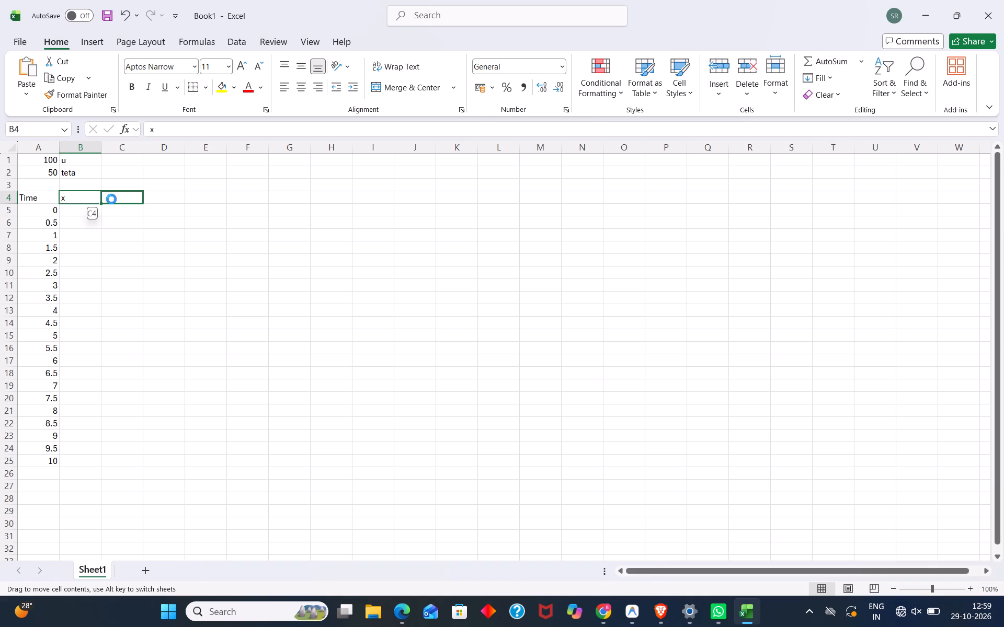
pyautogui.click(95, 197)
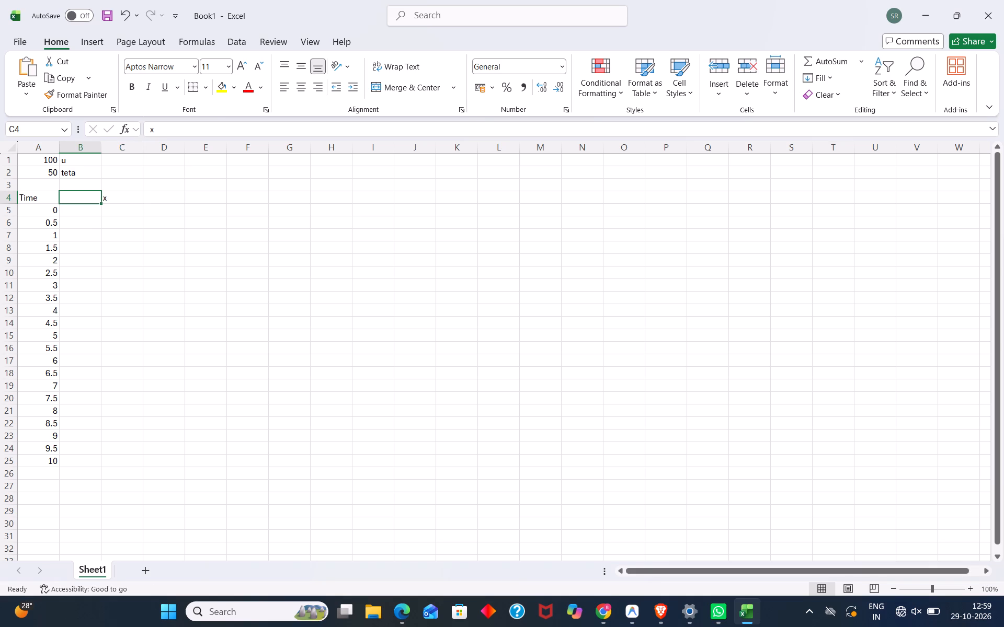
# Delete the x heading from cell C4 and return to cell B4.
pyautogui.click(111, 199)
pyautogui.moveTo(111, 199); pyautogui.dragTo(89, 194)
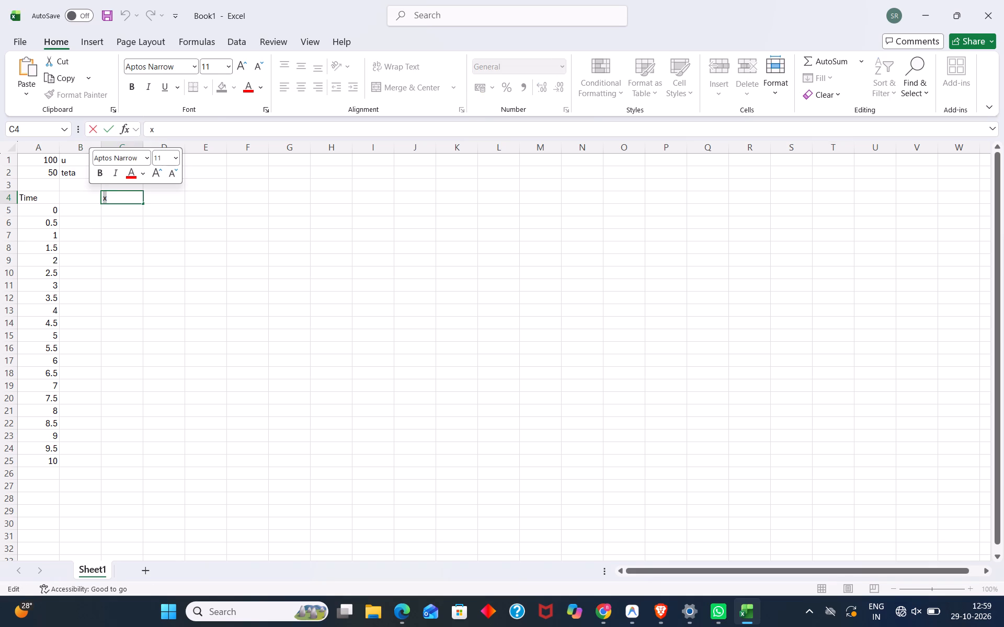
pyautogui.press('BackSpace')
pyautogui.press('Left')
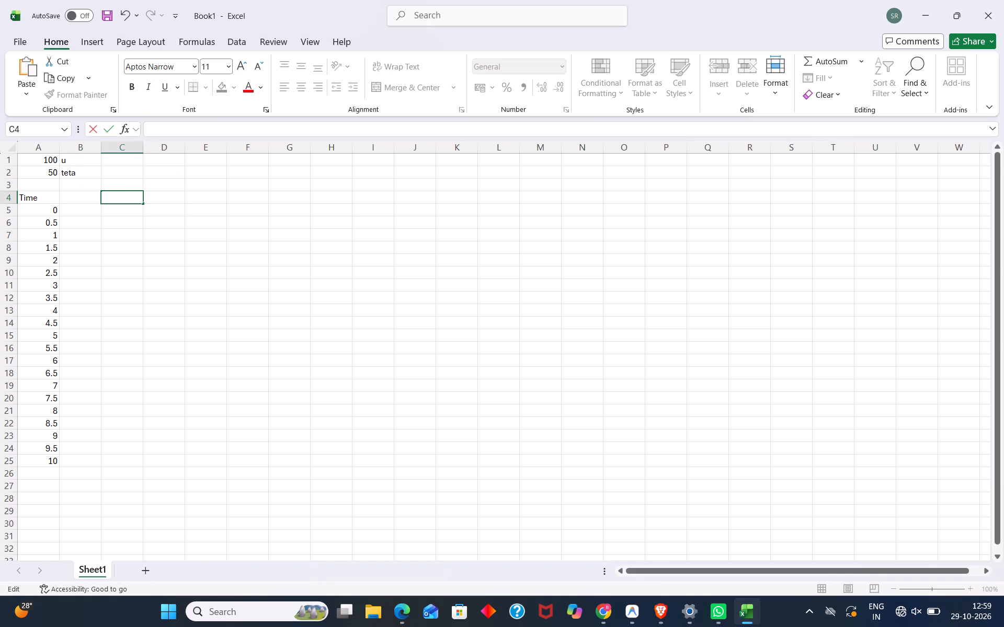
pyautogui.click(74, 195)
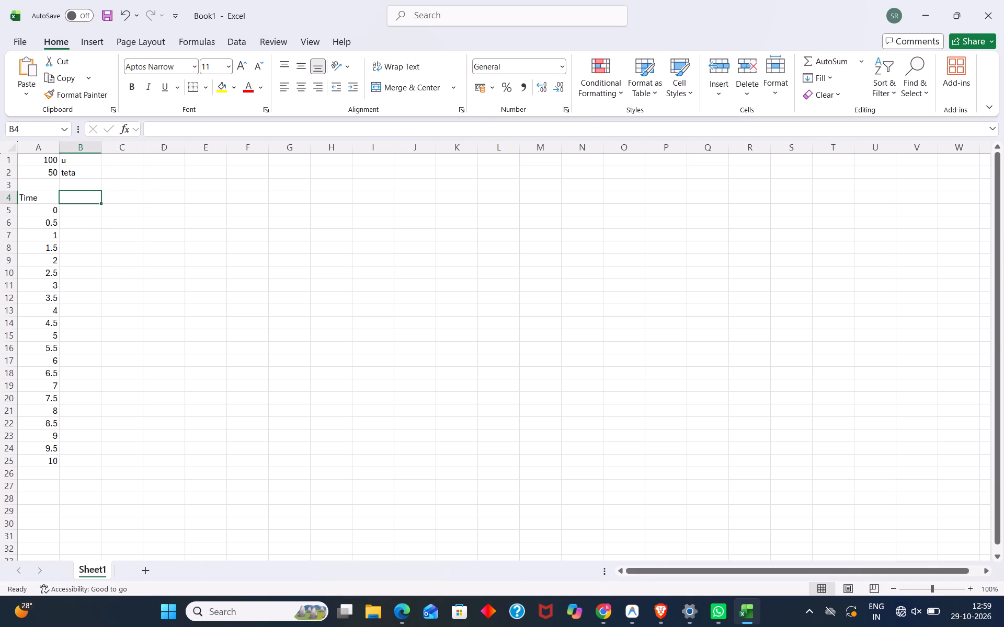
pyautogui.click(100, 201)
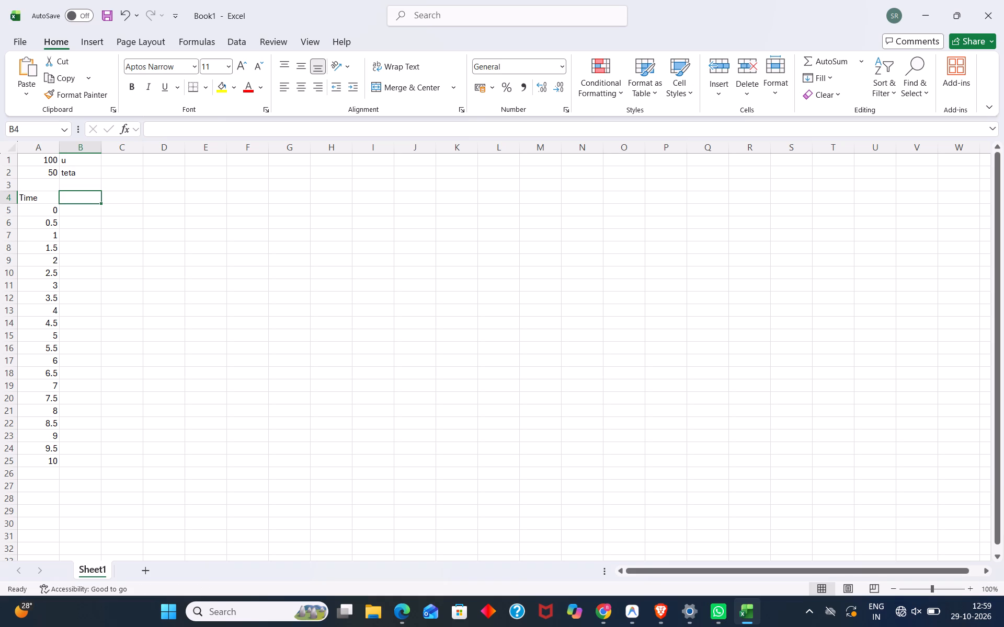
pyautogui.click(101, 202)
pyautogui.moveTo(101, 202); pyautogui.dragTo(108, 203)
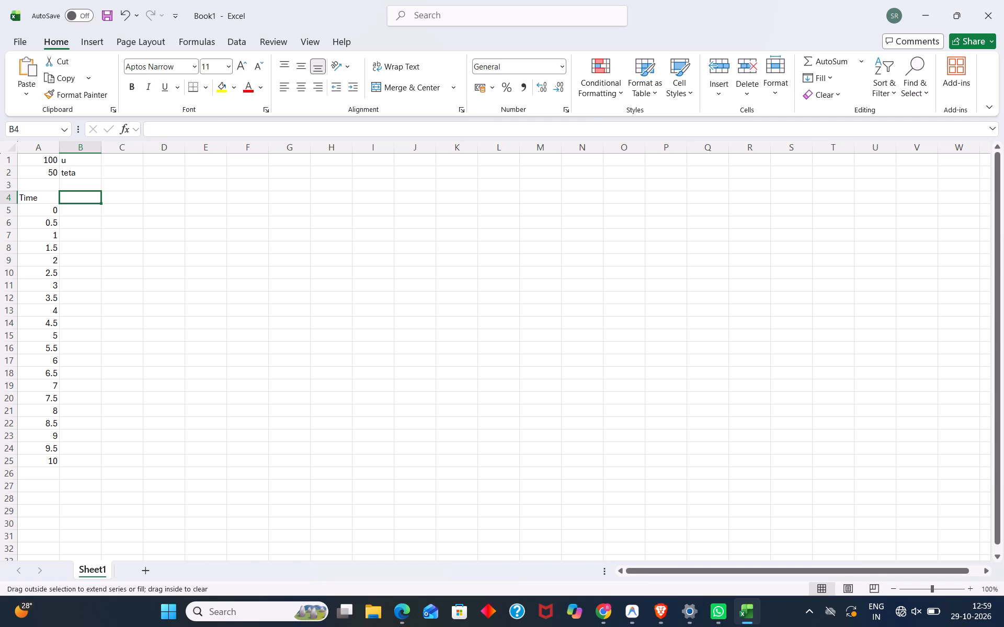
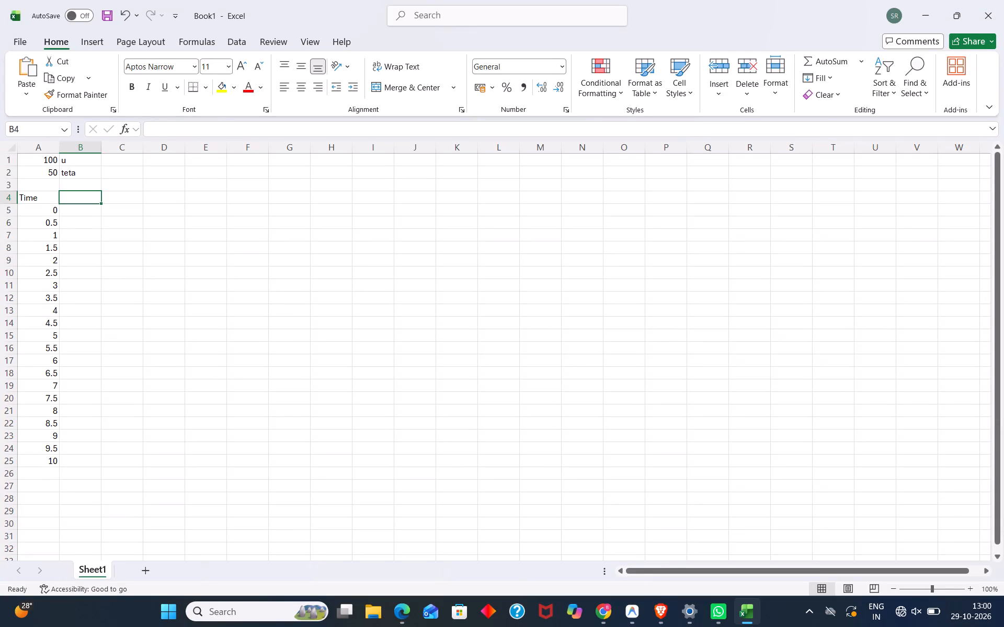
# Enter the headings "x" in cell B4 and "y" in cell C4, and return to cell B5.
pyautogui.moveTo(100, 202); pyautogui.dragTo(101, 197)
pyautogui.click(79, 196)
pyautogui.press('x')
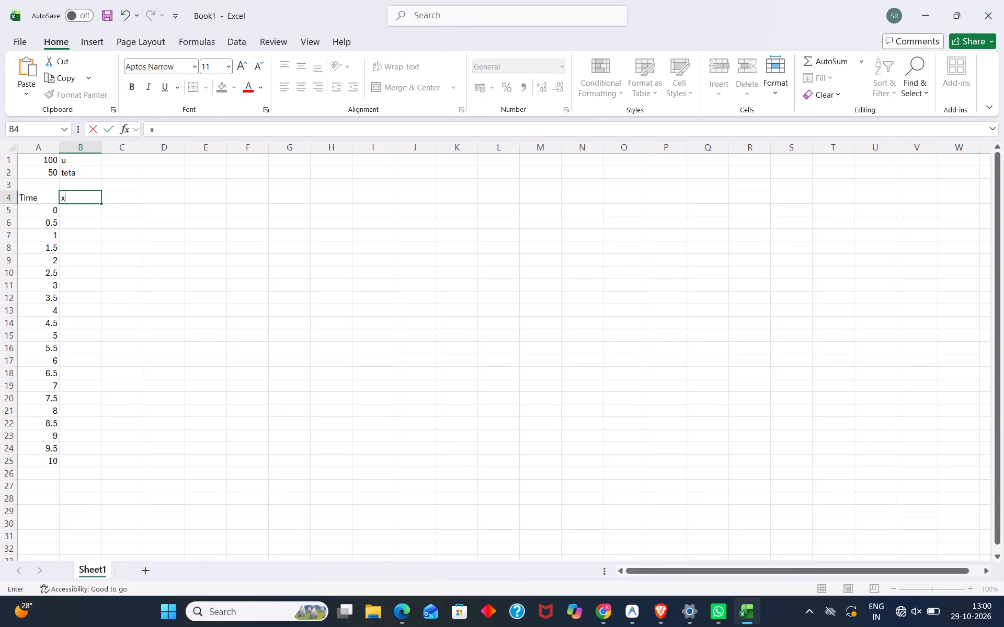
pyautogui.press('Return')
pyautogui.press('Up')
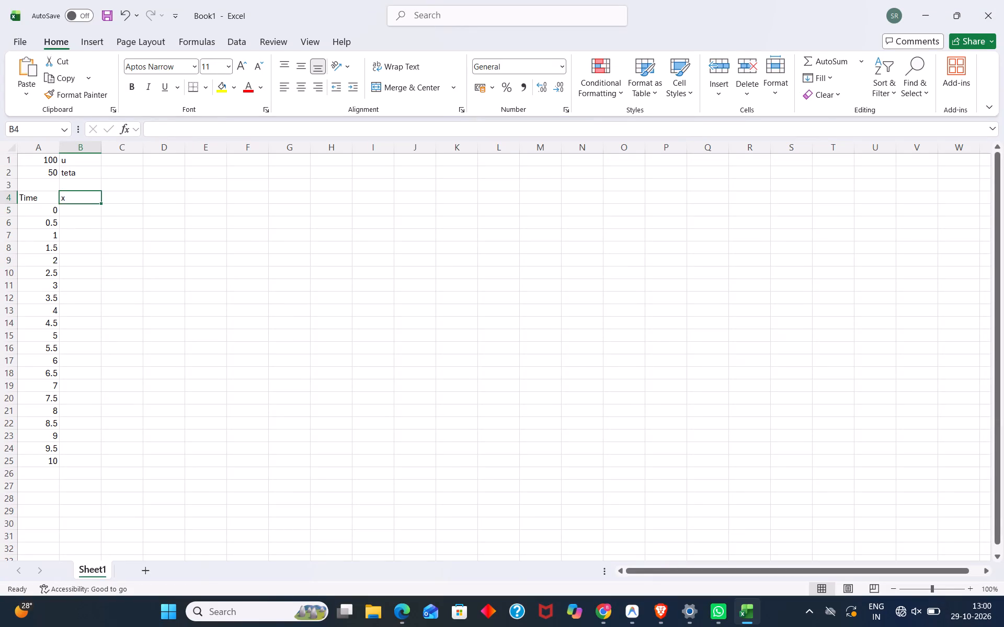
pyautogui.press('Right')
pyautogui.press('y')
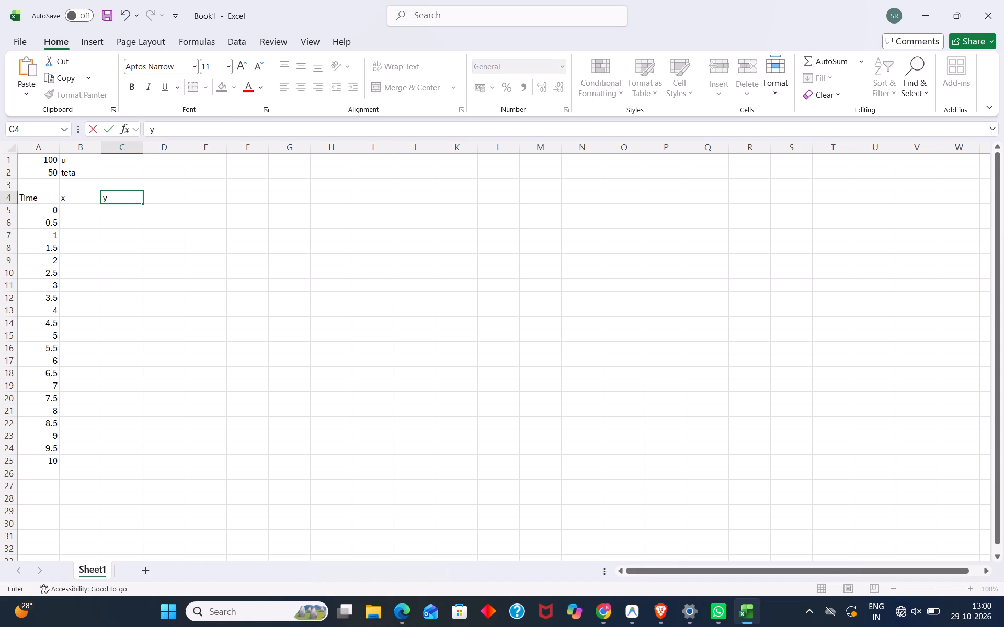
pyautogui.press('Down')
pyautogui.press('Left')
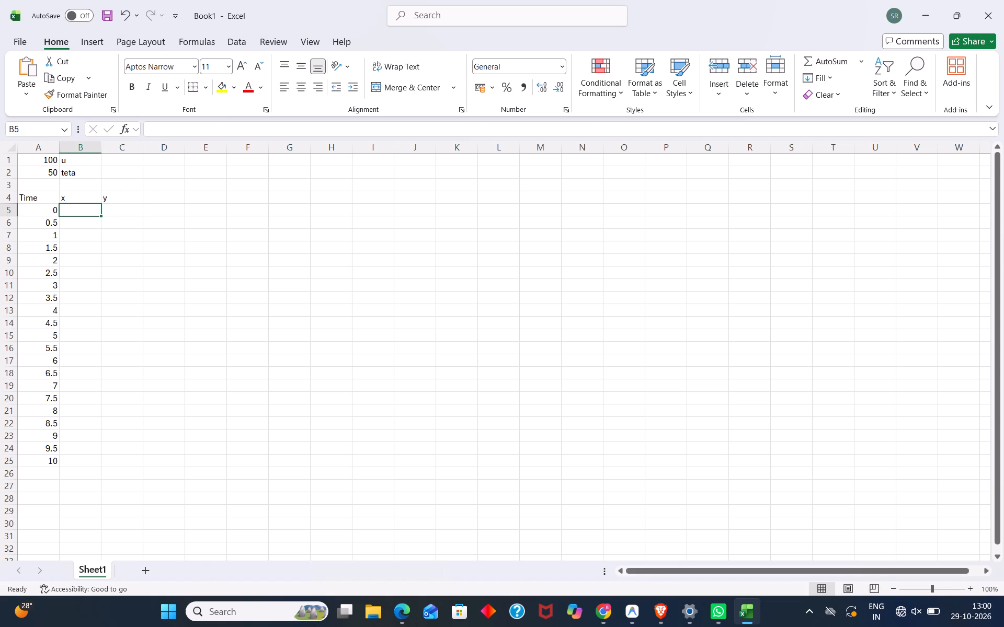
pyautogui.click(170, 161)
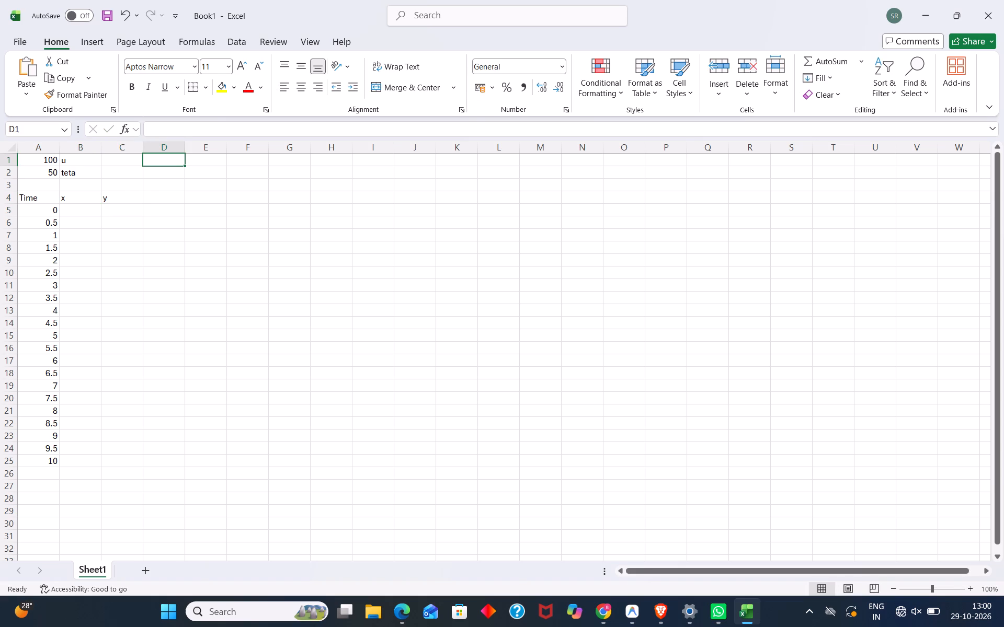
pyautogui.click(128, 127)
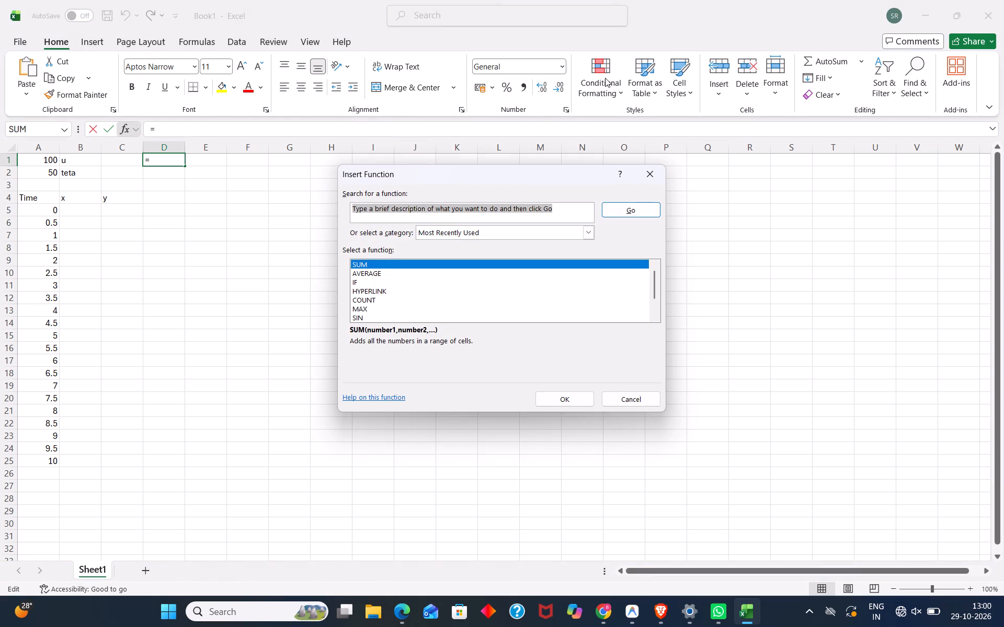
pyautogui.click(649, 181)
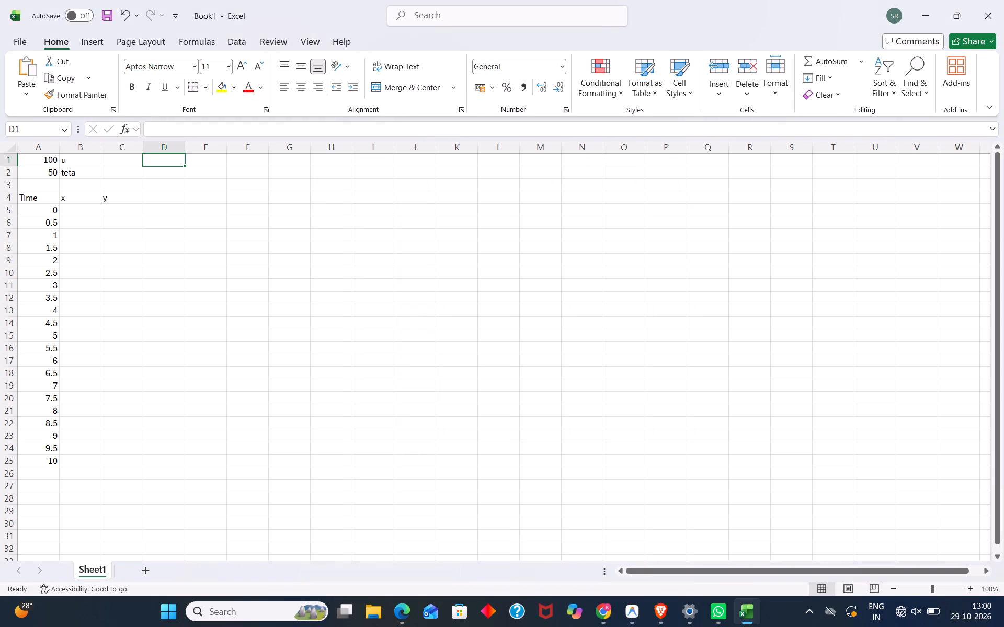
# Begin a formula in cell E3 with =A$1*, referencing the u value with its row locked.
pyautogui.click(210, 183)
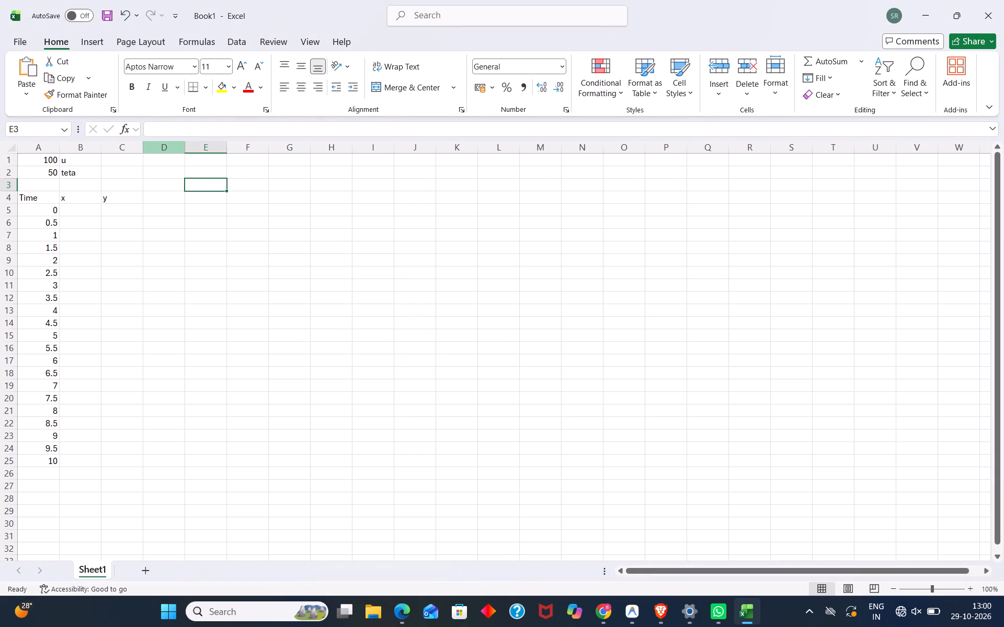
pyautogui.click(164, 126)
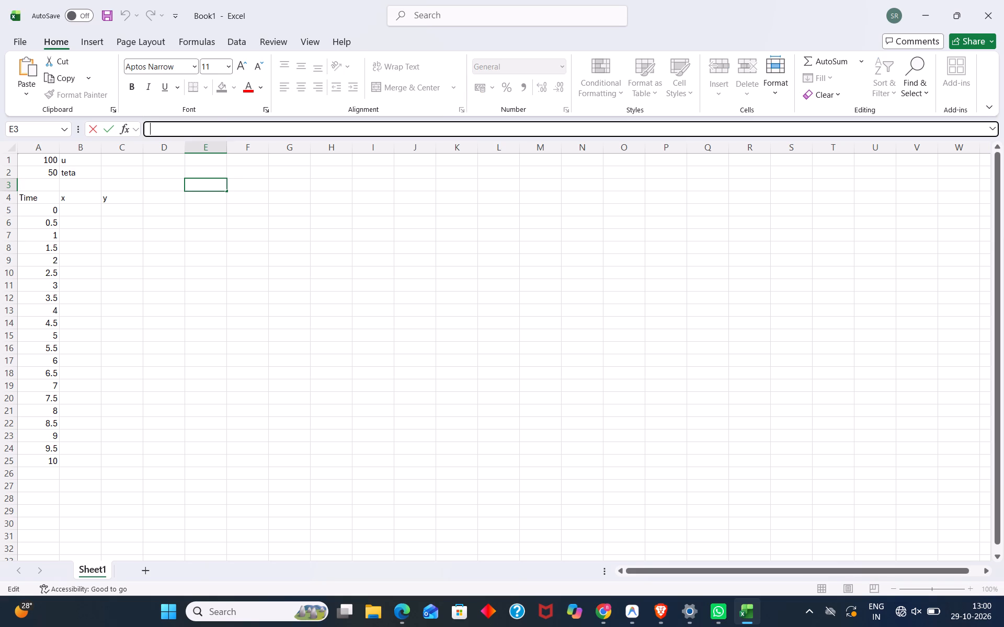
pyautogui.hotkey('shift', '+')
pyautogui.press('BackSpace')
pyautogui.press('=')
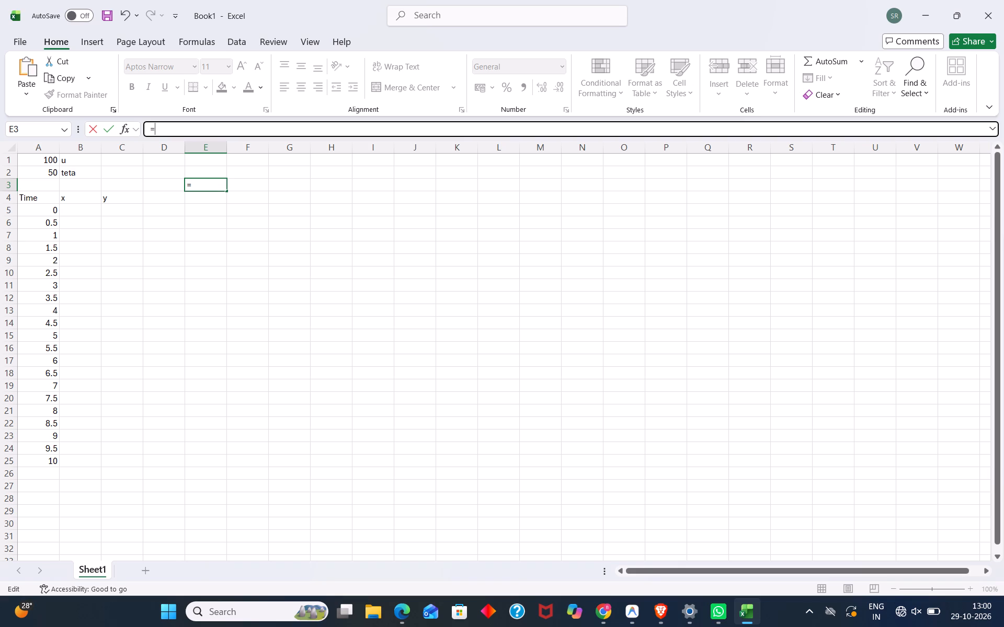
pyautogui.click(31, 158)
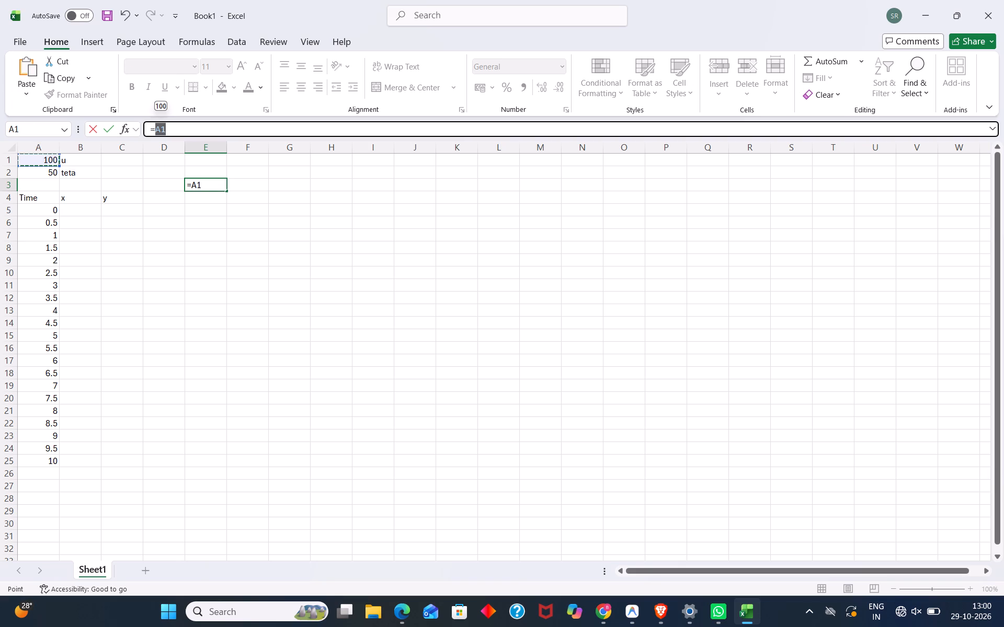
pyautogui.click(159, 127)
pyautogui.hotkey('shift', '$')
pyautogui.click(189, 134)
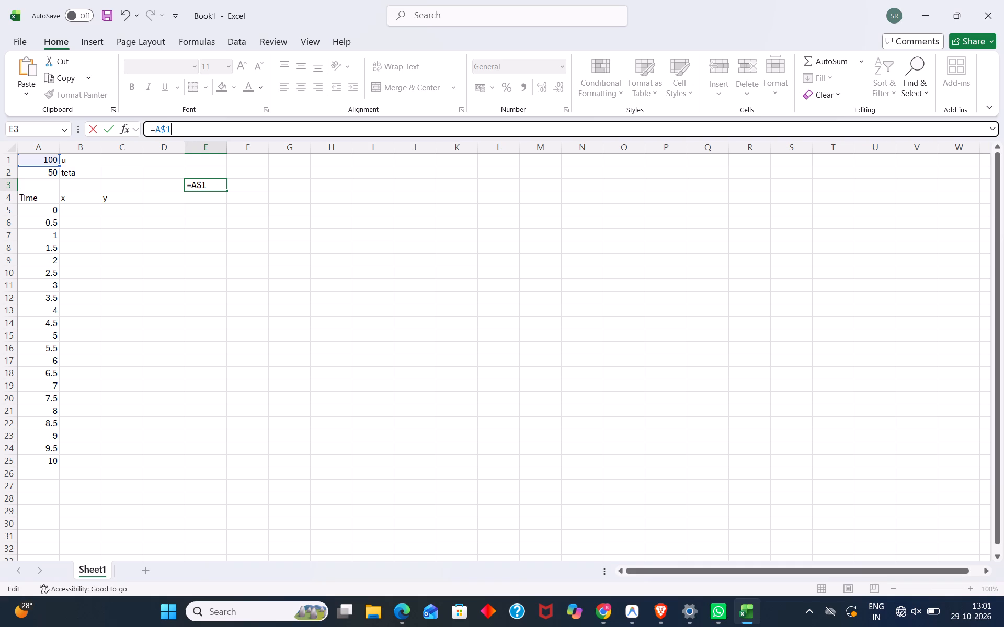
pyautogui.click(189, 134)
pyautogui.hotkey('shift', '*')
# Extend the E3 formula with a cosine of a nested radians function, giving =A$1*cos(radians().
pyautogui.write('cos')
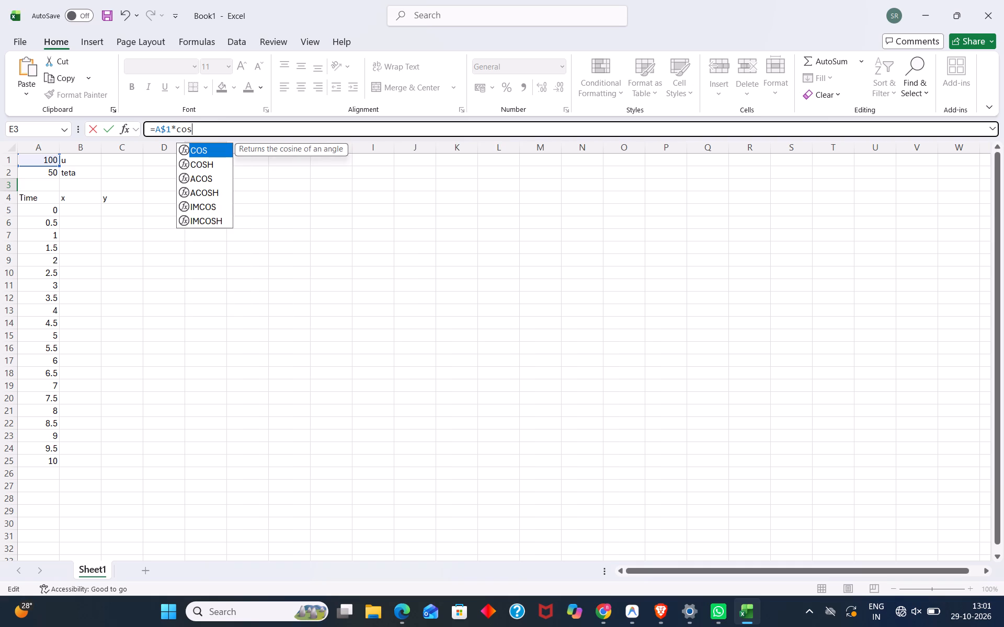
pyautogui.hotkey('shift', ')')
pyautogui.press('BackSpace')
pyautogui.write('()')
pyautogui.press('Left')
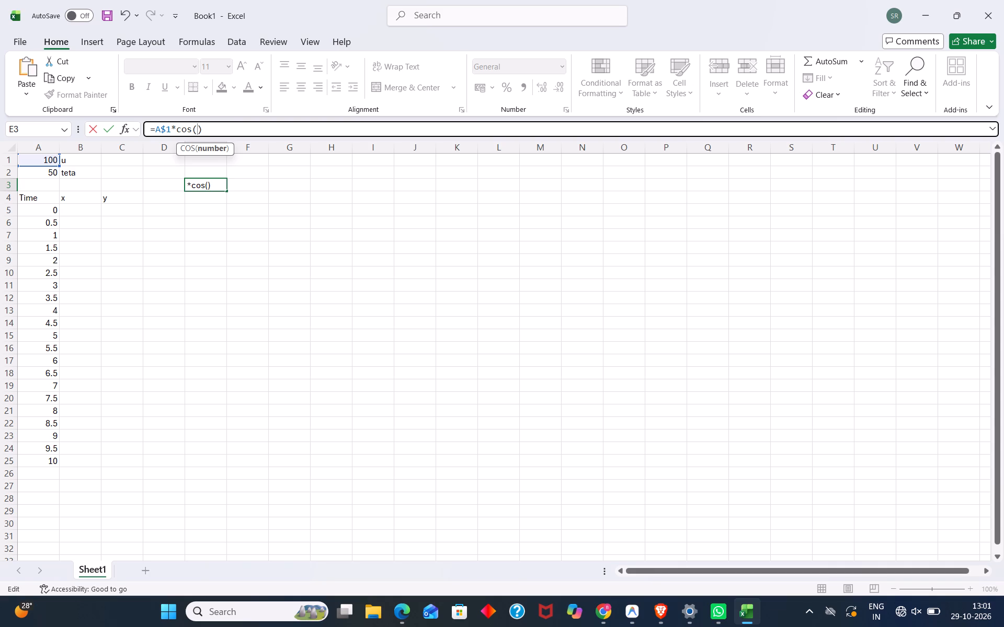
pyautogui.write('rad')
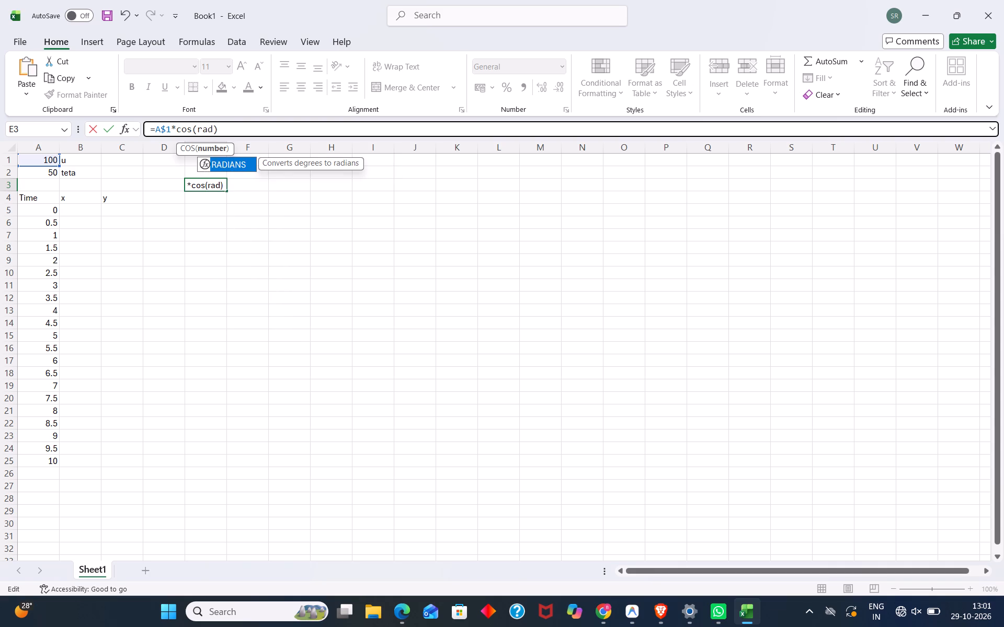
pyautogui.press('i')
pyautogui.click(231, 163)
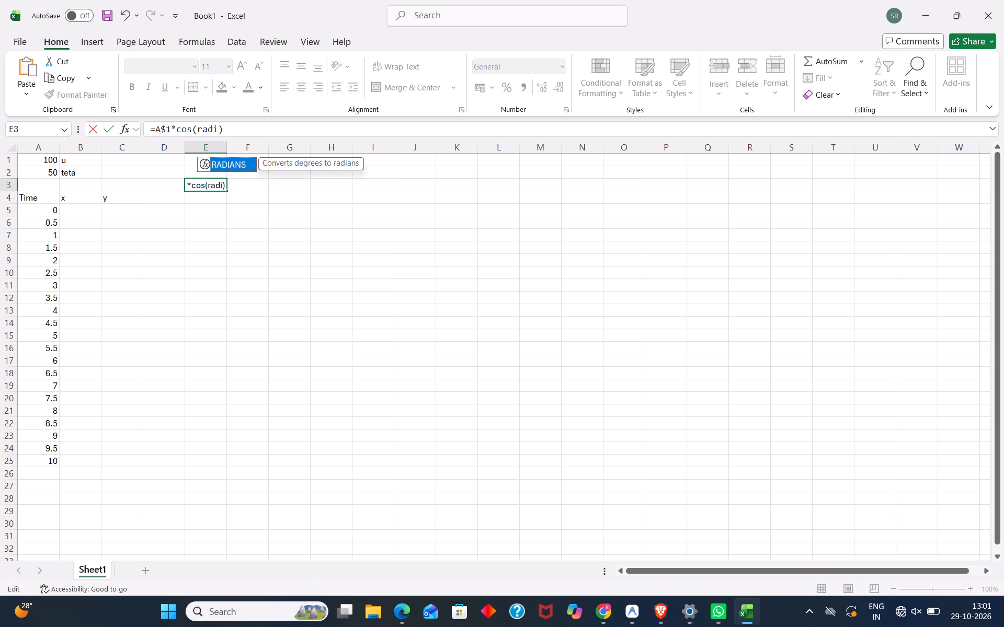
pyautogui.click(216, 129)
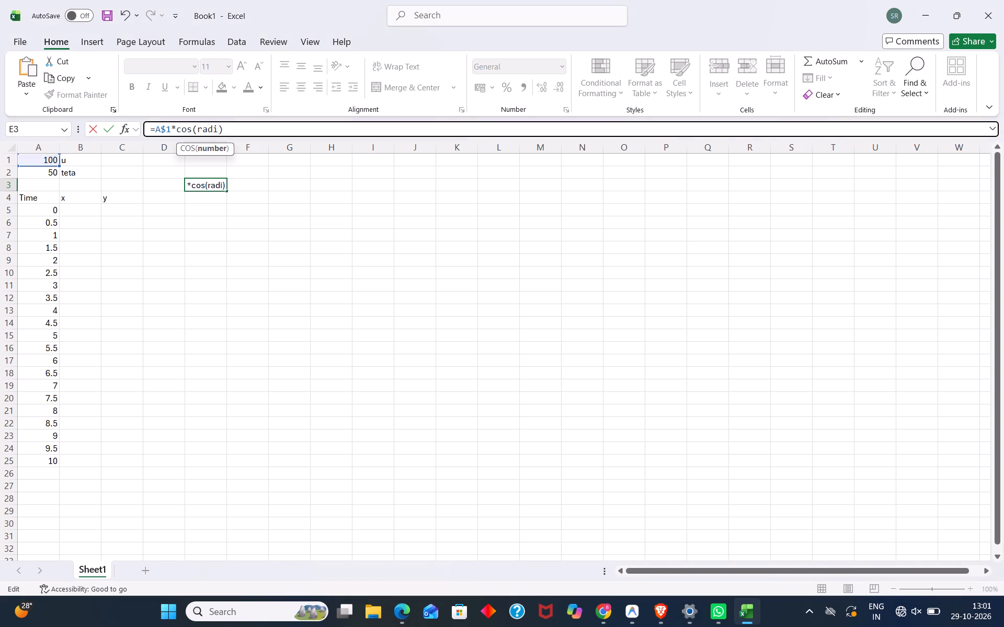
pyautogui.press('a')
pyautogui.write('ns')
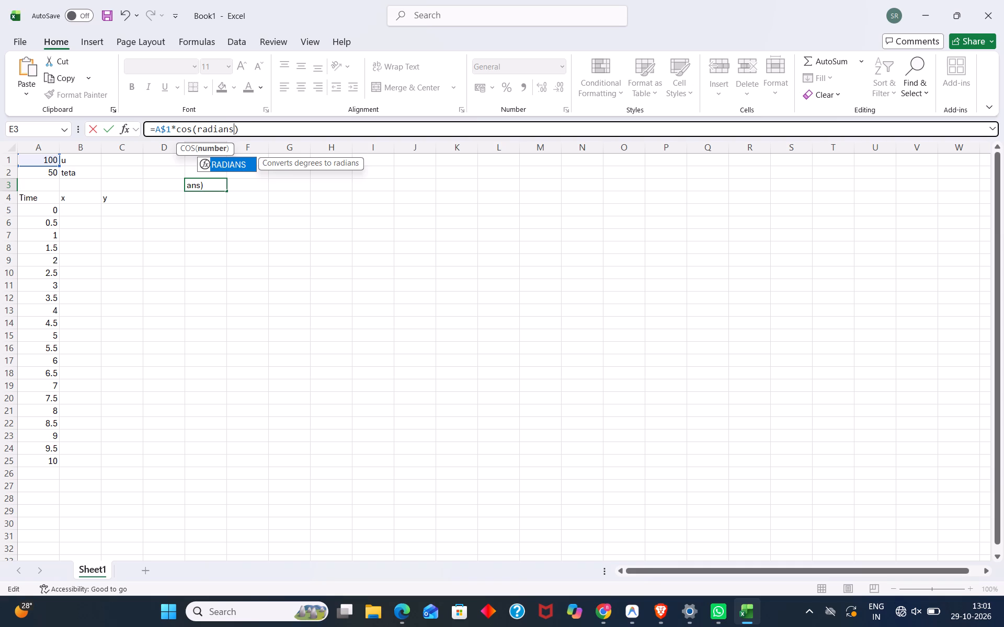
pyautogui.hotkey('shift', '(')
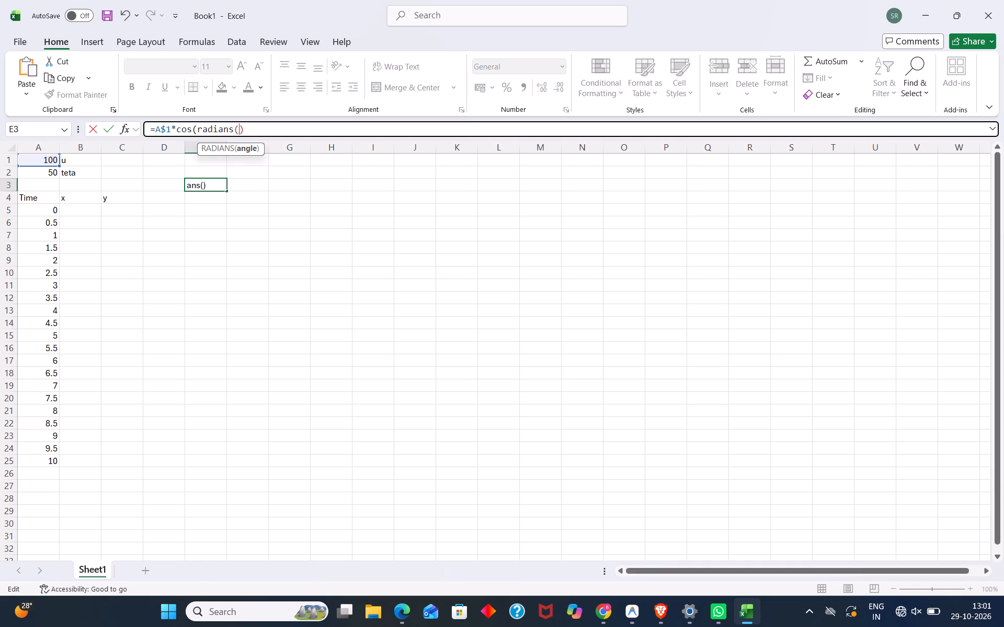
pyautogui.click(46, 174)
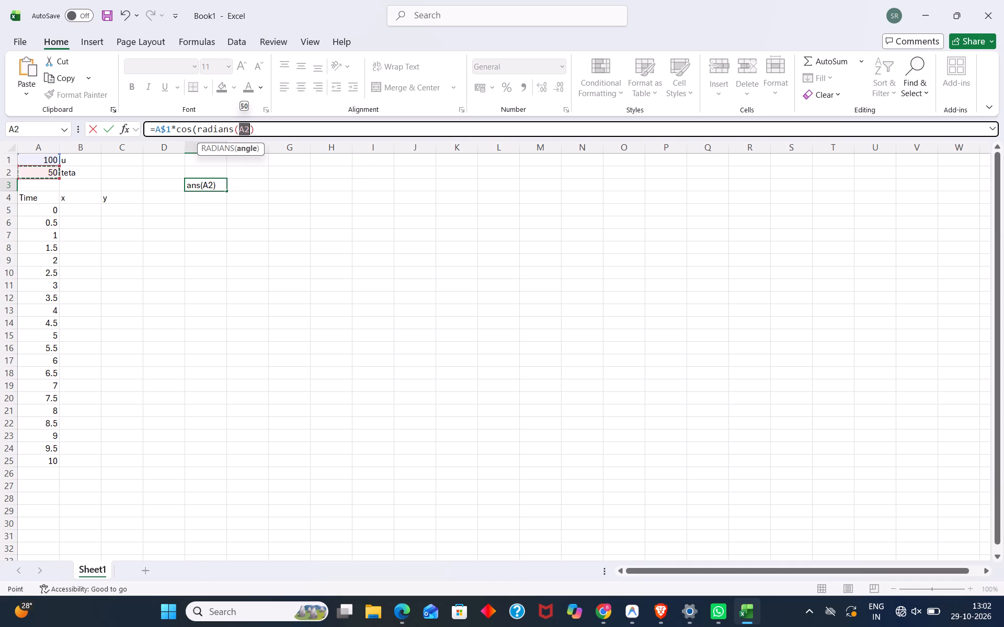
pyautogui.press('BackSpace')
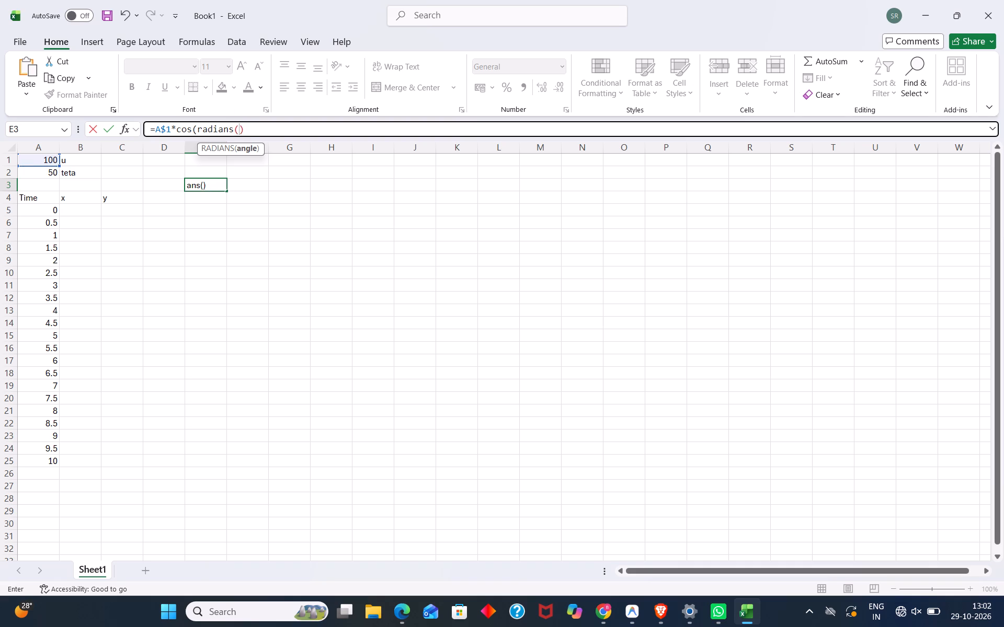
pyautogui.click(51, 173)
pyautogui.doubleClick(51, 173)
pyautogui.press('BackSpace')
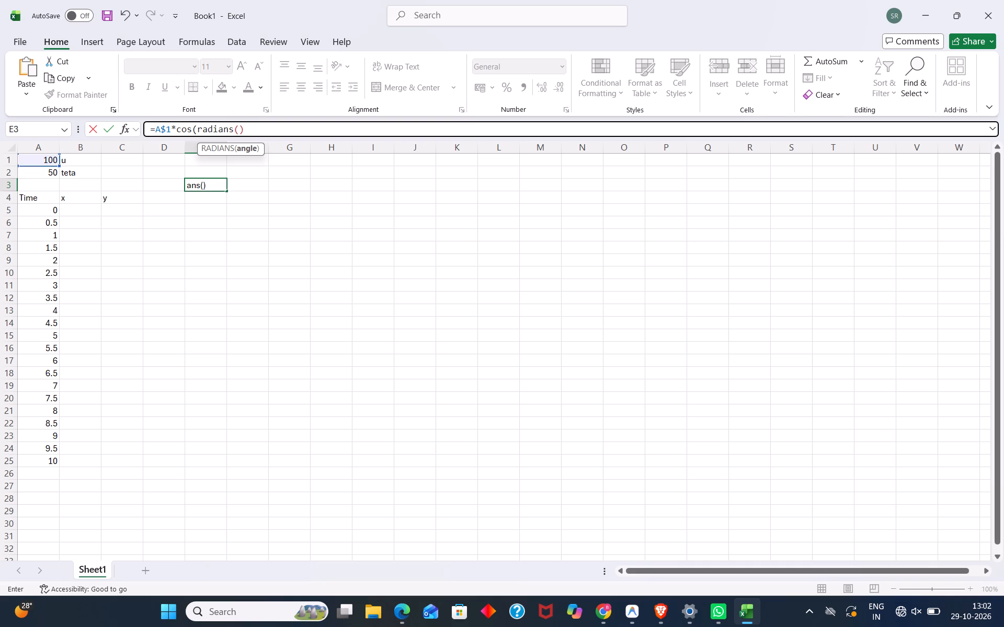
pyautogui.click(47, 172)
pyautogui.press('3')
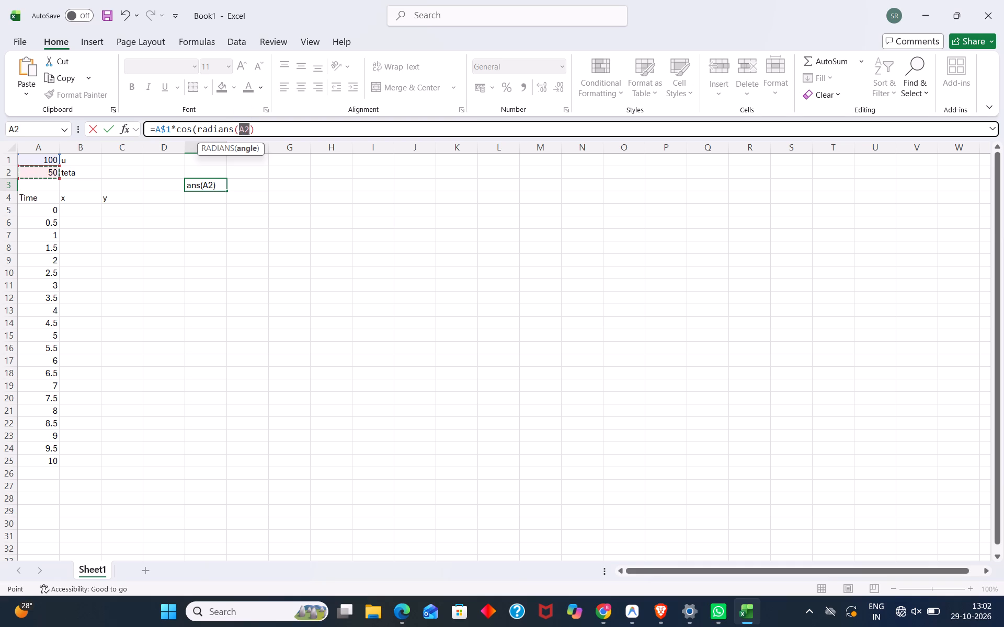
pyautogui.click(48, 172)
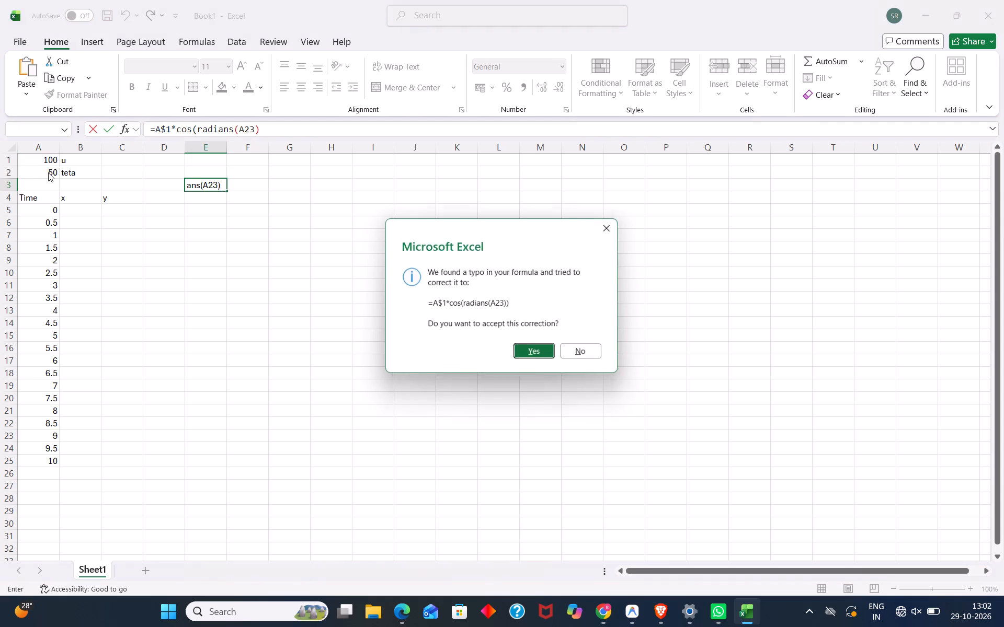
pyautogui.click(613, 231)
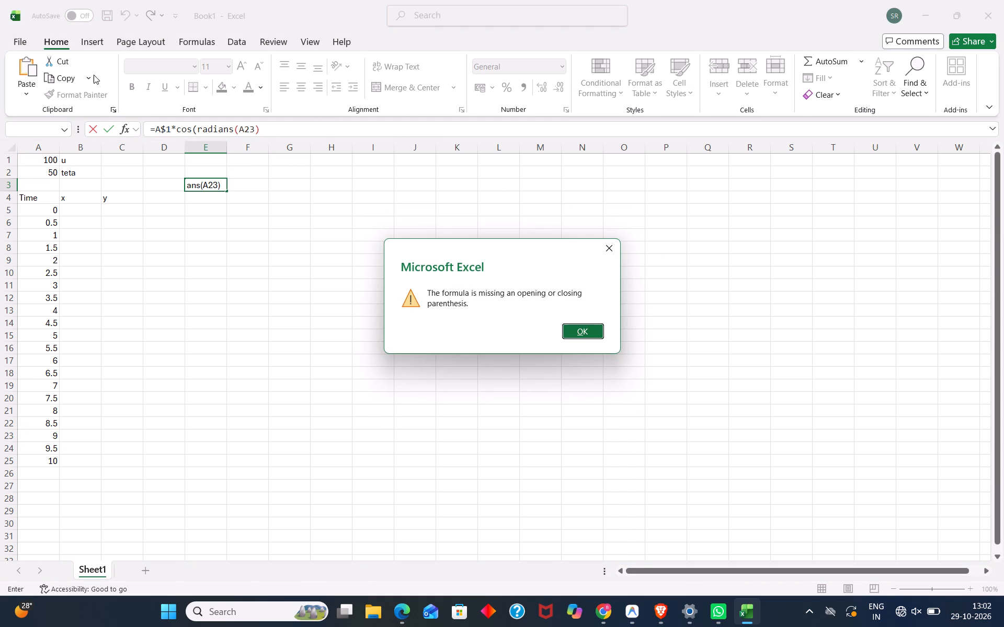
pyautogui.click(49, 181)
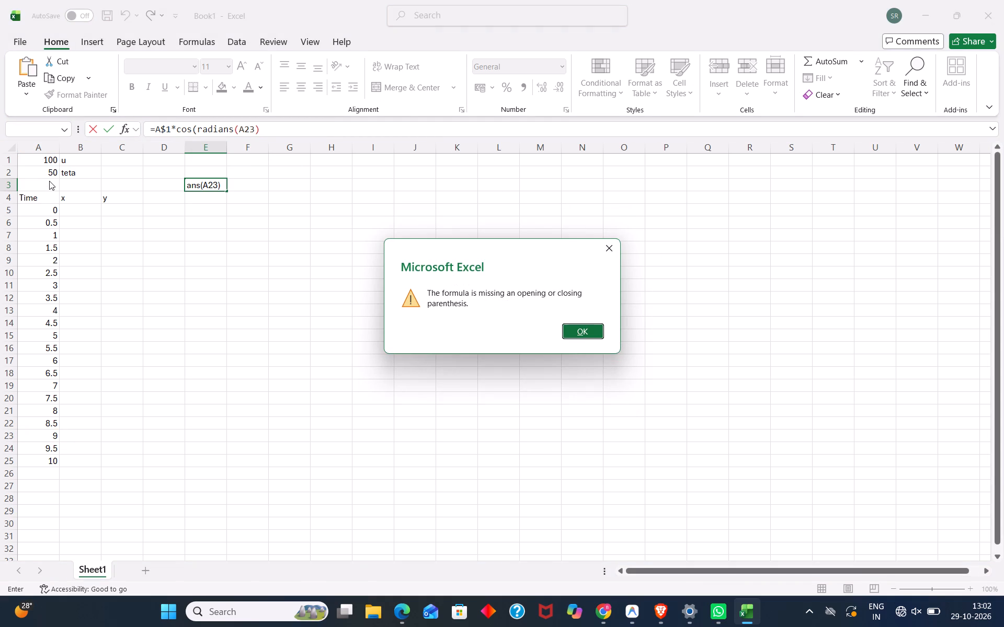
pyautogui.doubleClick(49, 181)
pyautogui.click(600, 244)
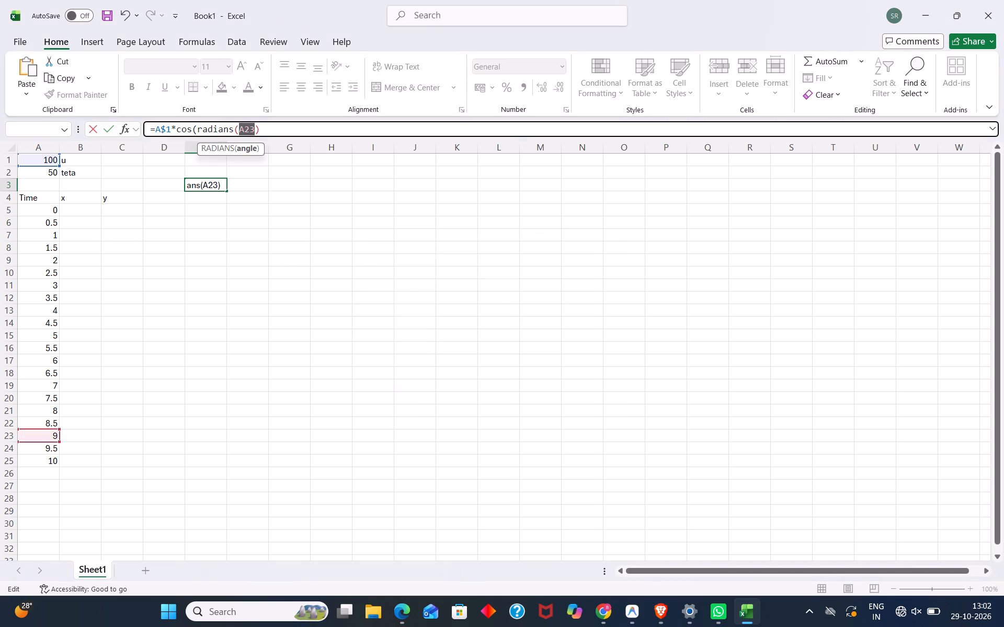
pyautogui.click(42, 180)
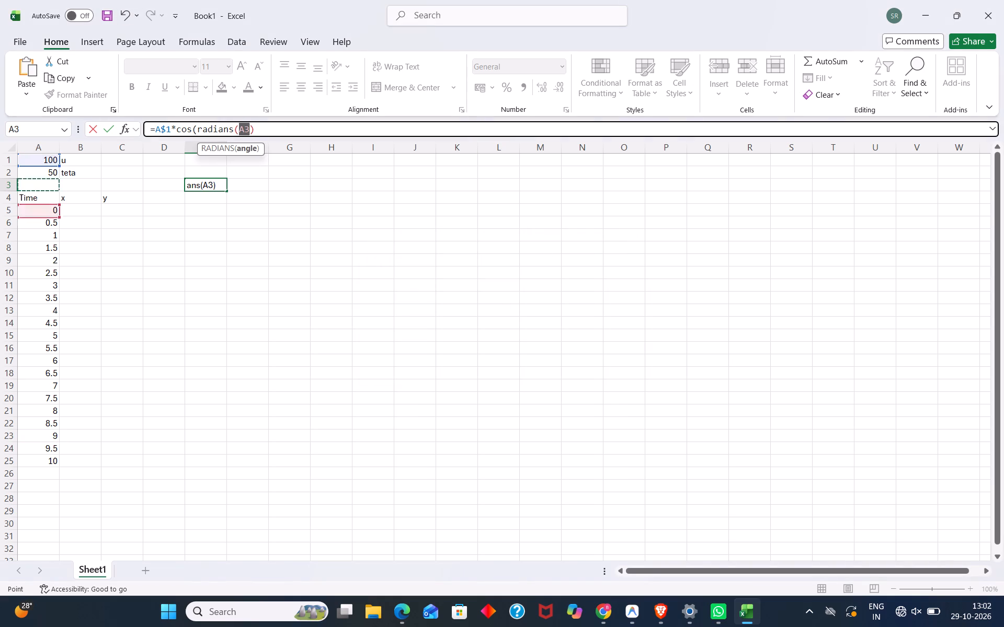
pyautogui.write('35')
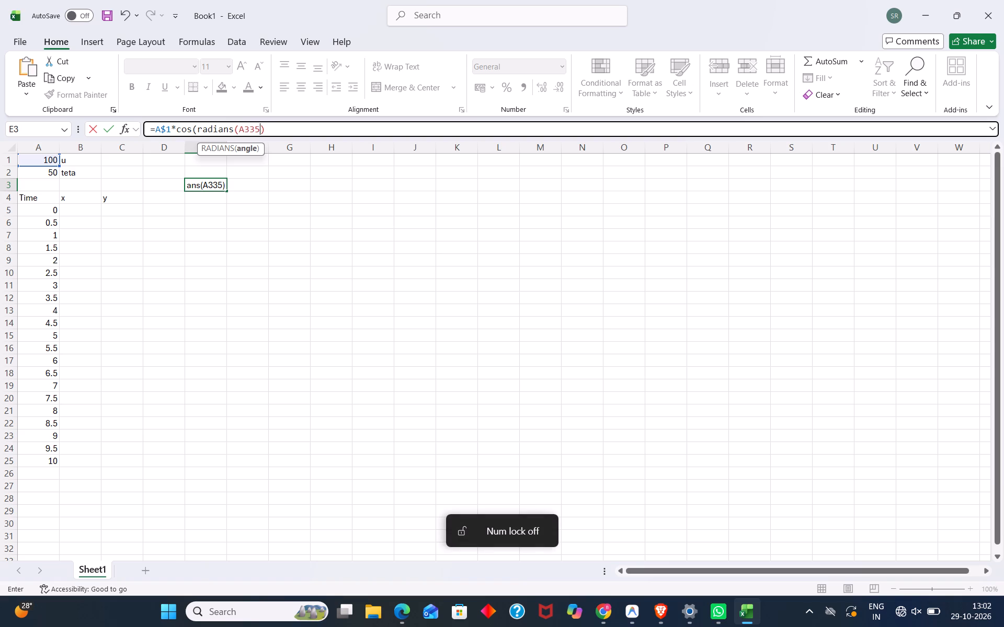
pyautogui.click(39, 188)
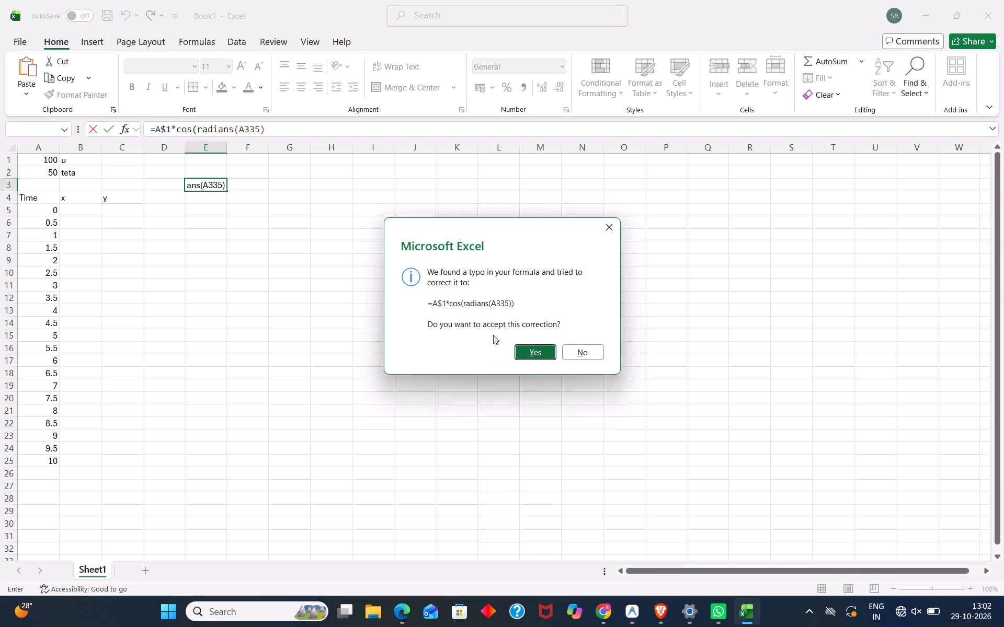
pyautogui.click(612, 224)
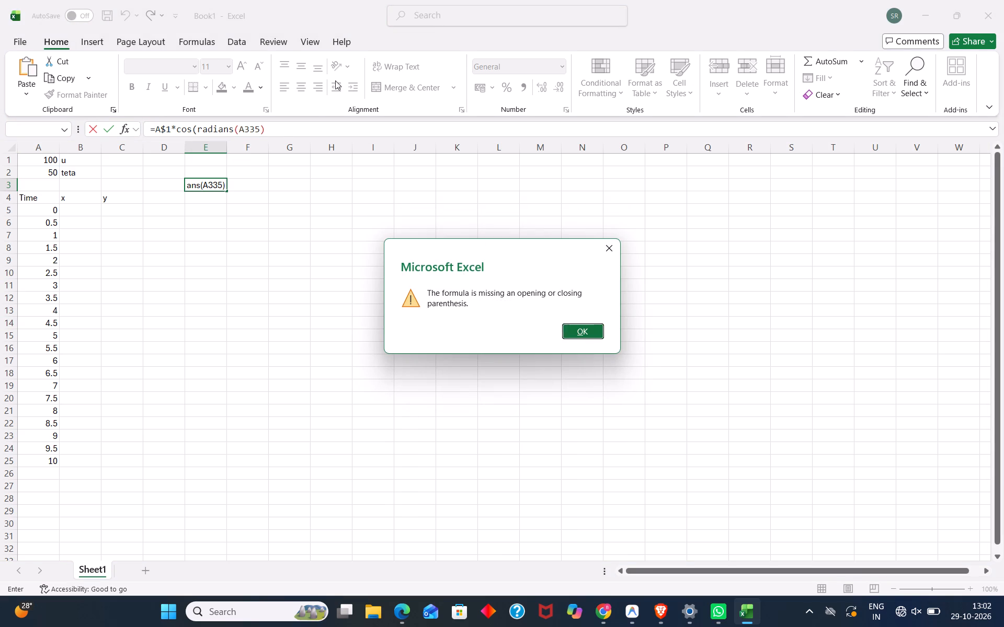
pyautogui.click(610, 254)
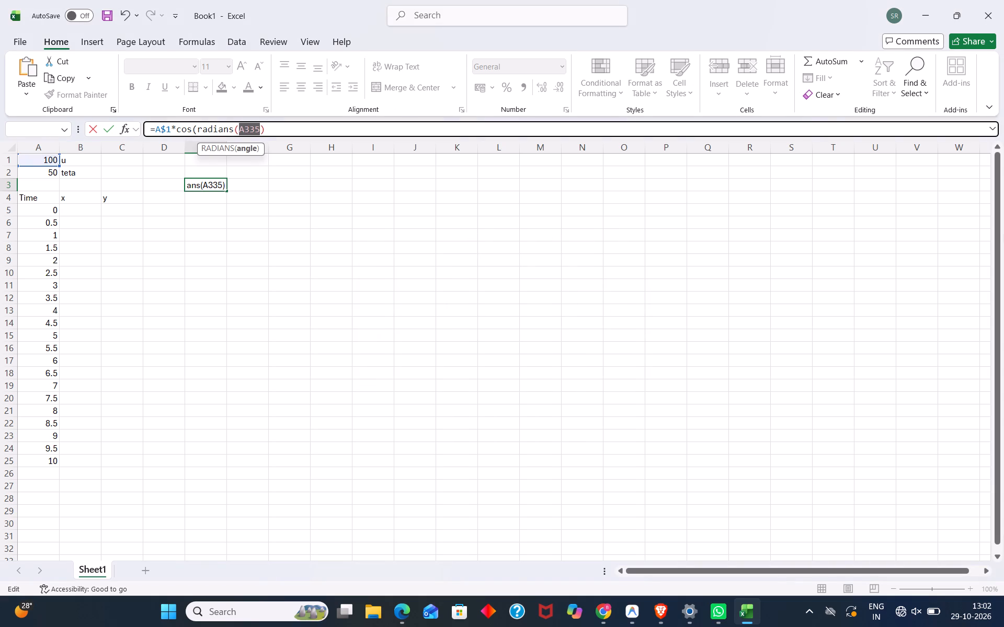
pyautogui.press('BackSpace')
# Complete the E3 formula as =A$1*cos(radians(A$2))*A5, locking the teta row and multiplying by the first Time value.
pyautogui.click(49, 172)
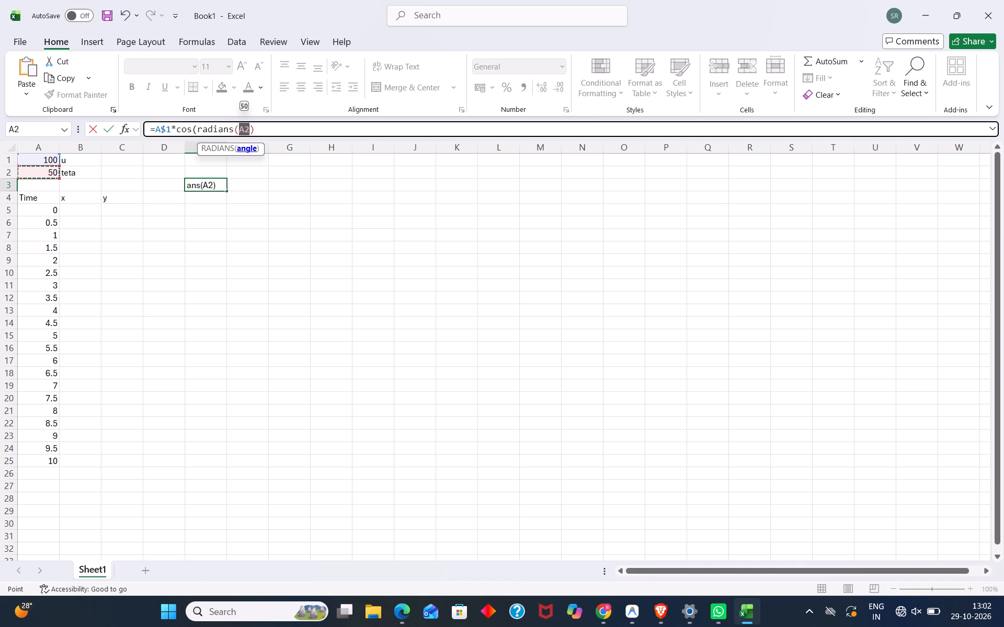
pyautogui.click(243, 131)
pyautogui.hotkey('shift', '$')
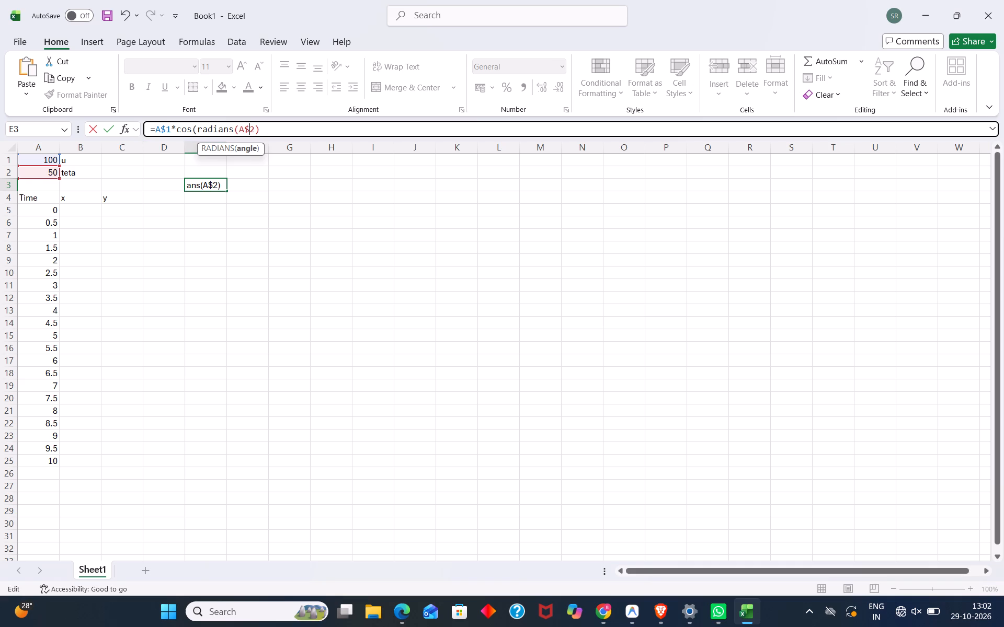
pyautogui.click(266, 131)
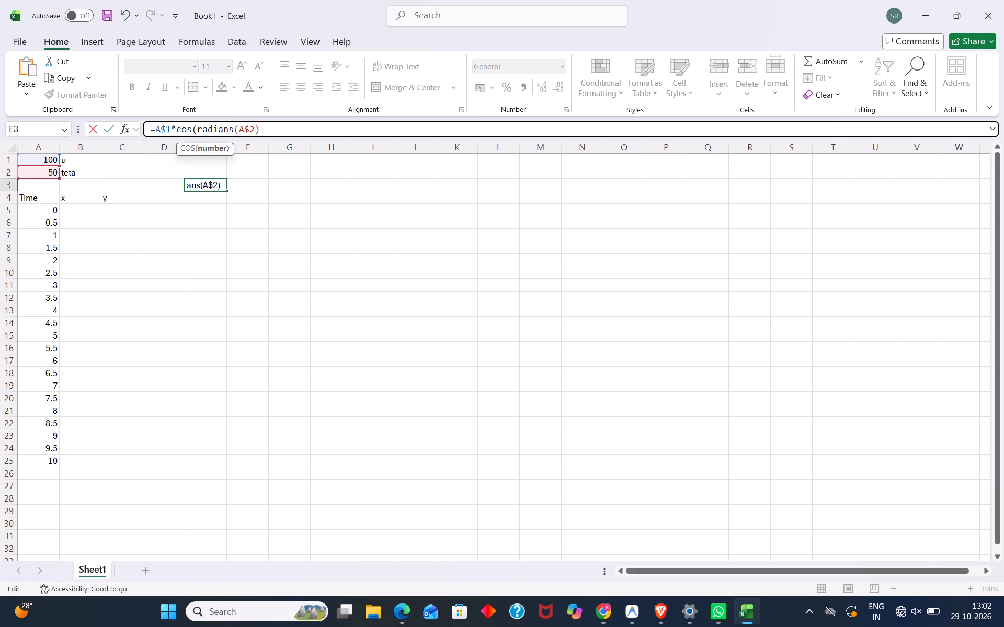
pyautogui.hotkey('shift', ')')
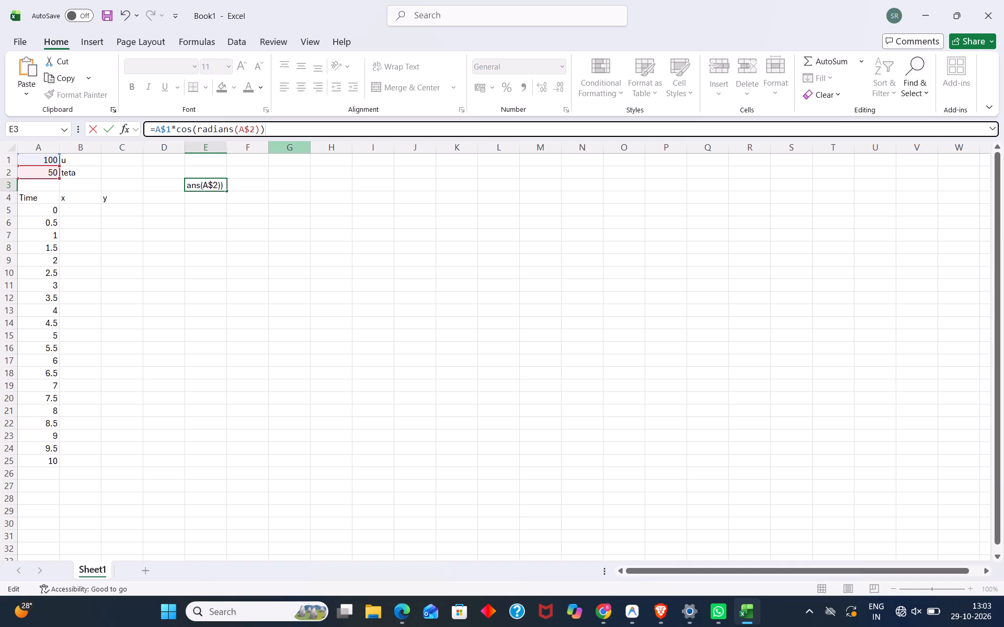
pyautogui.hotkey('shift', '*')
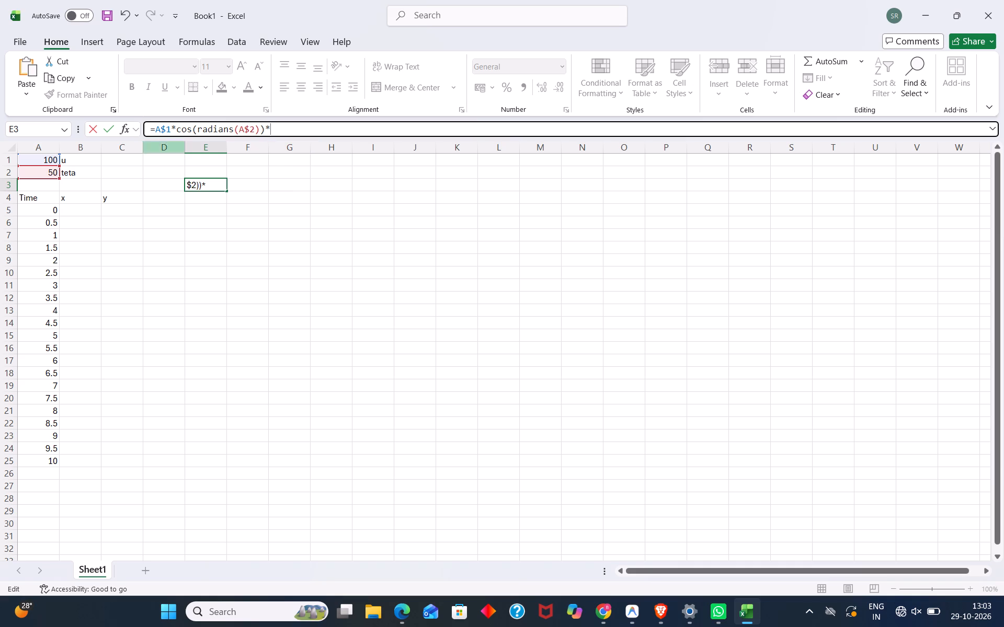
pyautogui.click(44, 210)
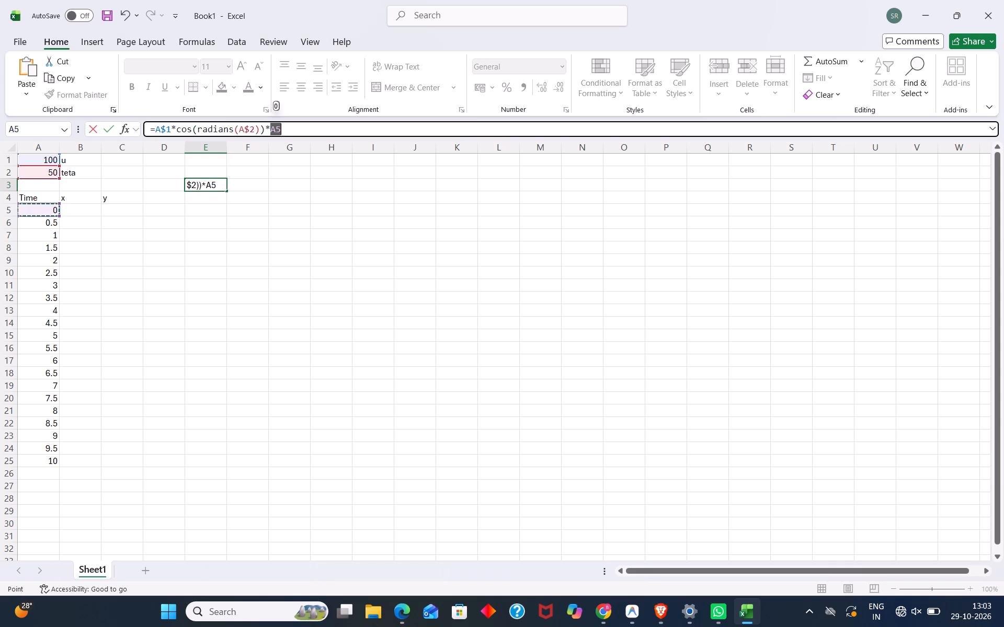
pyautogui.press('Return')
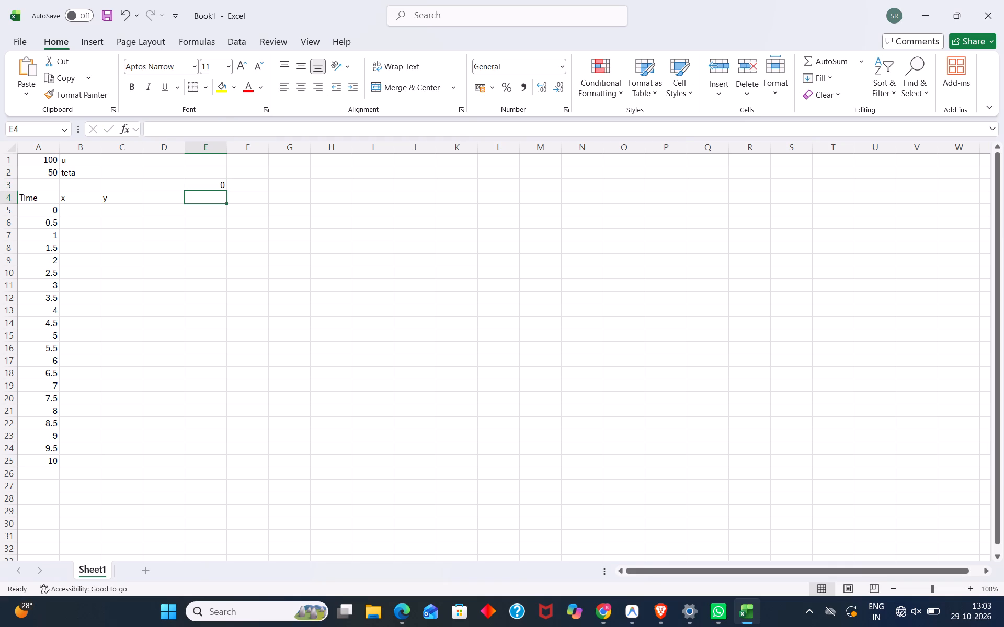
# Copy the full text of the formula in cell E3.
pyautogui.doubleClick(89, 213)
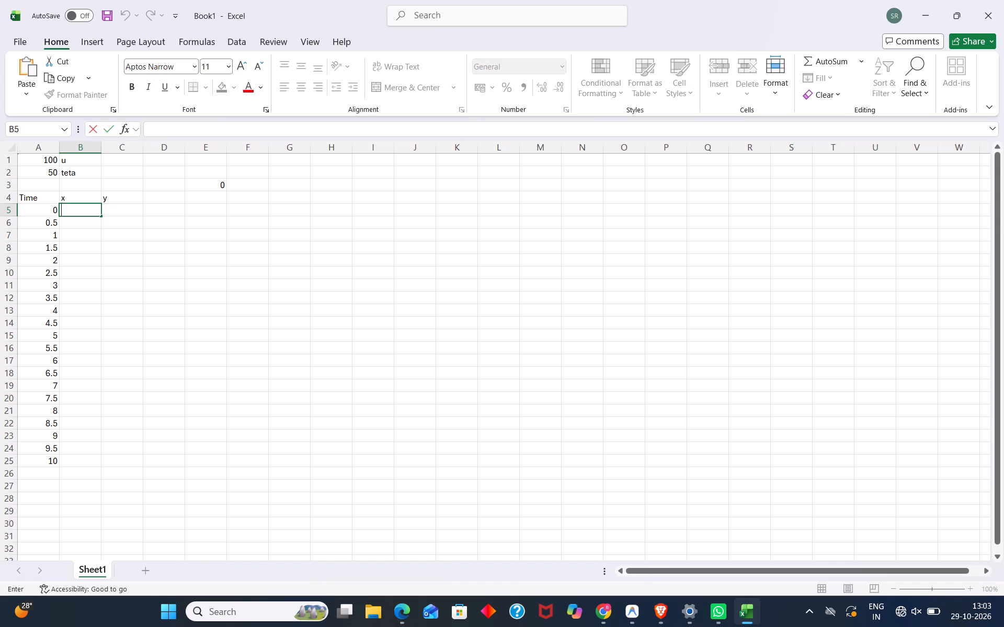
pyautogui.click(206, 189)
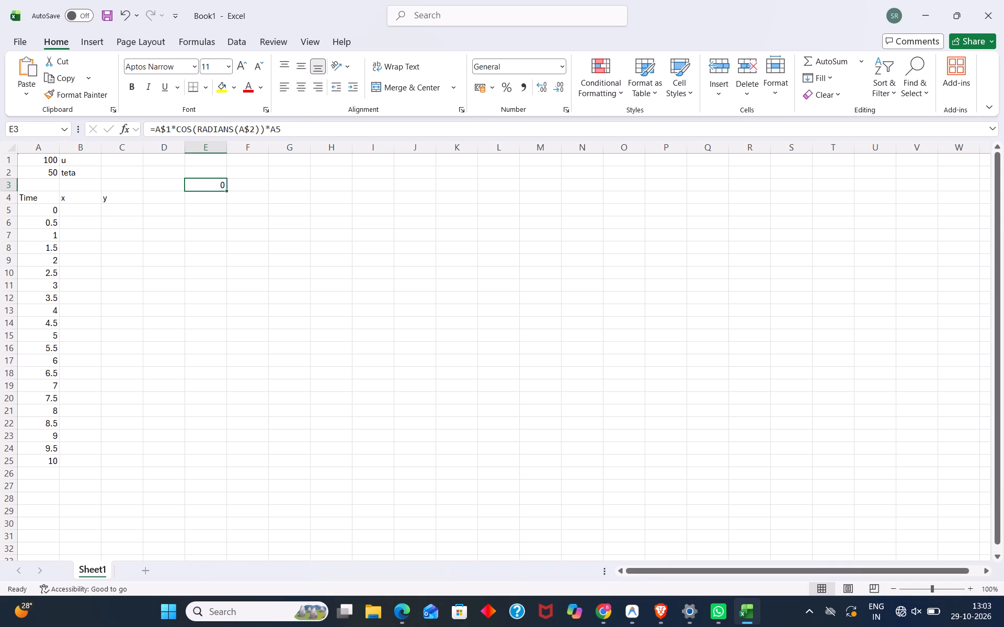
pyautogui.moveTo(284, 129); pyautogui.dragTo(244, 115)
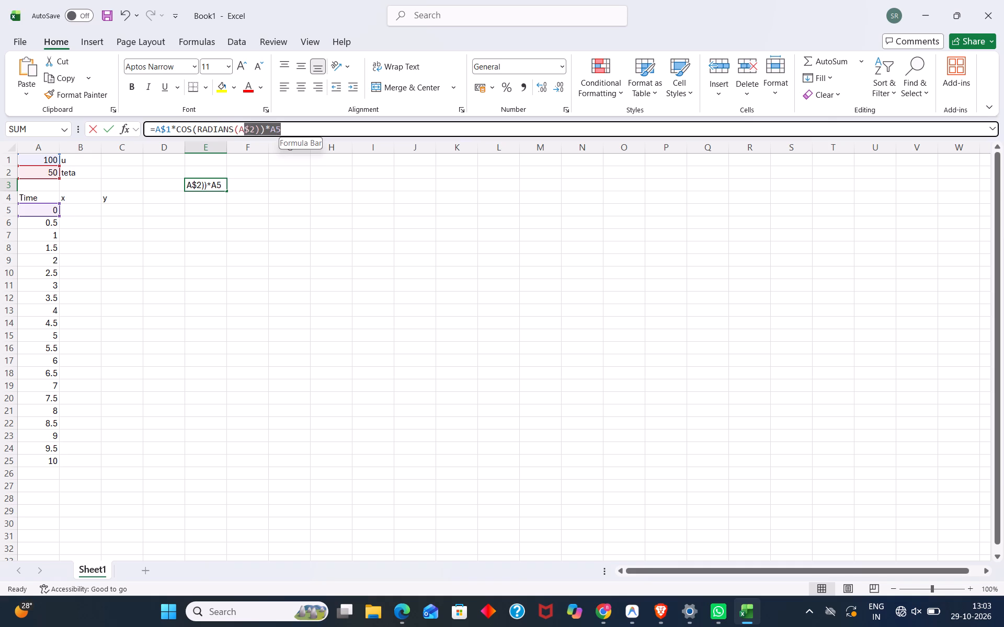
pyautogui.moveTo(244, 115); pyautogui.dragTo(131, 91)
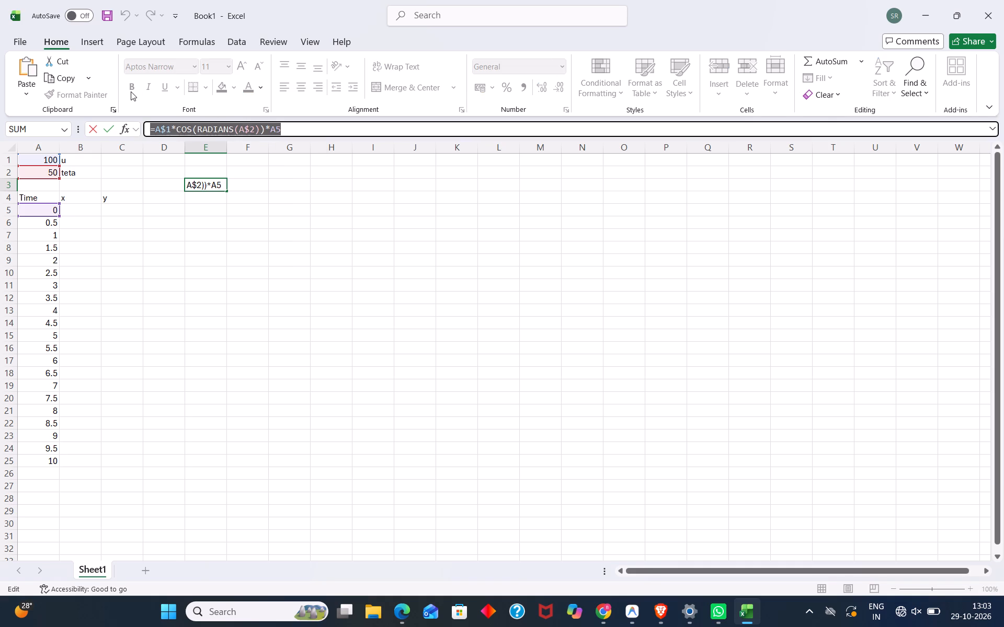
pyautogui.hotkey('ctrl', 'c')
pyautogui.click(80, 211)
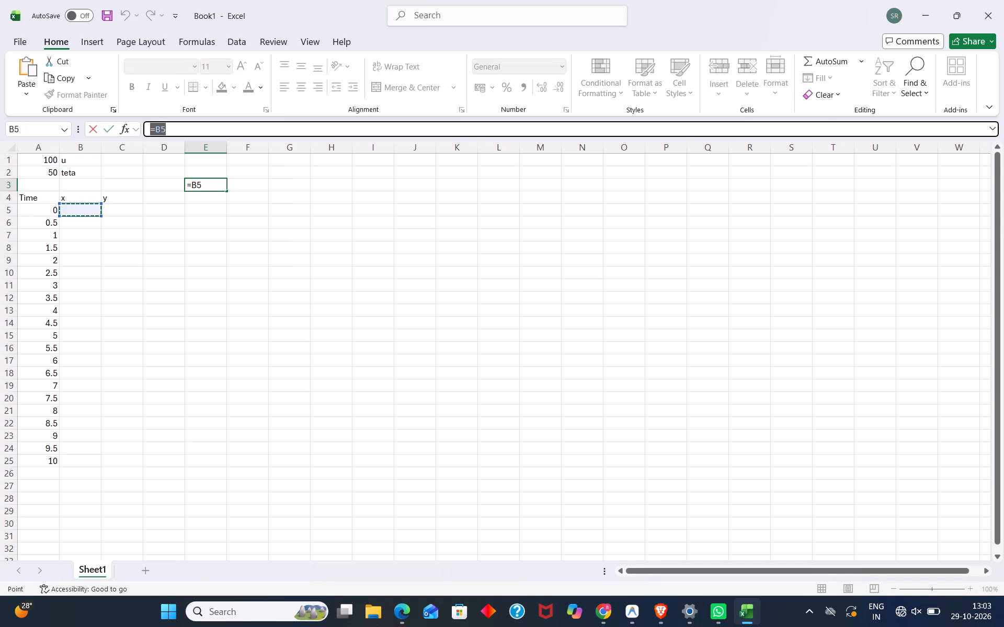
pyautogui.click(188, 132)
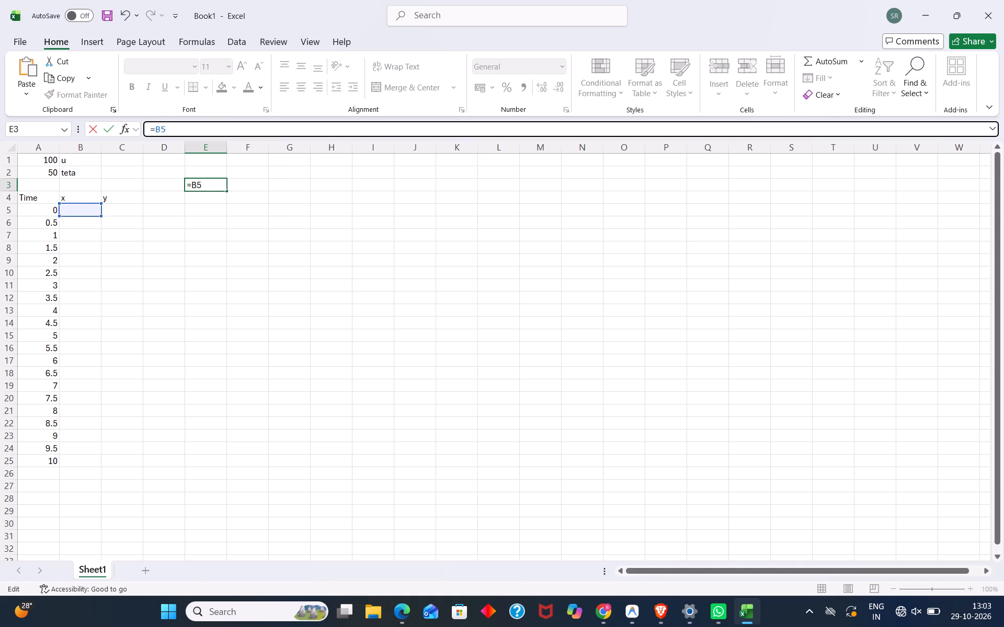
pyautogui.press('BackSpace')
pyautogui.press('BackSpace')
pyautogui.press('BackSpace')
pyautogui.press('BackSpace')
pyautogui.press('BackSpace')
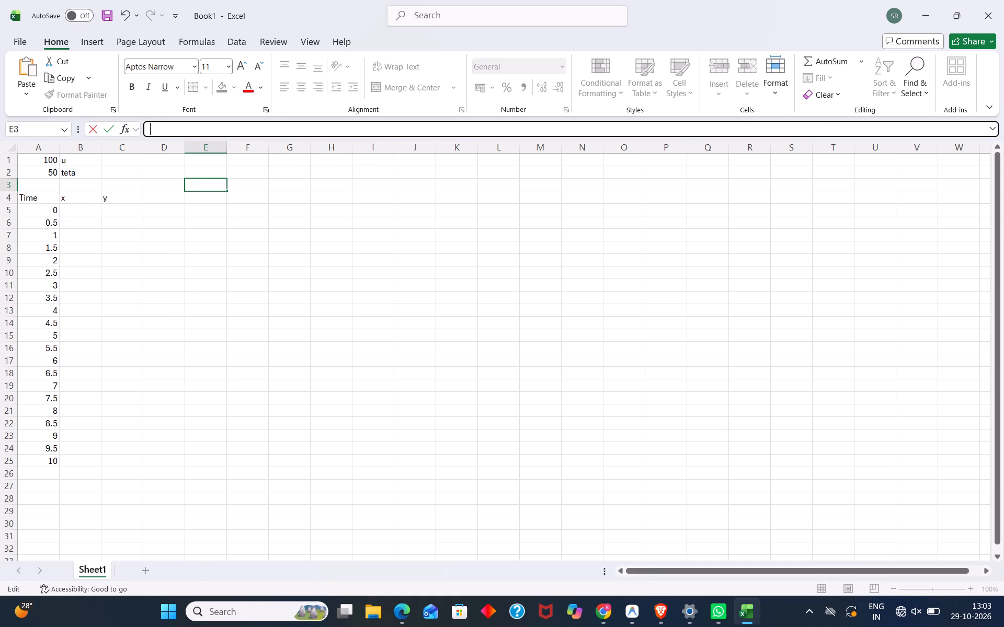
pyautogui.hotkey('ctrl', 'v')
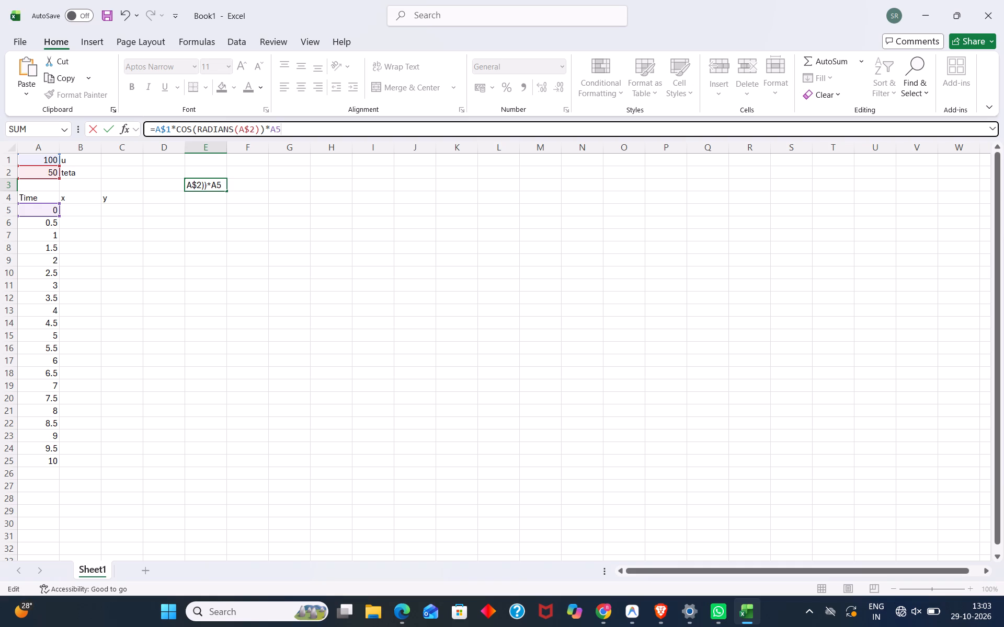
# Paste the copied formula =A$1*COS(RADIANS(A$2))*A5 into cell B5 under the x heading, and return to B5.
pyautogui.doubleClick(79, 215)
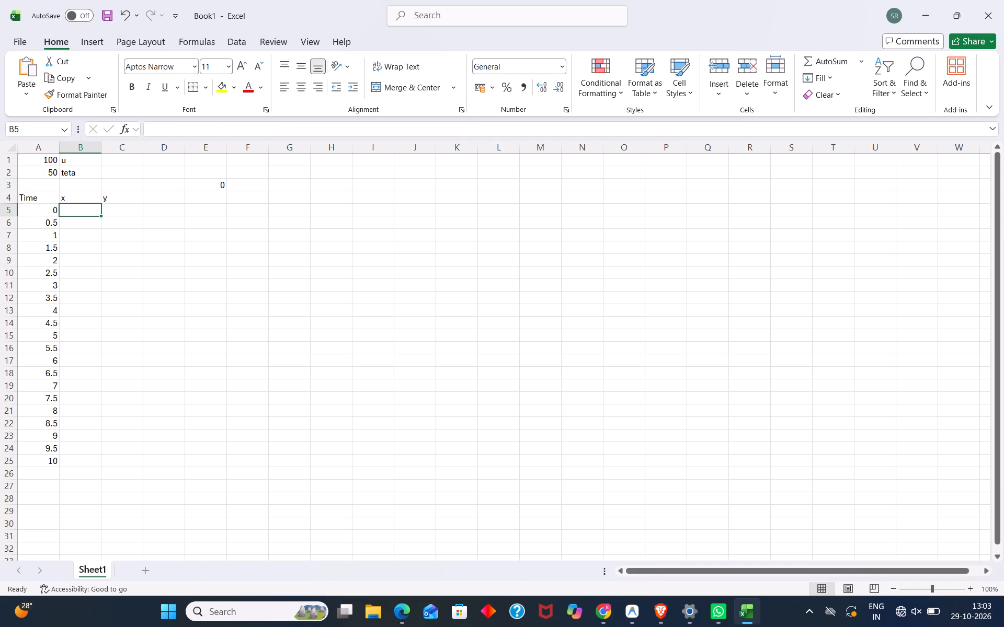
pyautogui.doubleClick(85, 208)
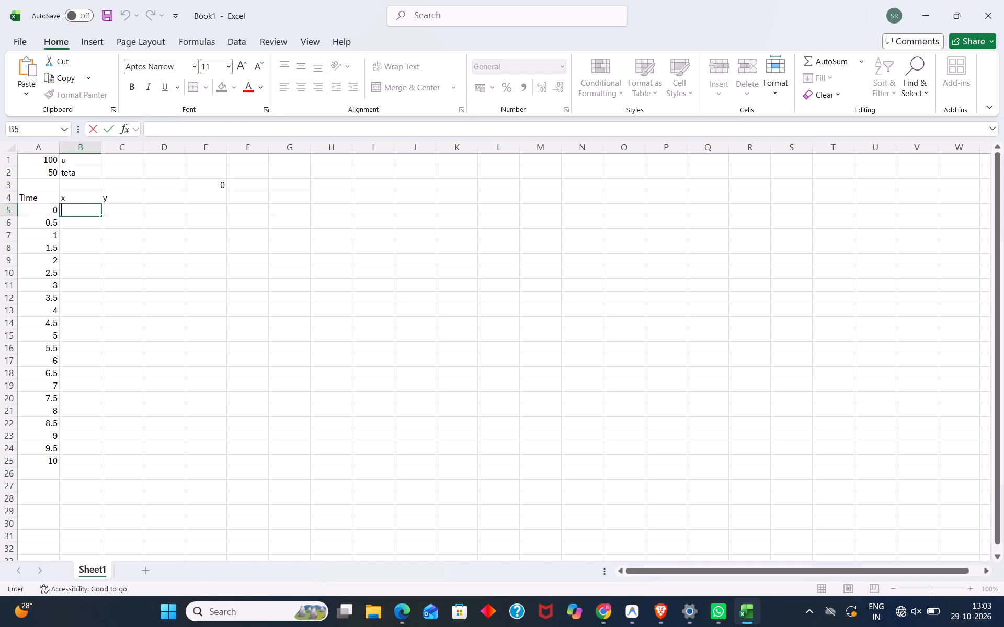
pyautogui.hotkey('ctrl', 'v')
pyautogui.click(143, 169)
pyautogui.press('Return')
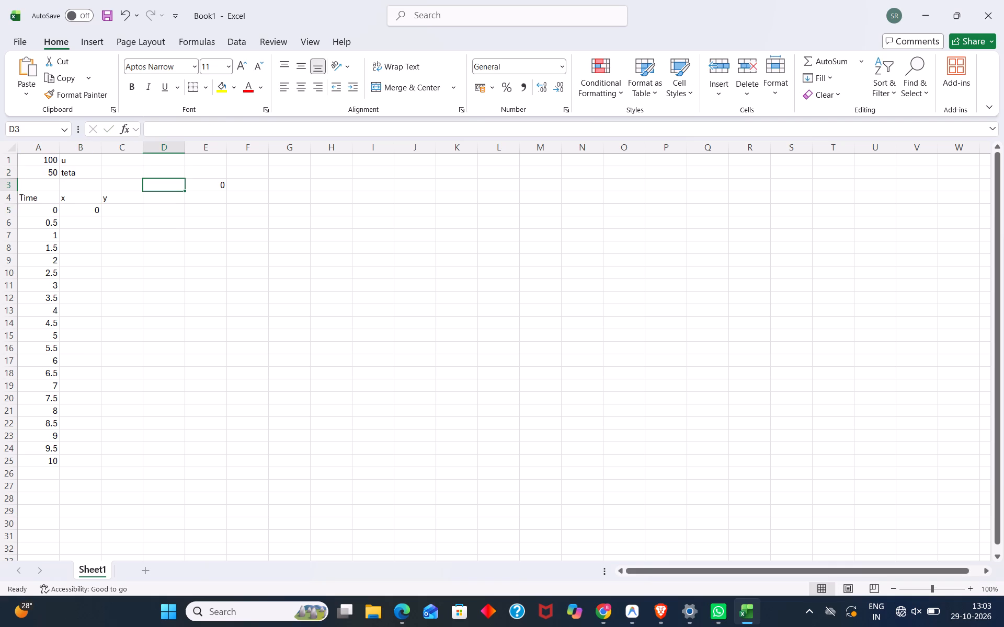
pyautogui.click(88, 208)
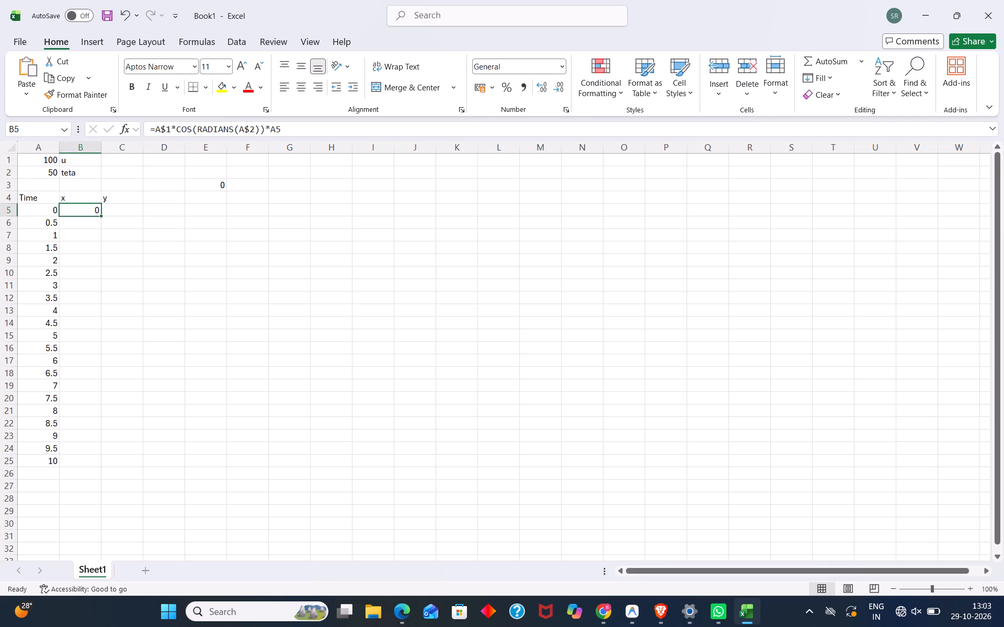
# Fill the x formula from cell B5 down through B25, covering every Time value up to 10.
pyautogui.click(121, 211)
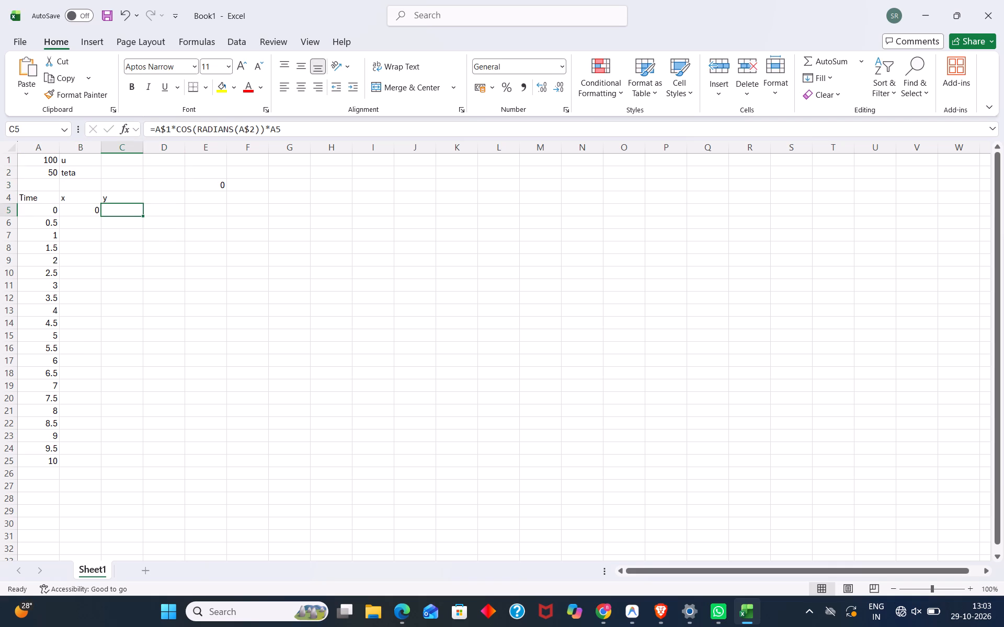
pyautogui.click(78, 227)
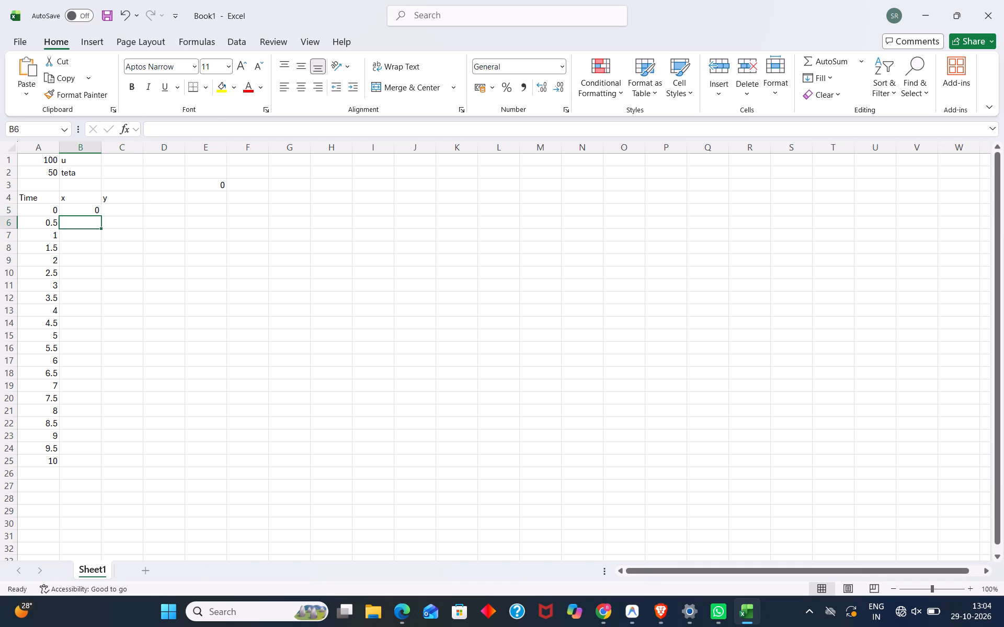
pyautogui.click(83, 213)
pyautogui.press('Right')
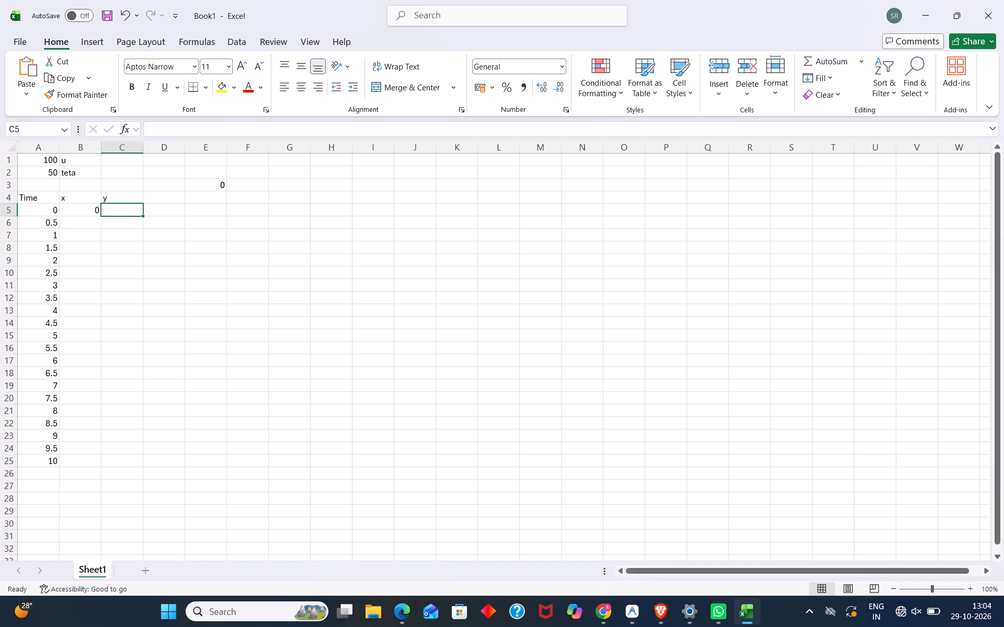
pyautogui.click(76, 209)
pyautogui.click(97, 210)
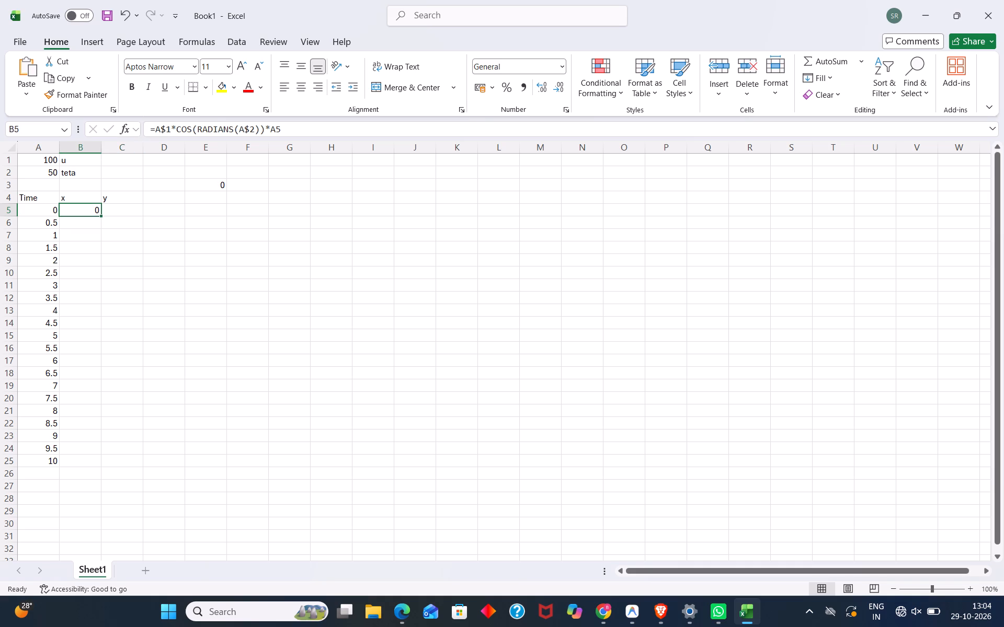
pyautogui.click(99, 211)
pyautogui.click(99, 211)
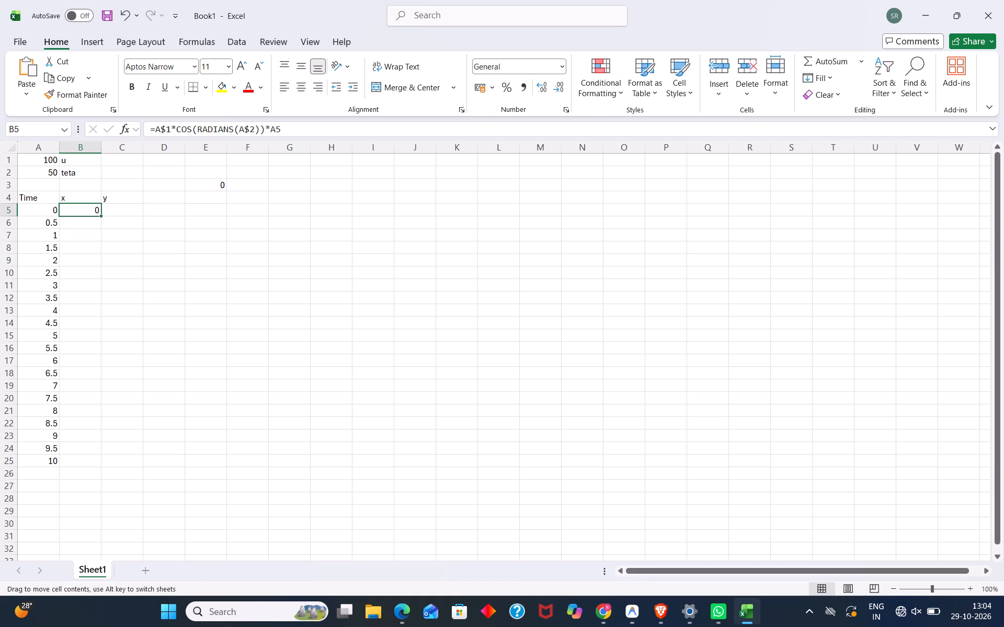
pyautogui.doubleClick(99, 211)
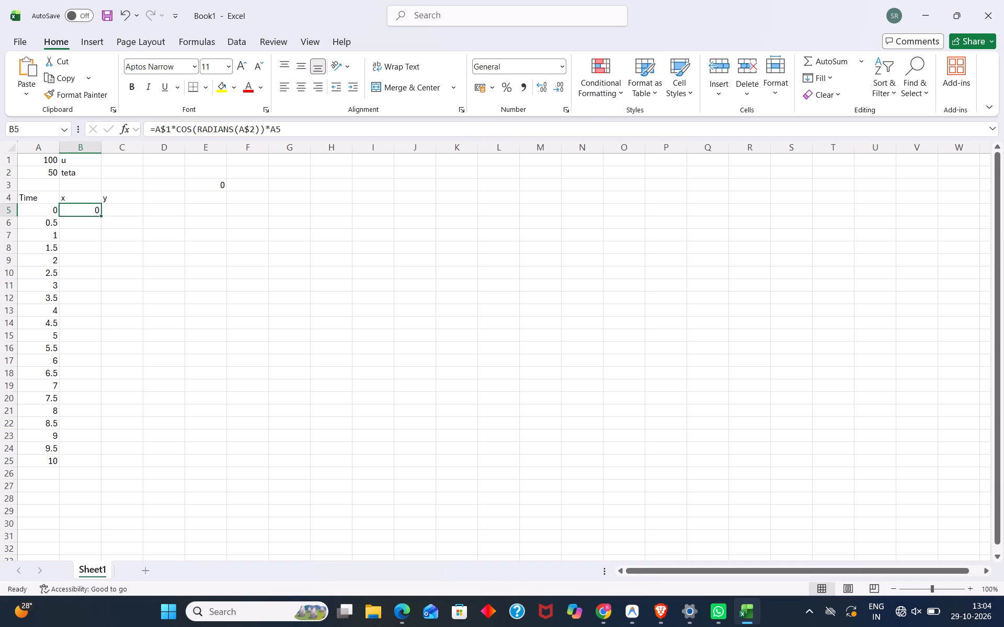
pyautogui.moveTo(101, 215); pyautogui.dragTo(96, 275)
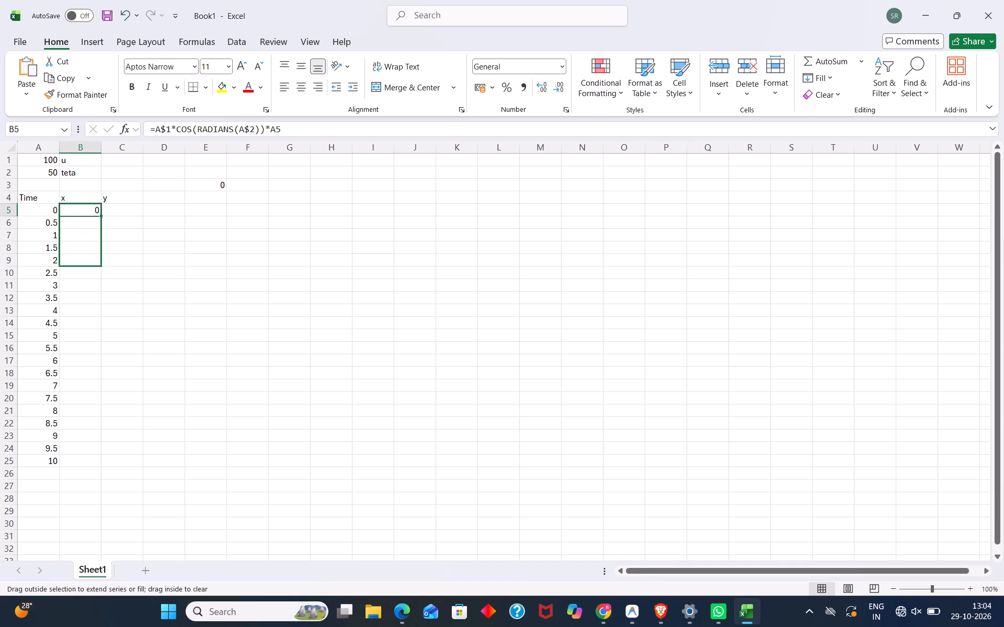
pyautogui.moveTo(96, 275); pyautogui.dragTo(97, 459)
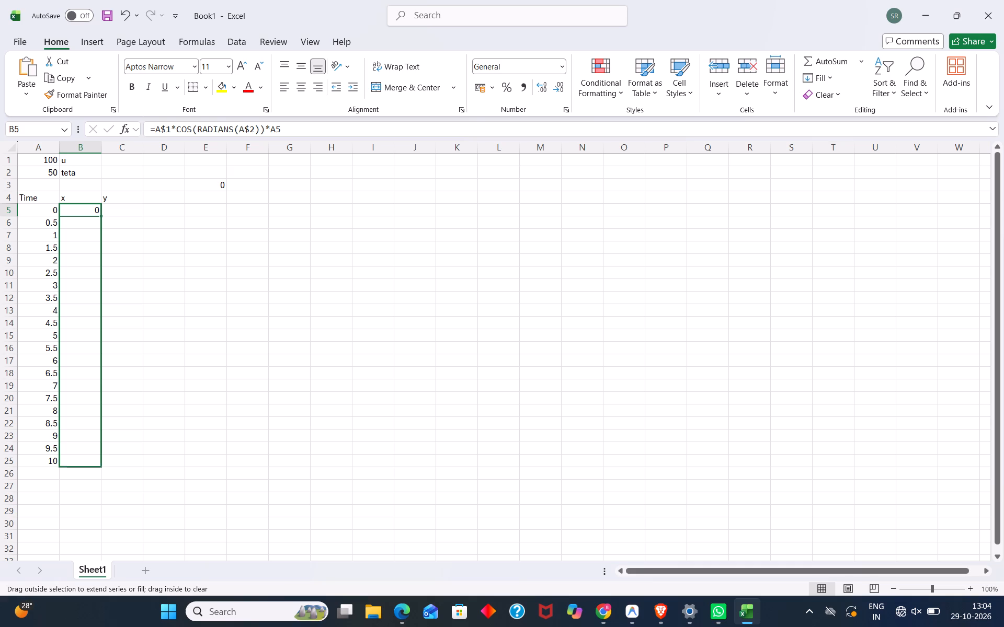
pyautogui.moveTo(97, 459); pyautogui.dragTo(91, 457)
pyautogui.moveTo(91, 457); pyautogui.dragTo(92, 463)
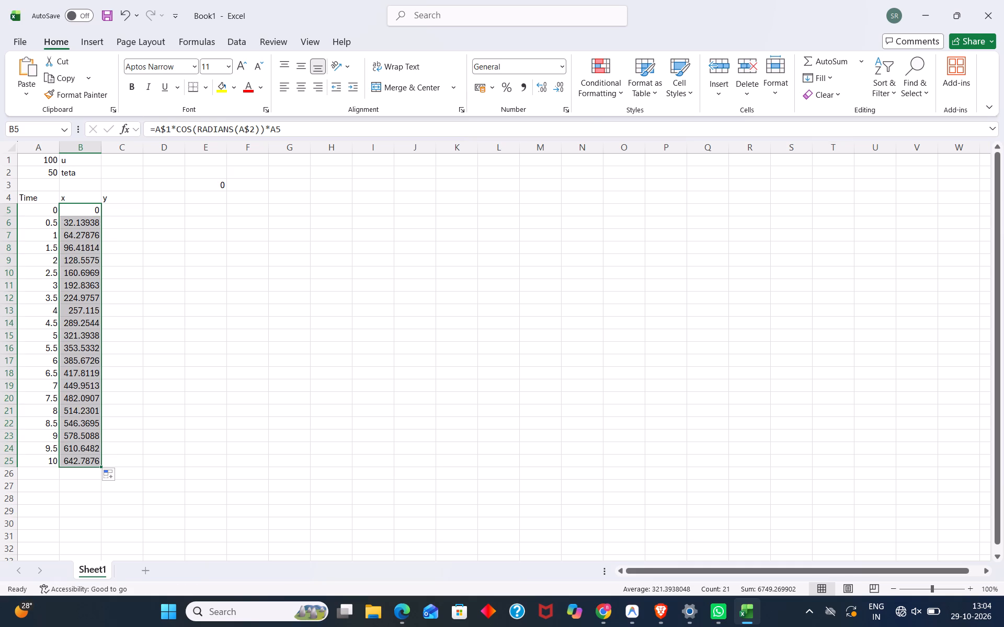
# Select the first empty cell under the y heading, C5, for the y formula.
pyautogui.click(121, 209)
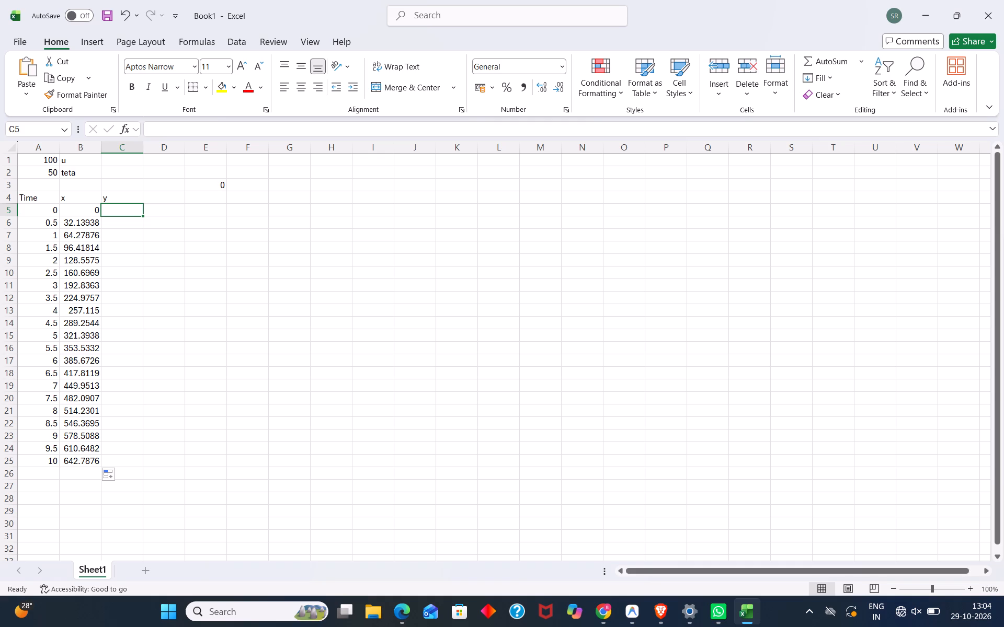
pyautogui.scroll(-1, 121, 209)
pyautogui.click(139, 219)
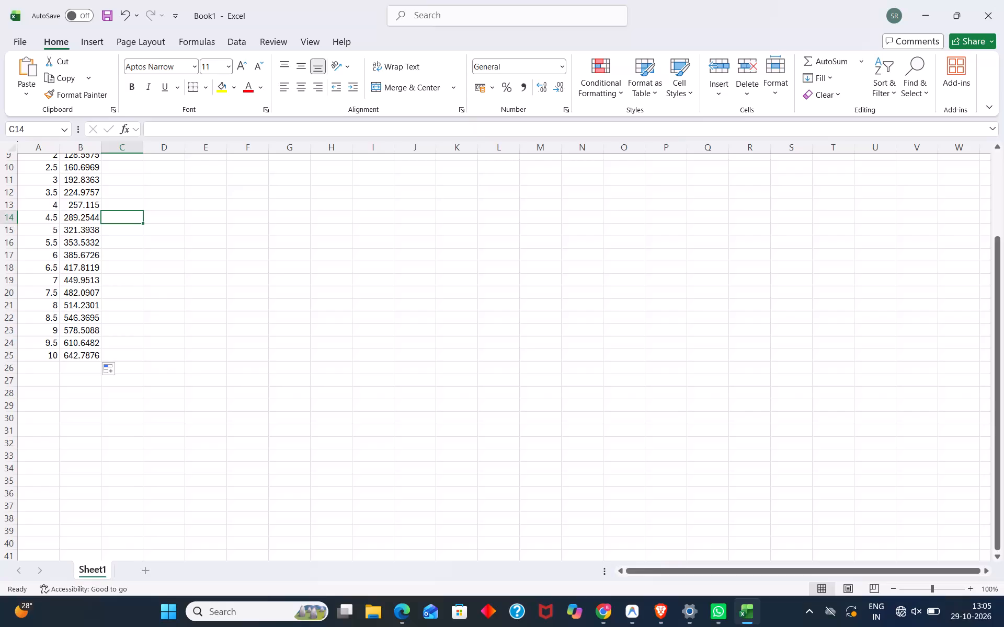
pyautogui.scroll(2, 104, 239)
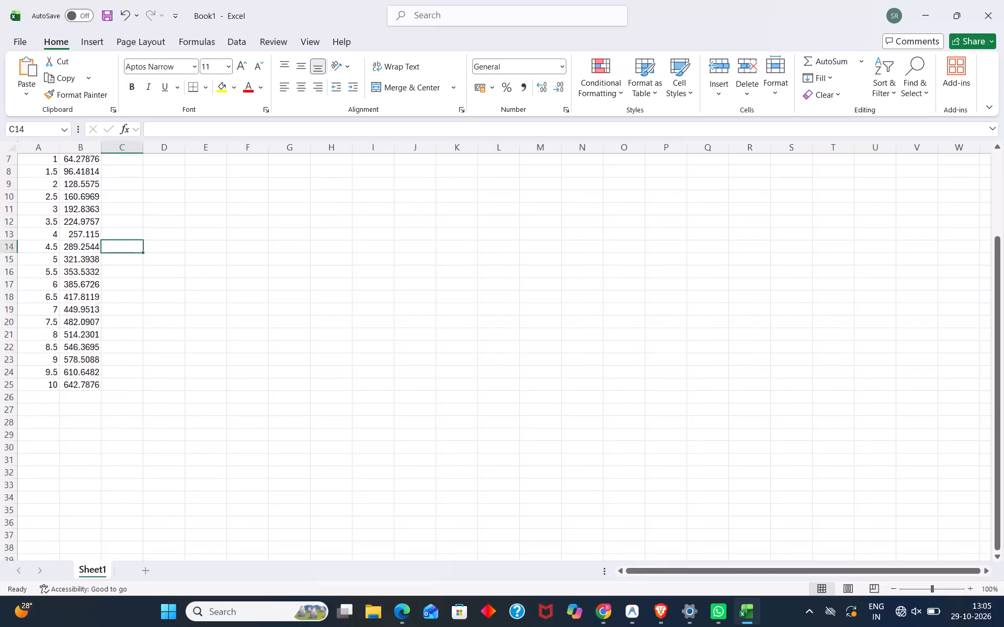
pyautogui.scroll(2, 104, 239)
pyautogui.click(112, 211)
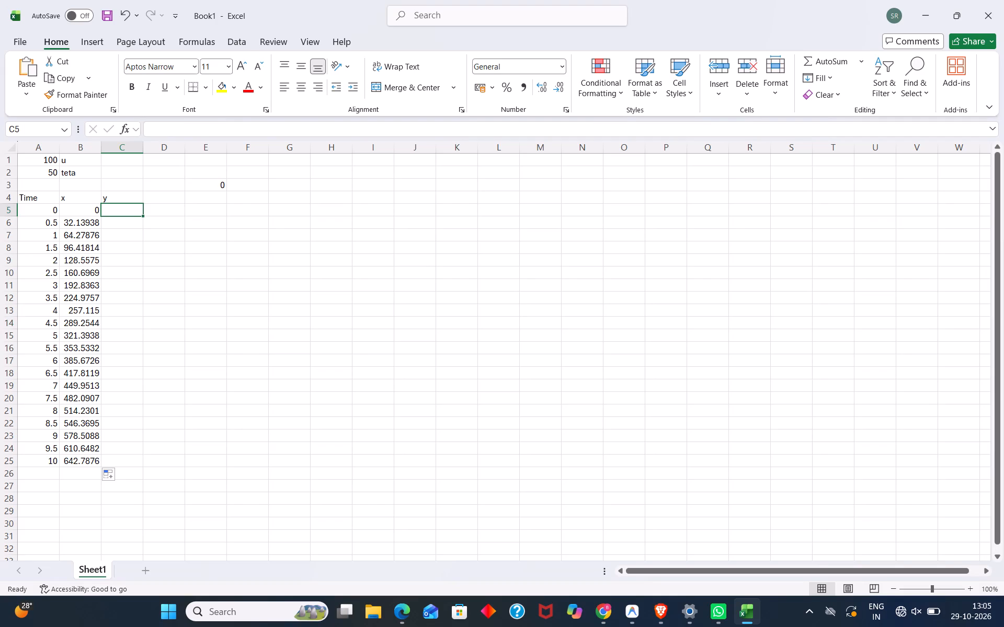
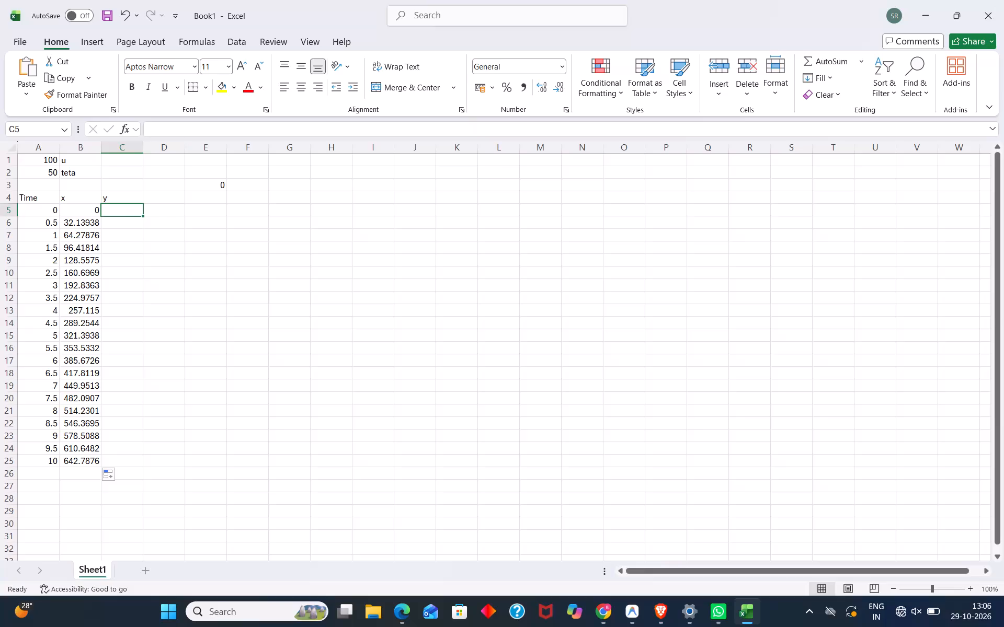
# Clear the leftover trial formula from cell E3.
pyautogui.click(179, 129)
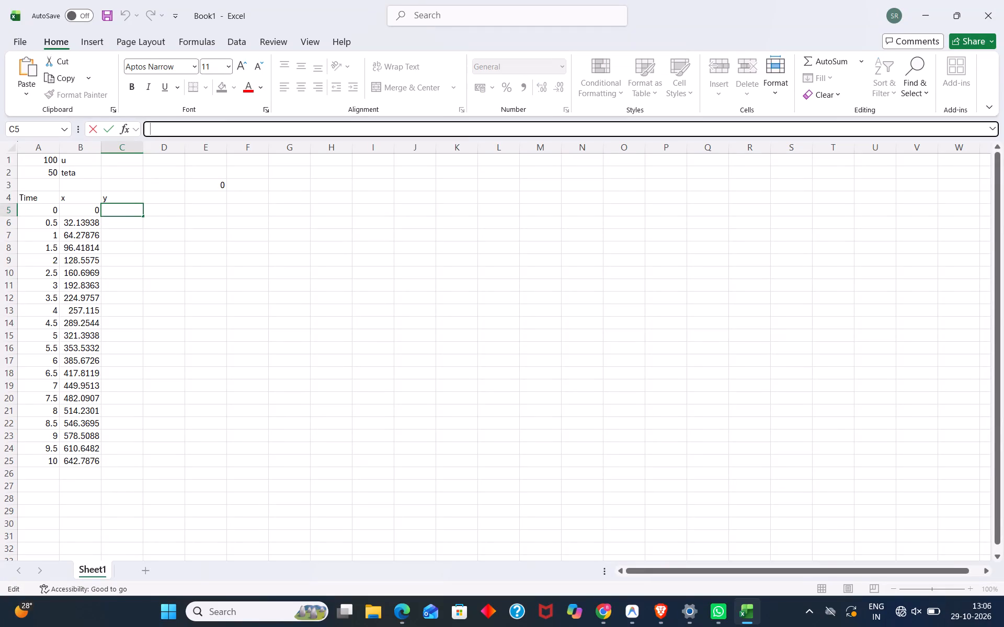
pyautogui.click(223, 182)
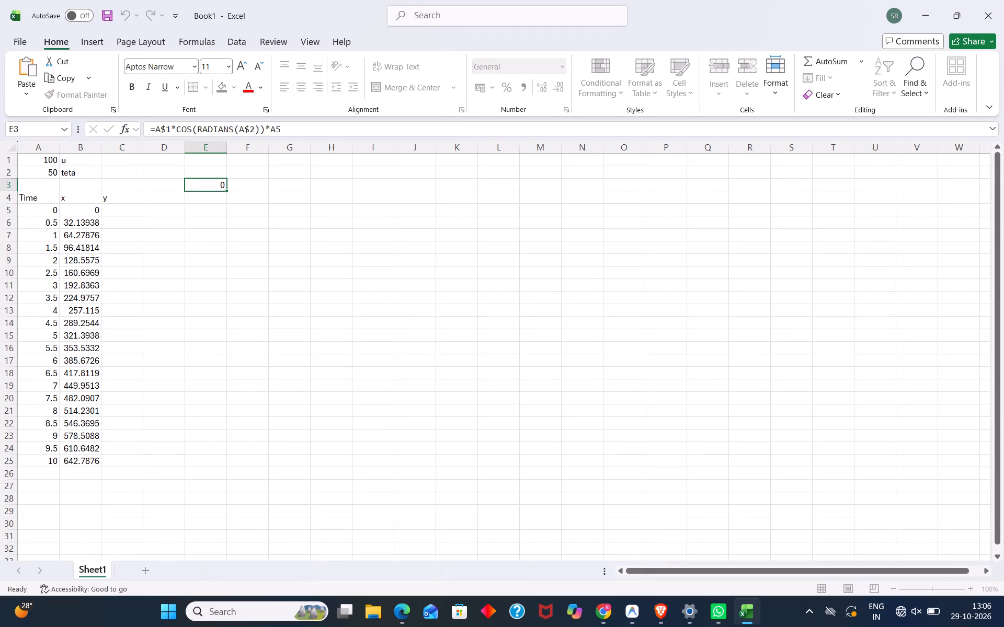
pyautogui.press('BackSpace')
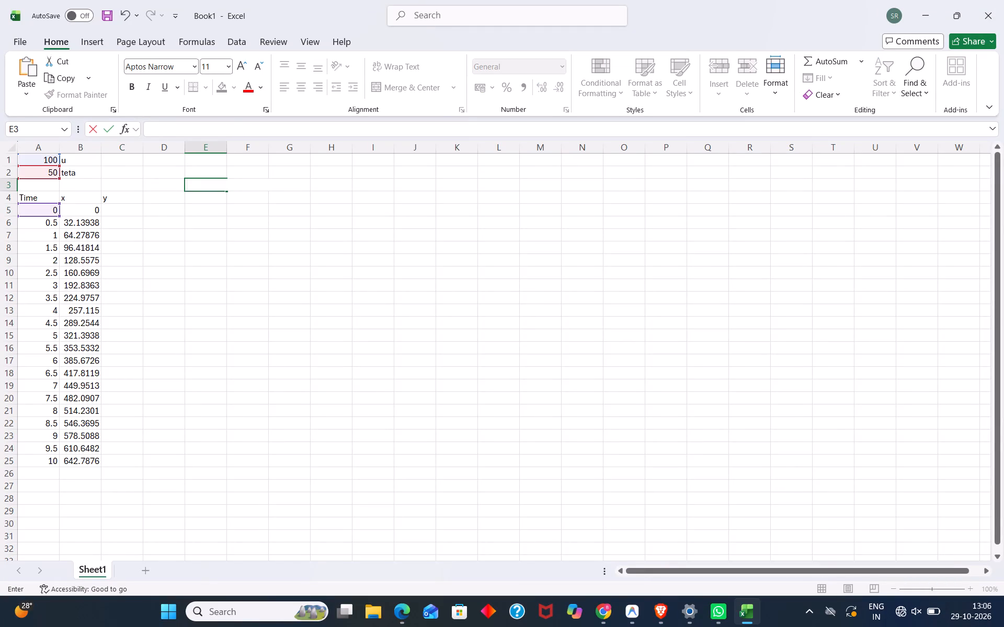
# Begin the y formula in cell C5 under the y heading with =usin.
pyautogui.click(120, 212)
pyautogui.click(178, 131)
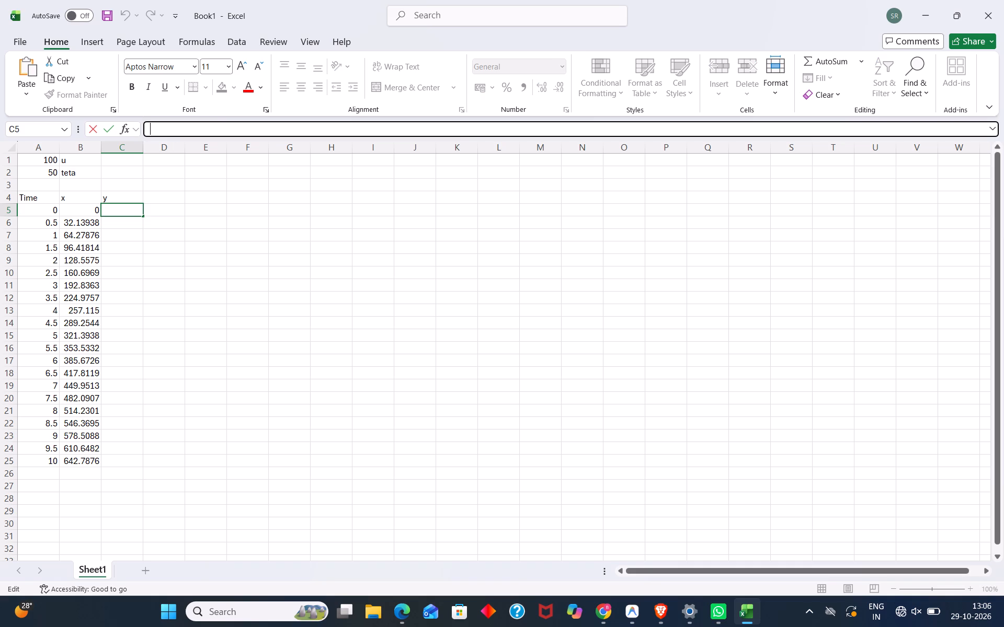
pyautogui.hotkey('shift', '+')
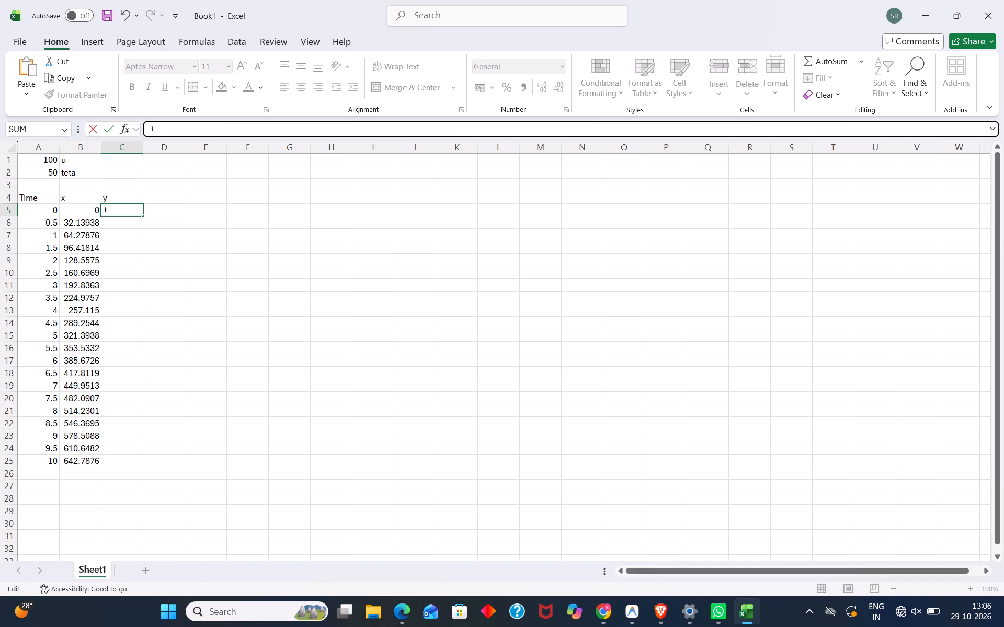
pyautogui.press('BackSpace')
pyautogui.press('=')
pyautogui.press('u')
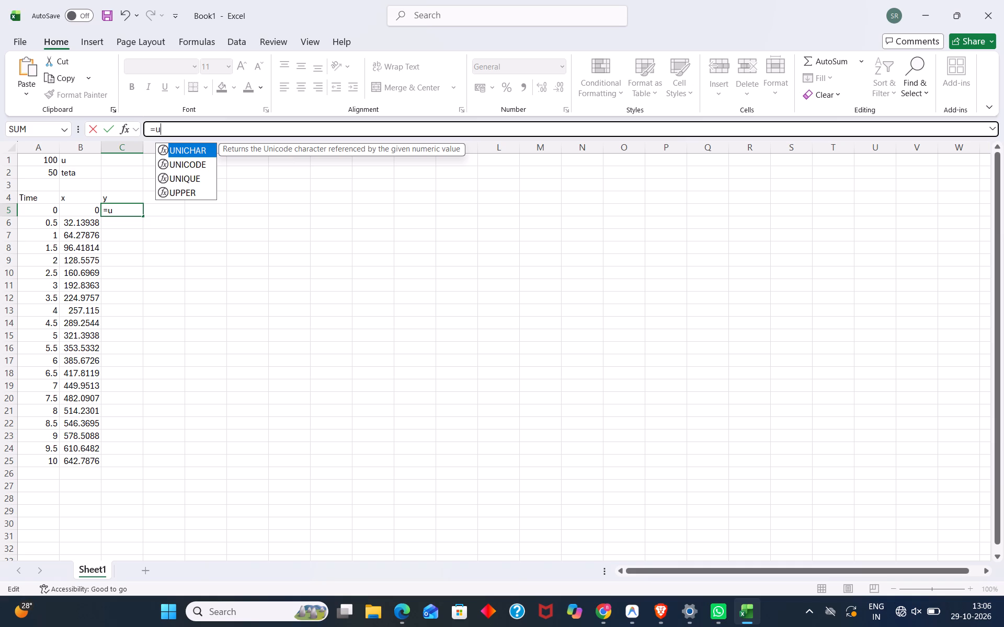
pyautogui.write('si')
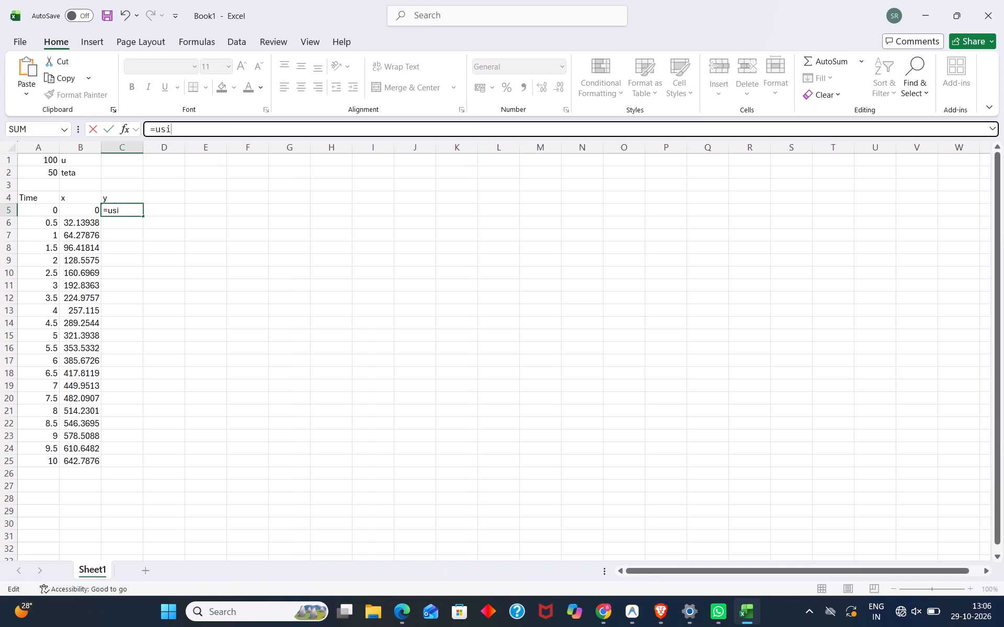
pyautogui.press('n')
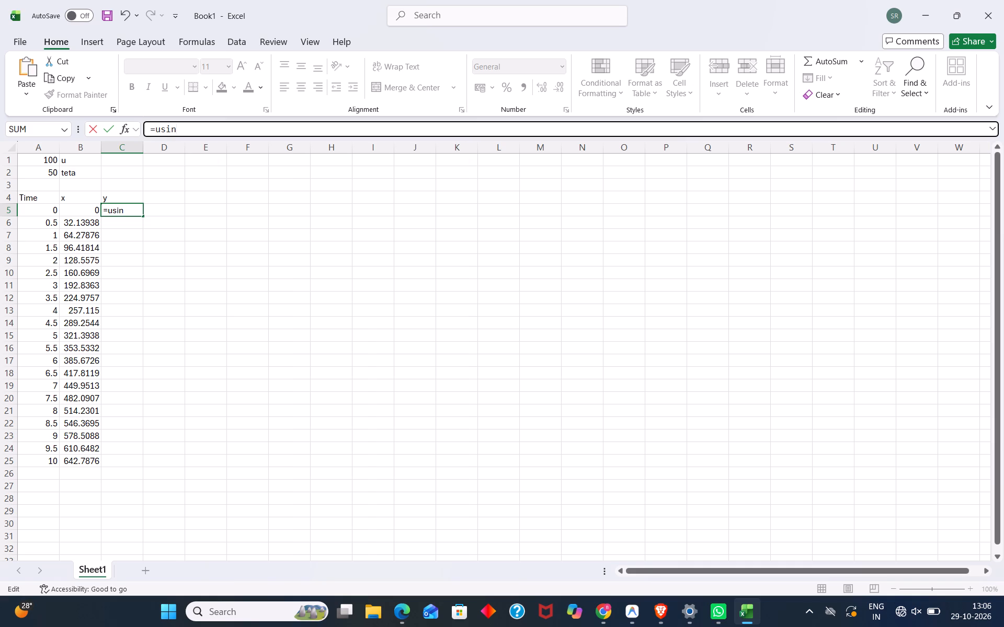
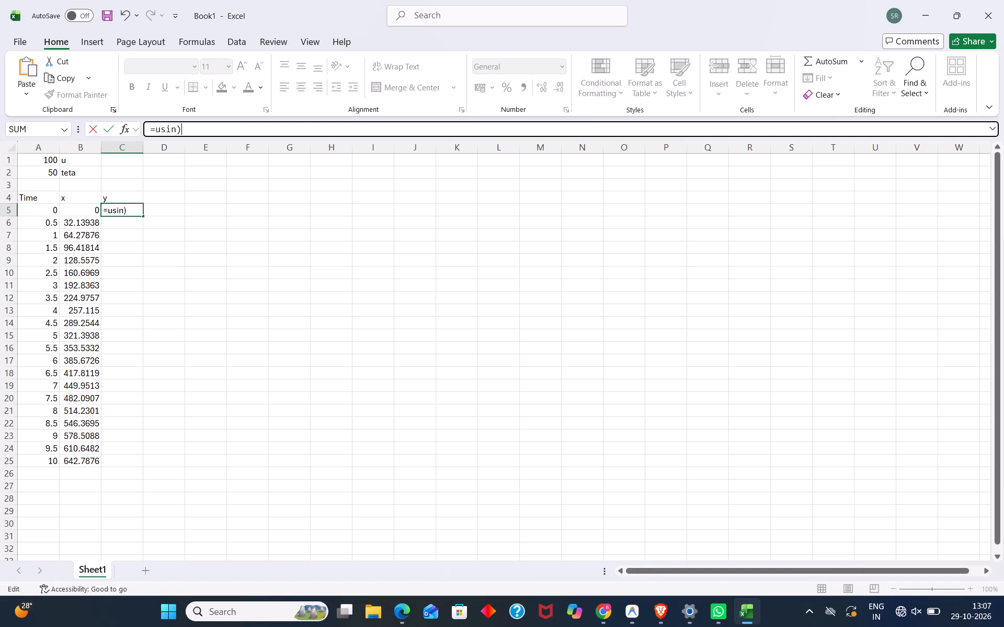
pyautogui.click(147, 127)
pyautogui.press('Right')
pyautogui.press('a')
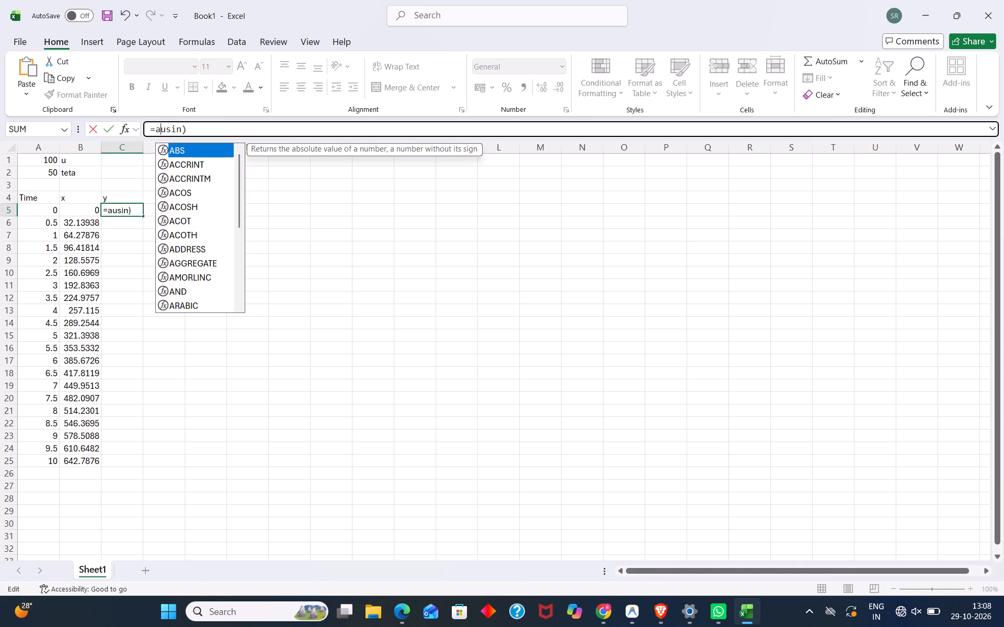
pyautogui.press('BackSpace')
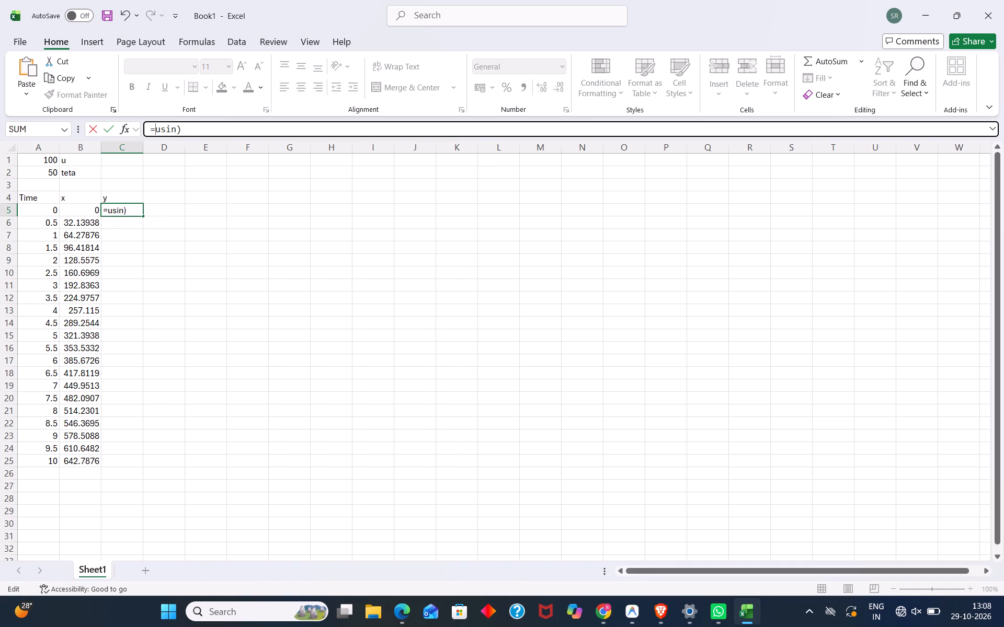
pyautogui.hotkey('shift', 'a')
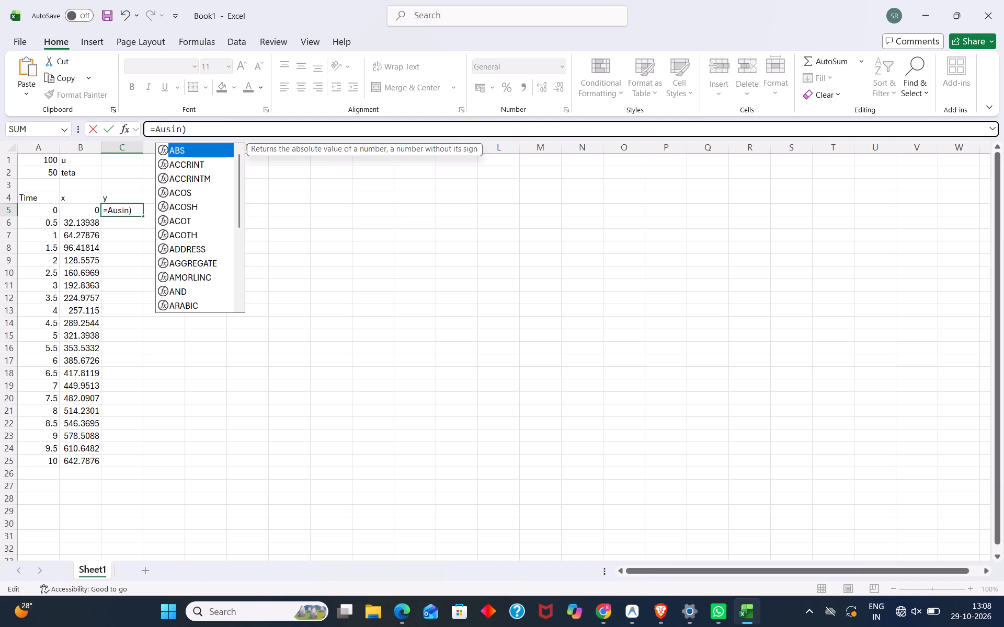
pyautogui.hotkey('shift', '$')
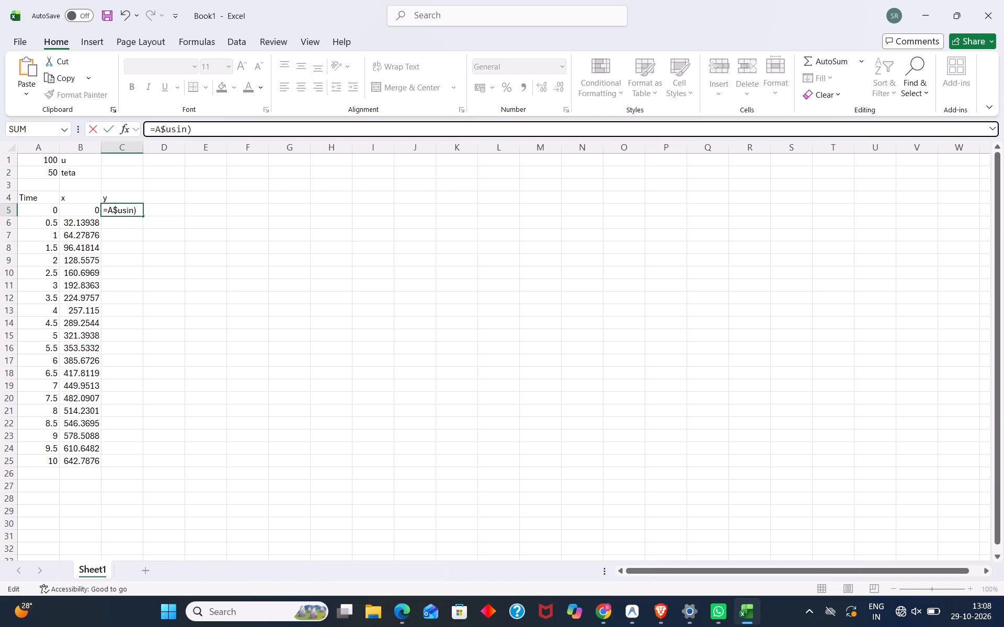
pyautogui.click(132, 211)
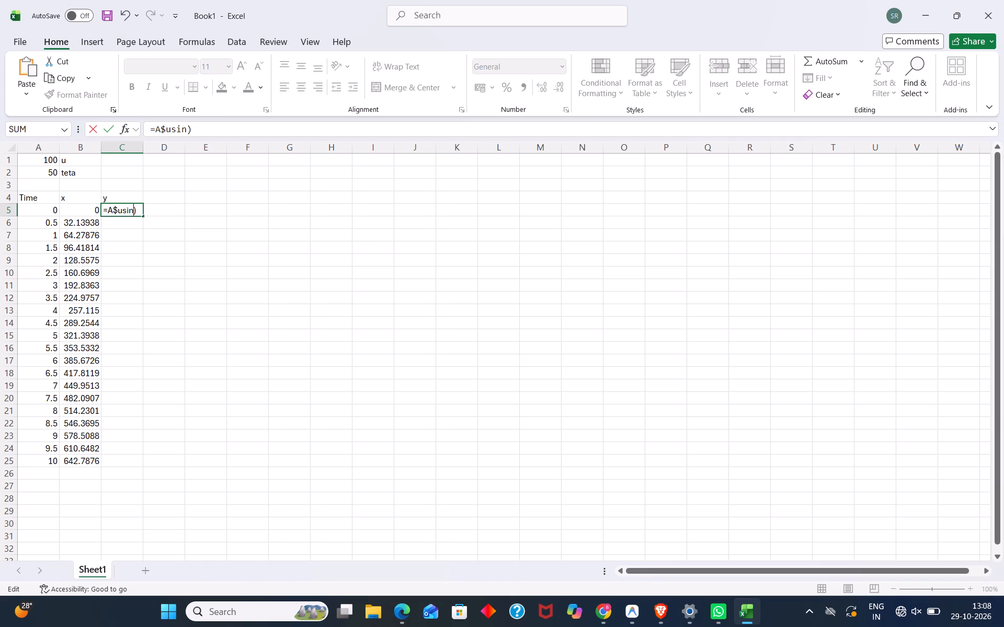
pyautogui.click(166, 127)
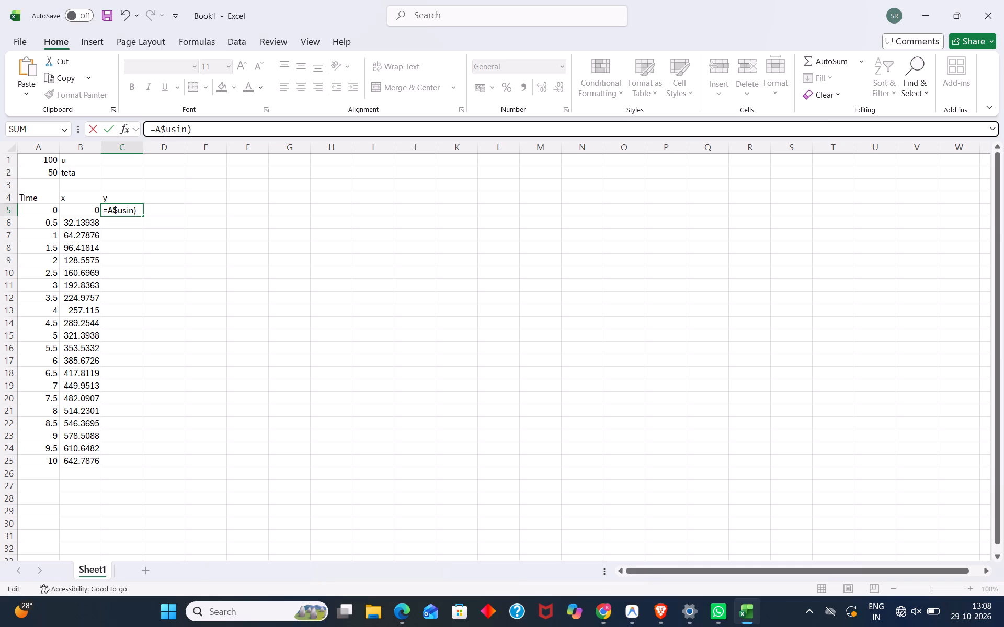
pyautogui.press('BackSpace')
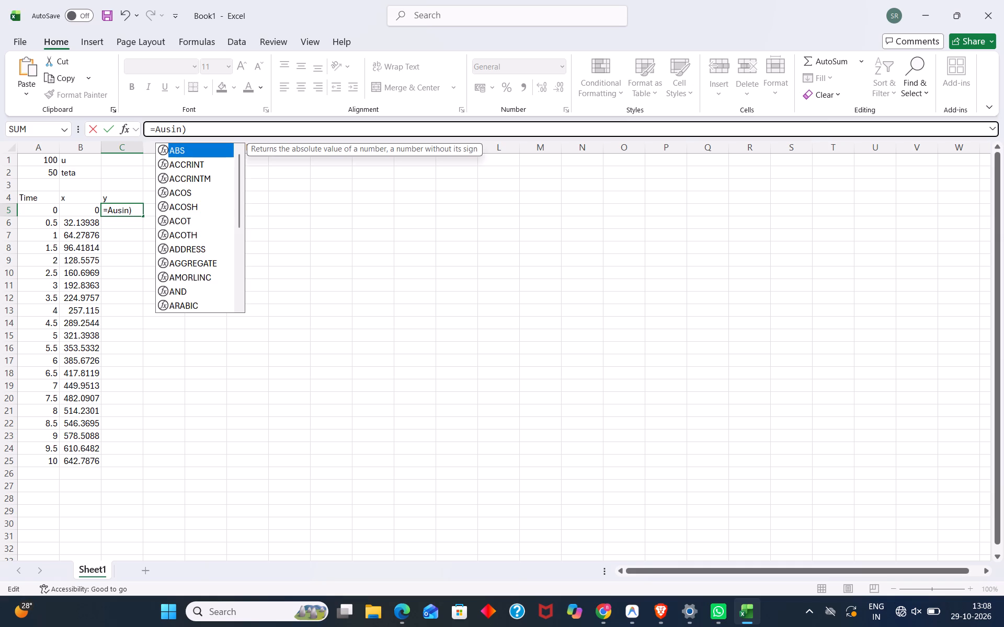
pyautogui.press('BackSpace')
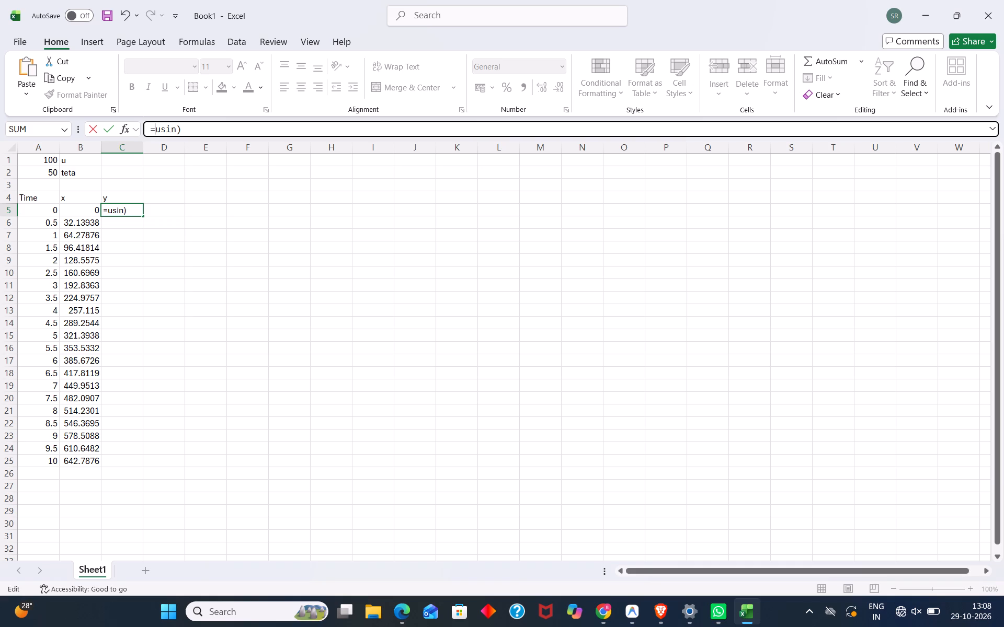
# Insert the u reference A$1 directly after the equals sign in the C5 formula.
pyautogui.press('Right')
pyautogui.press('Right')
pyautogui.press('Right')
pyautogui.press('Right')
pyautogui.press('Left')
pyautogui.press('Left')
pyautogui.press('Left')
pyautogui.press('Left')
pyautogui.hotkey('shift', 'a')
pyautogui.hotkey('shift', '$')
pyautogui.press('1')
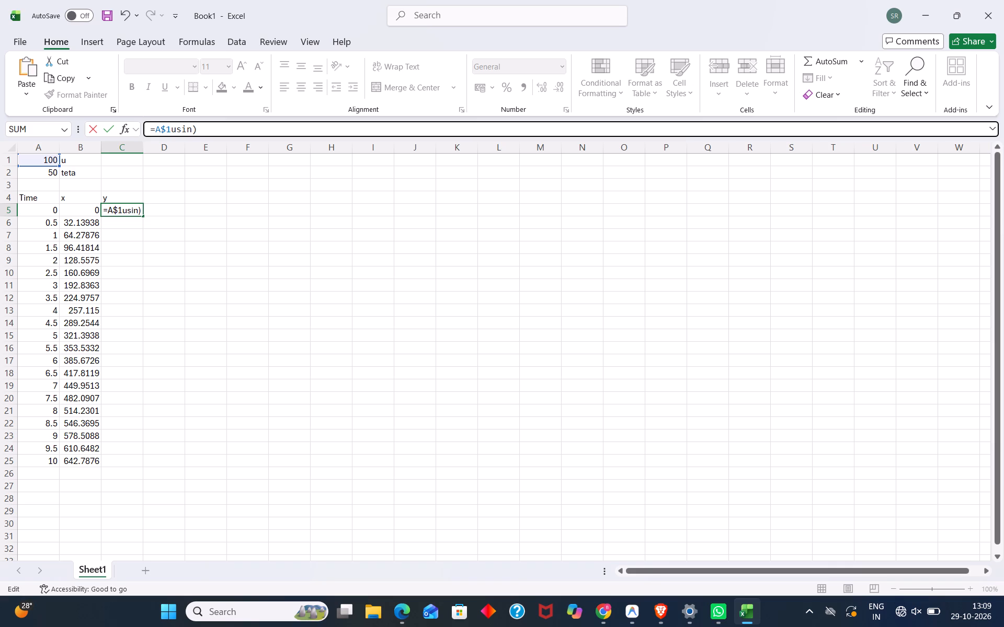
# Replace the leftover usin text in the C5 formula with the function SIN() after A$1.
pyautogui.press('Right')
pyautogui.press('Right')
pyautogui.press('Right')
pyautogui.press('Right')
pyautogui.press('BackSpace')
pyautogui.press('BackSpace')
pyautogui.press('BackSpace')
pyautogui.press('BackSpace')
pyautogui.hotkey('shift', 'a')
pyautogui.press('BackSpace')
pyautogui.hotkey('shift', 's')
pyautogui.write('IN')
pyautogui.press('Right')
pyautogui.press('BackSpace')
pyautogui.write('()')
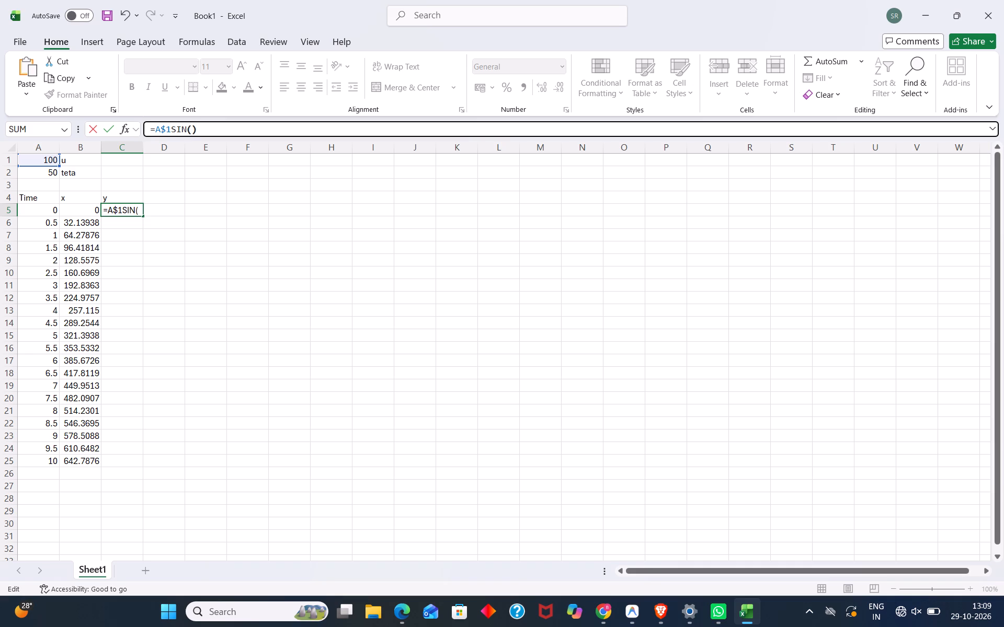
# Nest the RADIANS function with its own parentheses inside SIN in the C5 formula.
pyautogui.press('Left')
pyautogui.write('RAI')
pyautogui.press('BackSpace')
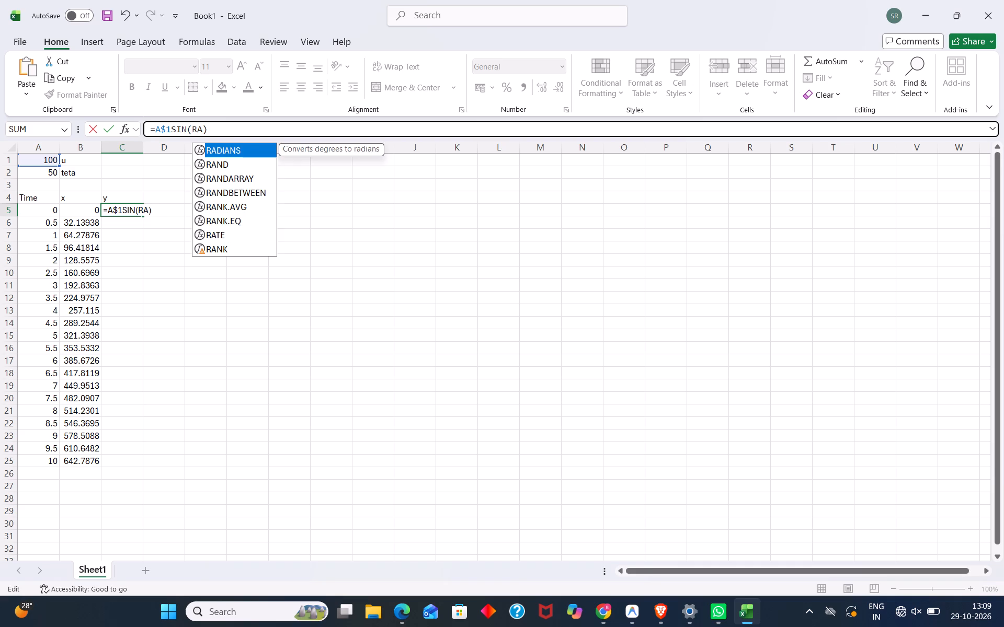
pyautogui.write('DIA')
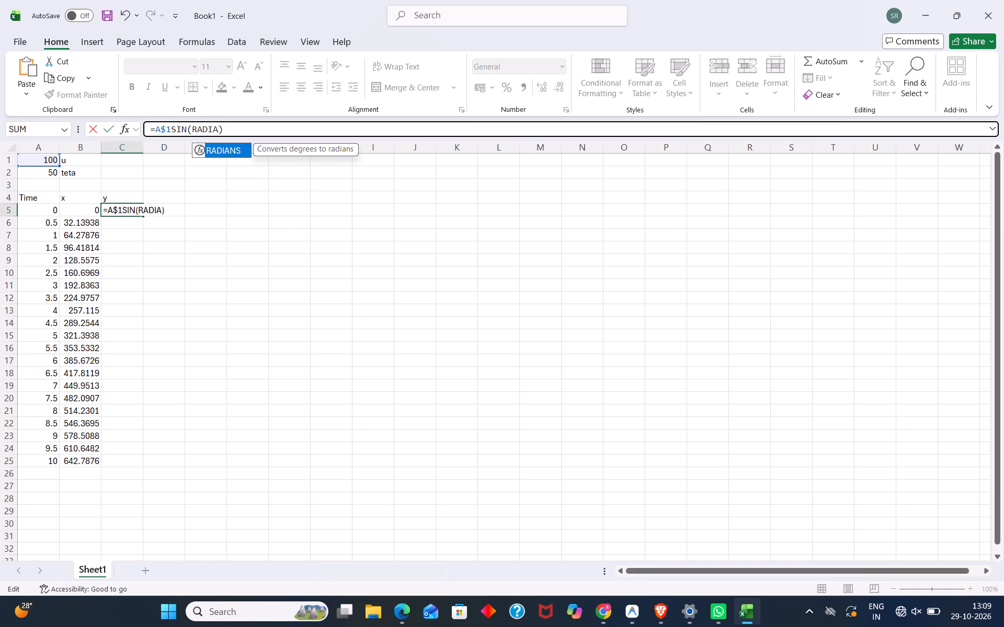
pyautogui.write('NS')
pyautogui.press('Right')
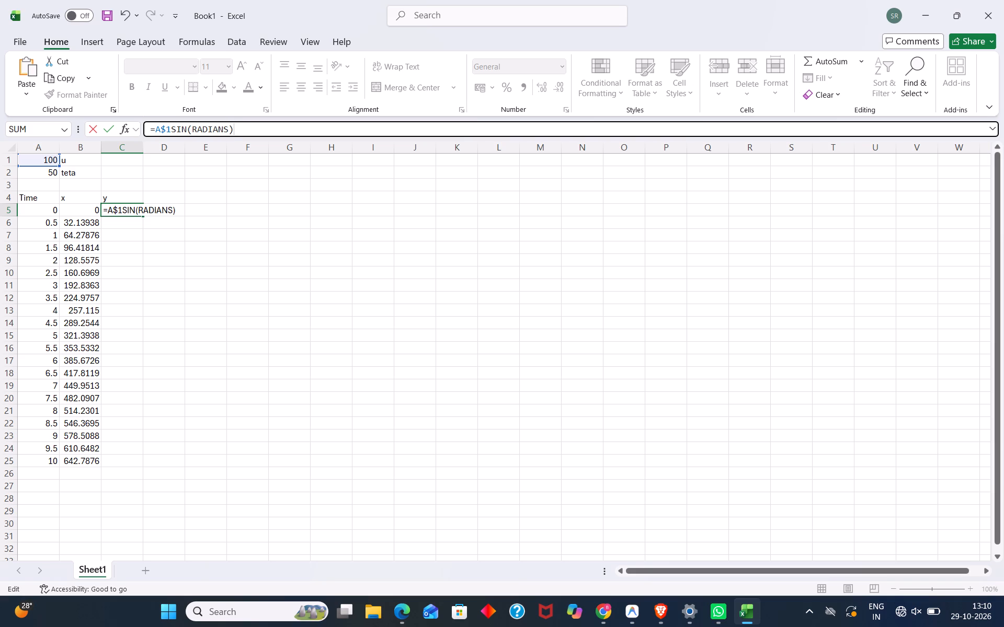
pyautogui.press('BackSpace')
pyautogui.write('()')
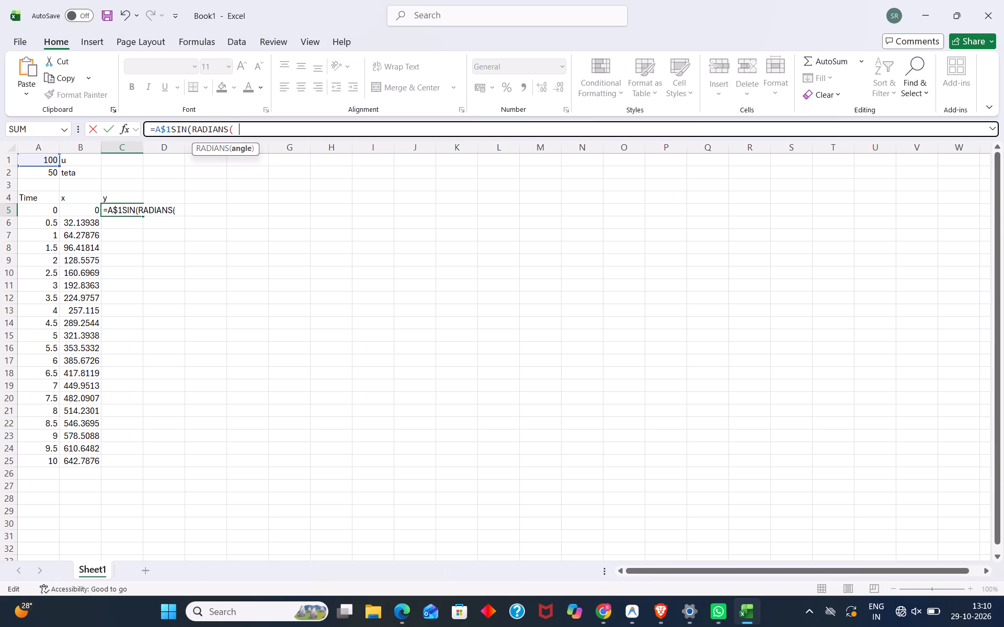
# Reference the teta cell as A$2, with its row locked, inside RADIANS in the C5 formula.
pyautogui.press('Left')
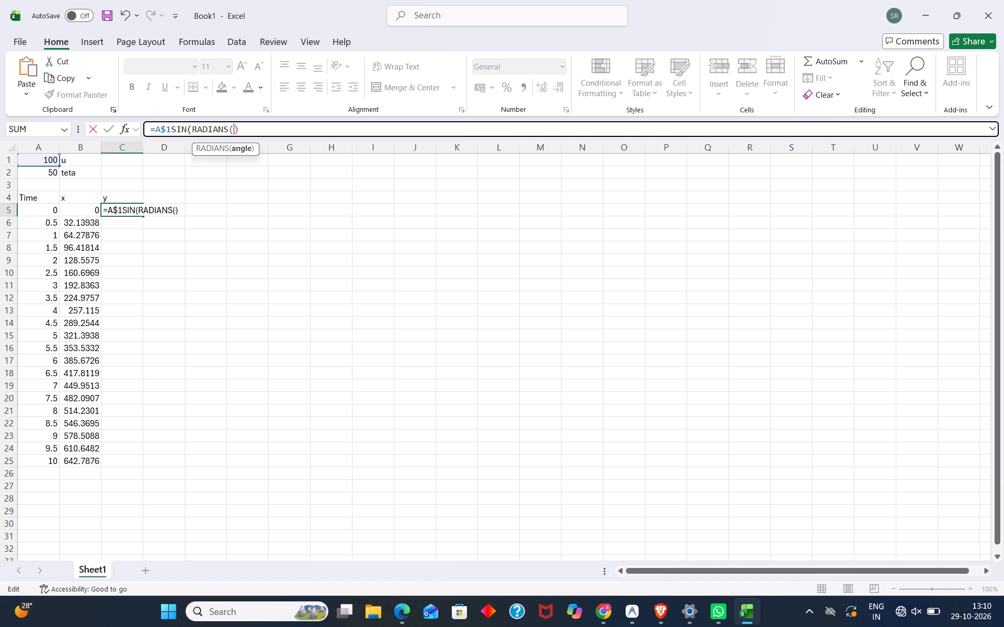
pyautogui.click(232, 131)
pyautogui.click(45, 172)
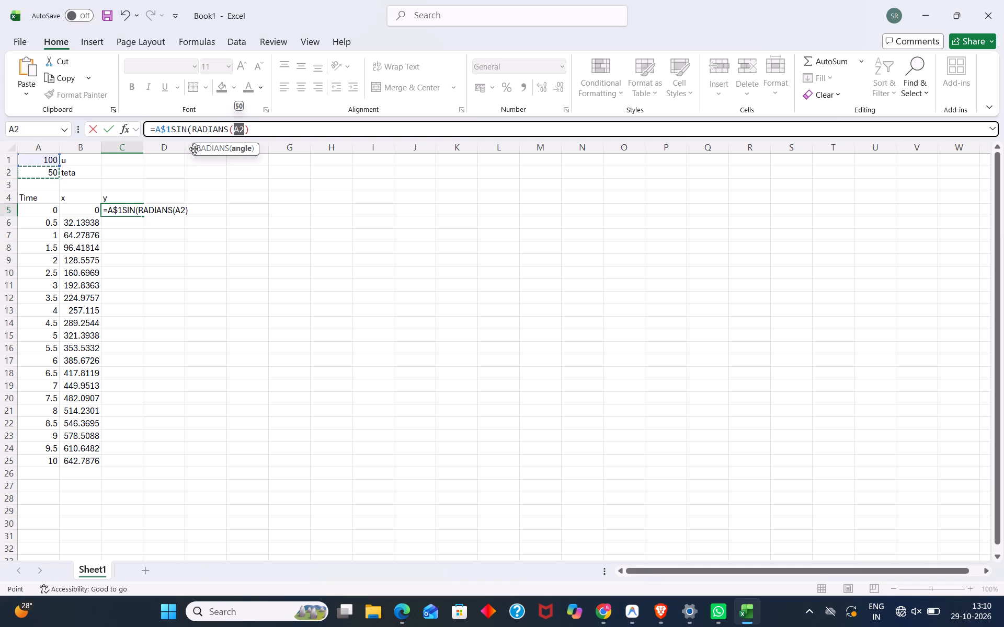
pyautogui.press('Left')
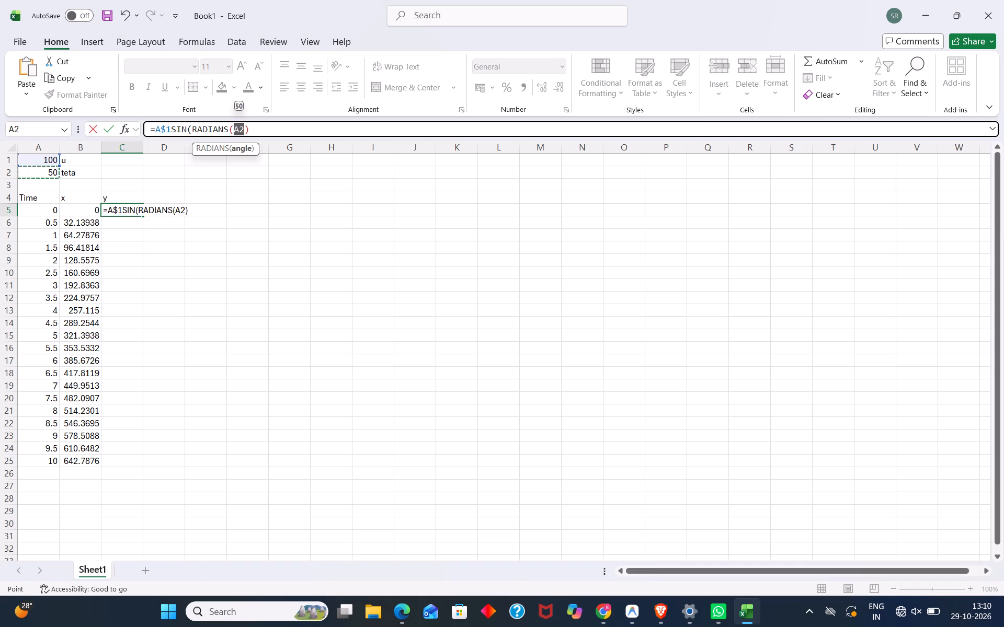
pyautogui.click(238, 127)
pyautogui.hotkey('shift', '$')
pyautogui.press('Right')
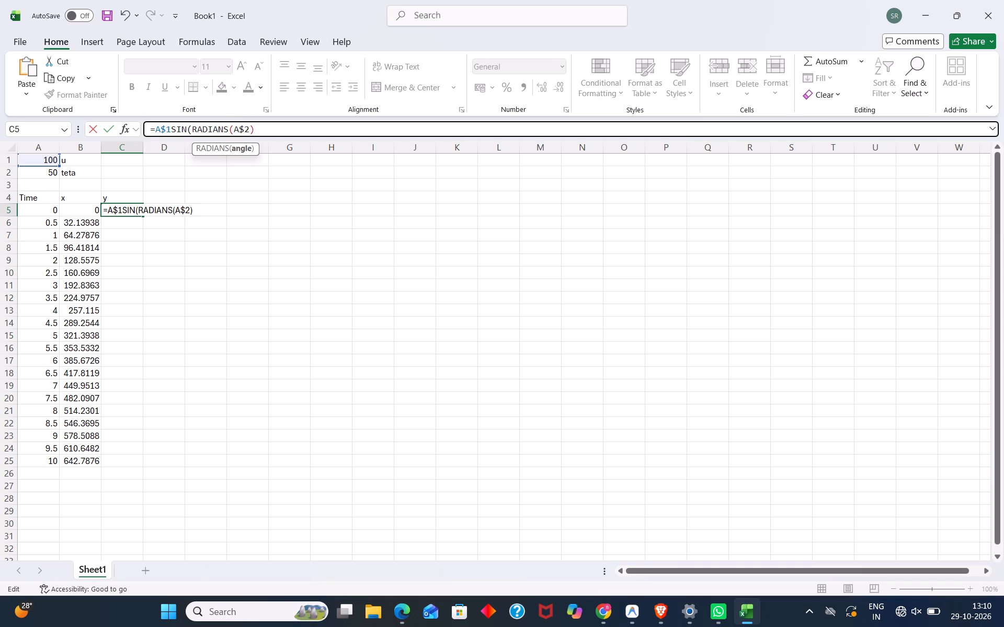
pyautogui.press('Right')
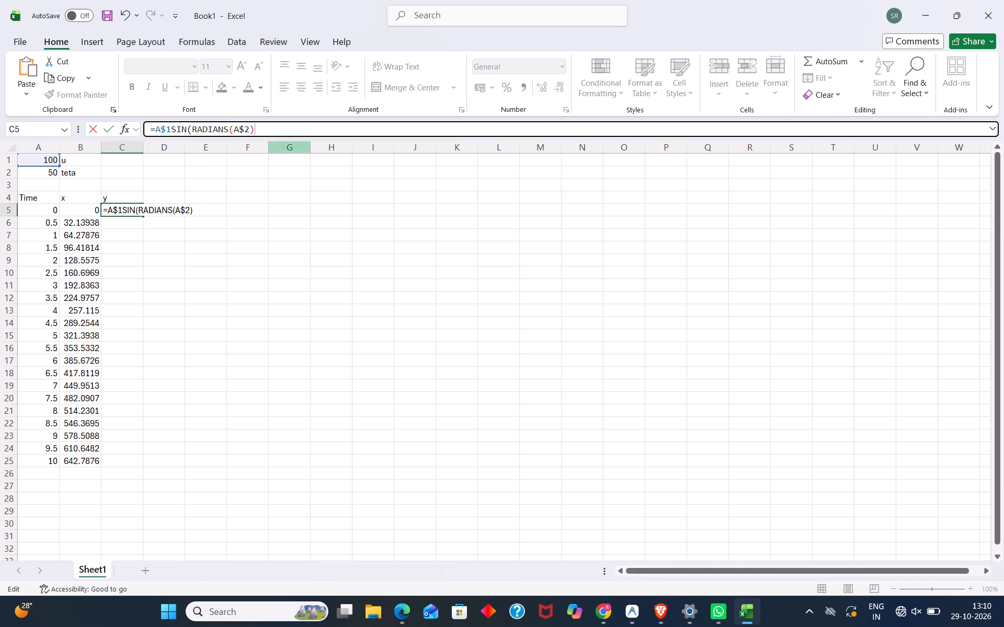
# Close the SIN parentheses after RADIANS(A$2) in the C5 formula and multiply the term by the Time cell A5.
pyautogui.click(281, 133)
pyautogui.doubleClick(281, 133)
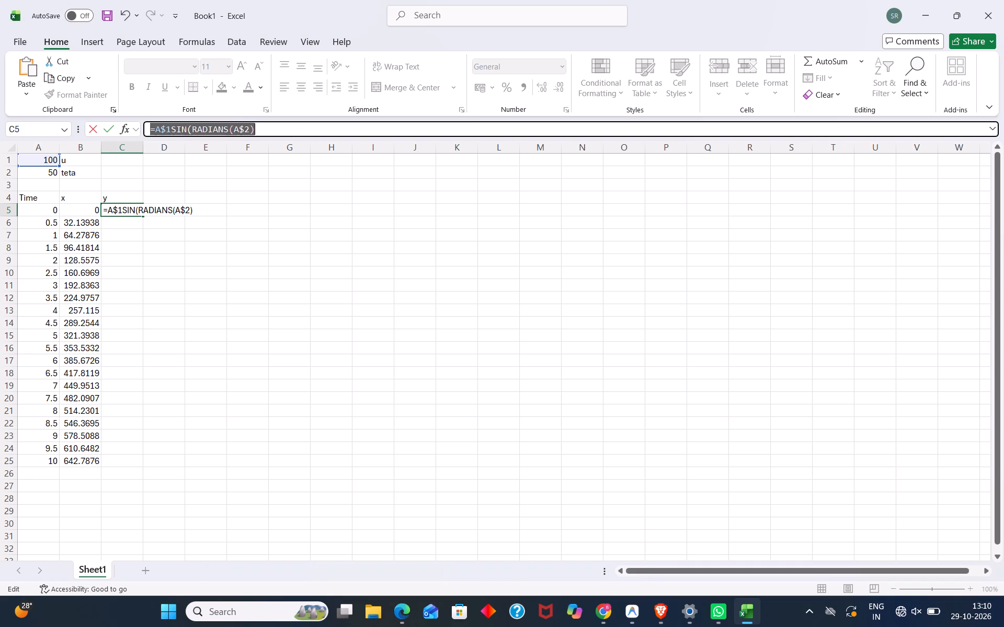
pyautogui.click(279, 132)
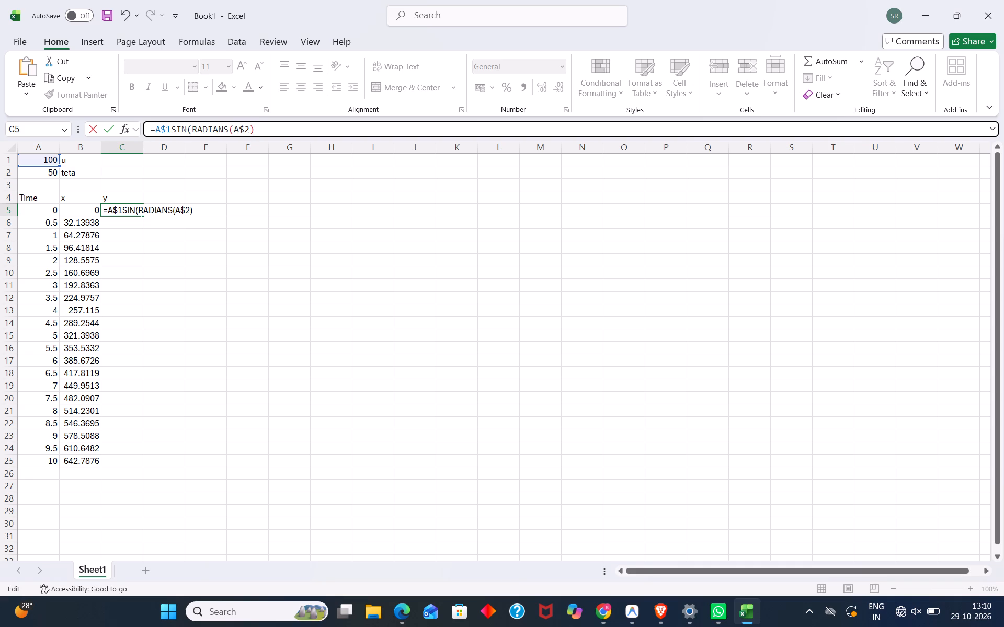
pyautogui.hotkey('shift', '*')
pyautogui.hotkey('shift', ')')
pyautogui.press('Left')
pyautogui.press('Left')
pyautogui.press('Left')
pyautogui.click(254, 126)
pyautogui.hotkey('shift', ')')
pyautogui.press('Right')
pyautogui.press('Right')
pyautogui.press('BackSpace')
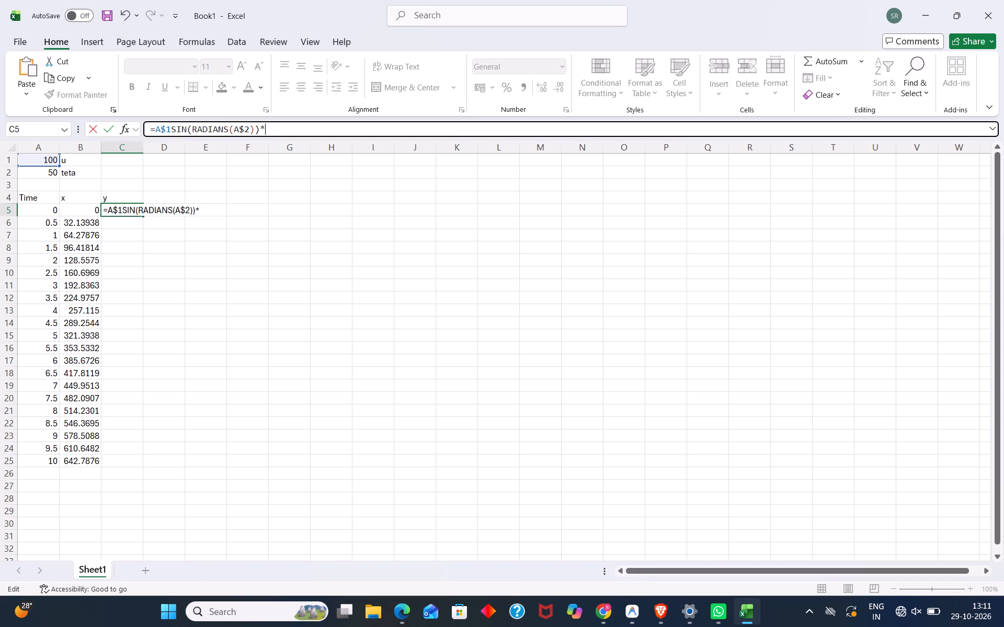
pyautogui.click(42, 209)
# Append a subtracted, bracketed term beginning with 0.5* after A5 in the C5 formula, leaving its bracket open.
pyautogui.click(288, 131)
pyautogui.press('-')
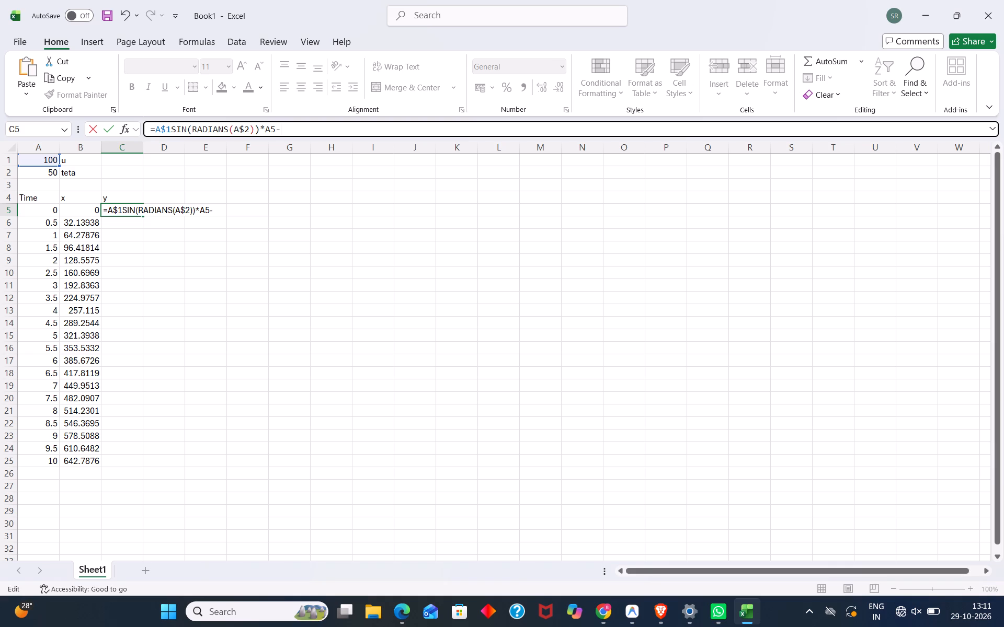
pyautogui.press('Left')
pyautogui.press('Right')
pyautogui.write('()')
pyautogui.press('Left')
pyautogui.press('Delete')
pyautogui.press('Delete')
pyautogui.write('.5')
pyautogui.press('Left')
pyautogui.press('Left')
pyautogui.press('0')
pyautogui.press('Right')
pyautogui.press('Right')
pyautogui.hotkey('shift', '*')
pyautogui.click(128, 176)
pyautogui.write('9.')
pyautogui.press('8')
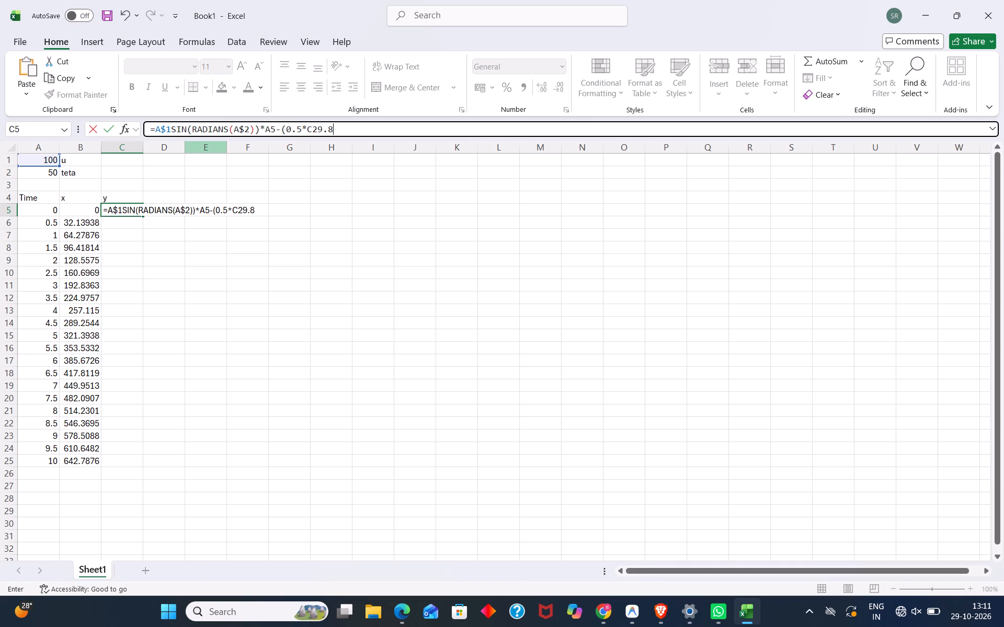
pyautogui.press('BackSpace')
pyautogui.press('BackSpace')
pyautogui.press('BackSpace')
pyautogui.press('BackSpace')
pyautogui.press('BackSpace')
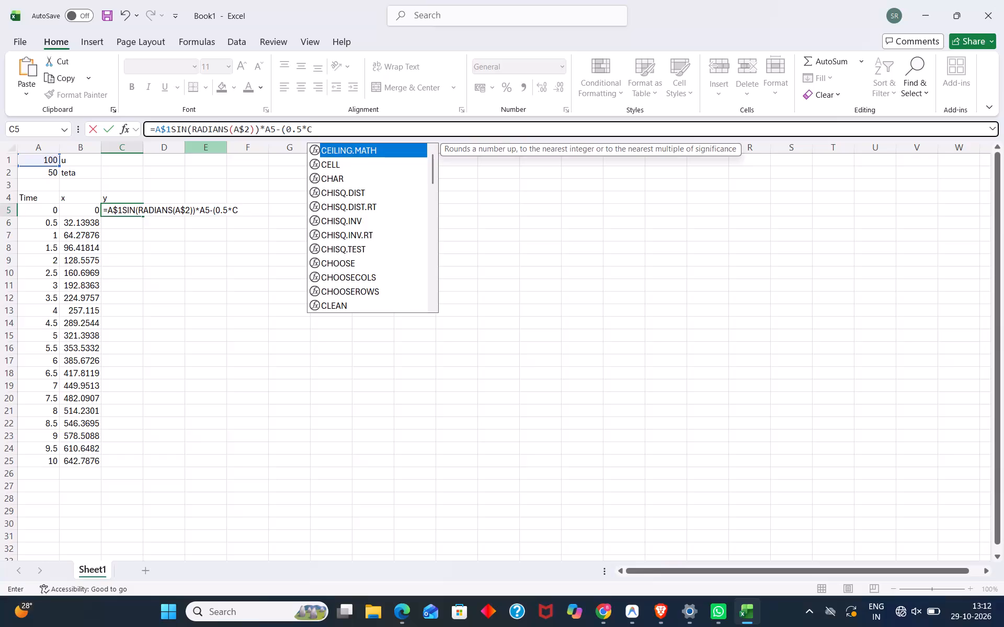
# Complete the bracketed term with 9.8*A5*A5, close the bracket, and try to enter the C5 formula.
pyautogui.press('9')
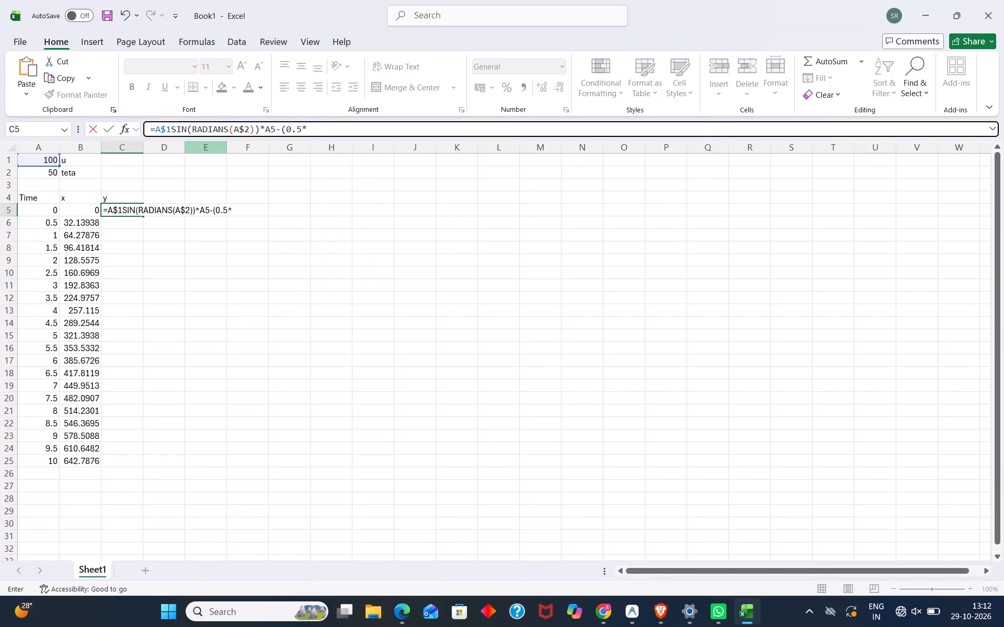
pyautogui.press('.')
pyautogui.press('8')
pyautogui.hotkey('shift', '*')
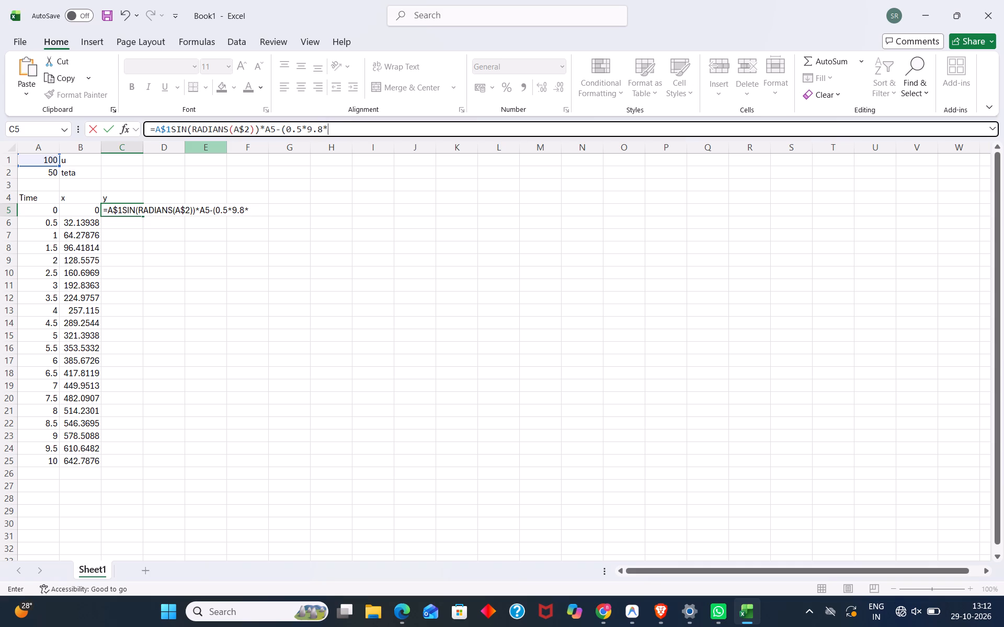
pyautogui.click(46, 212)
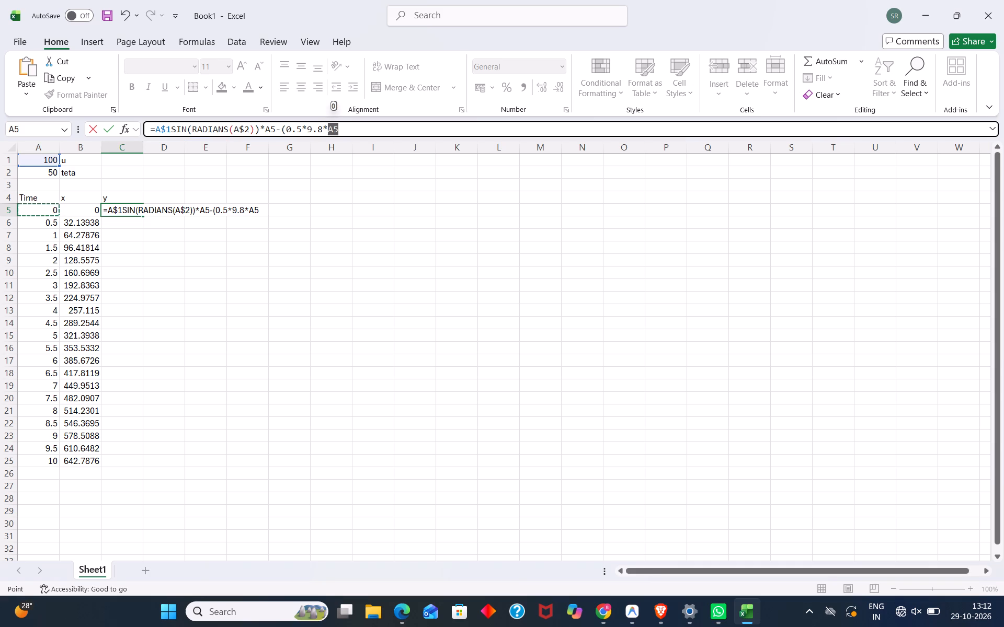
pyautogui.hotkey('shift', '*')
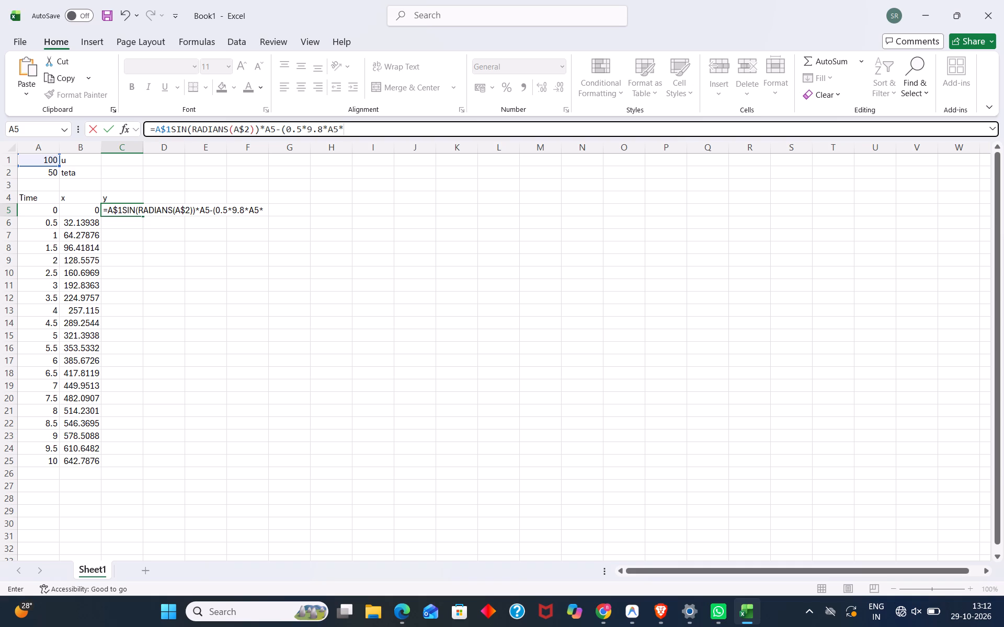
pyautogui.click(46, 212)
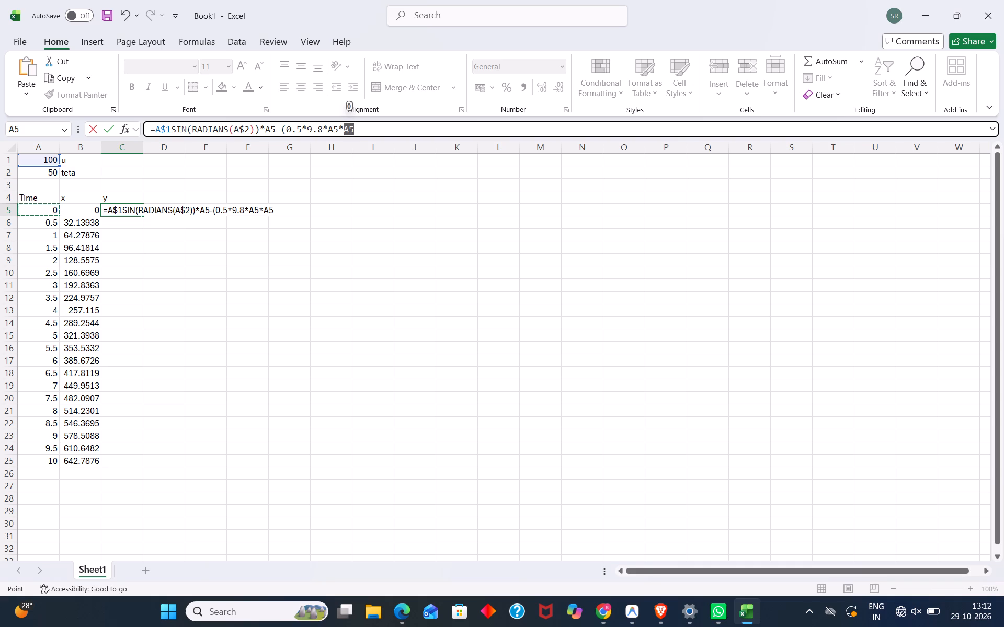
pyautogui.hotkey('shift', ')')
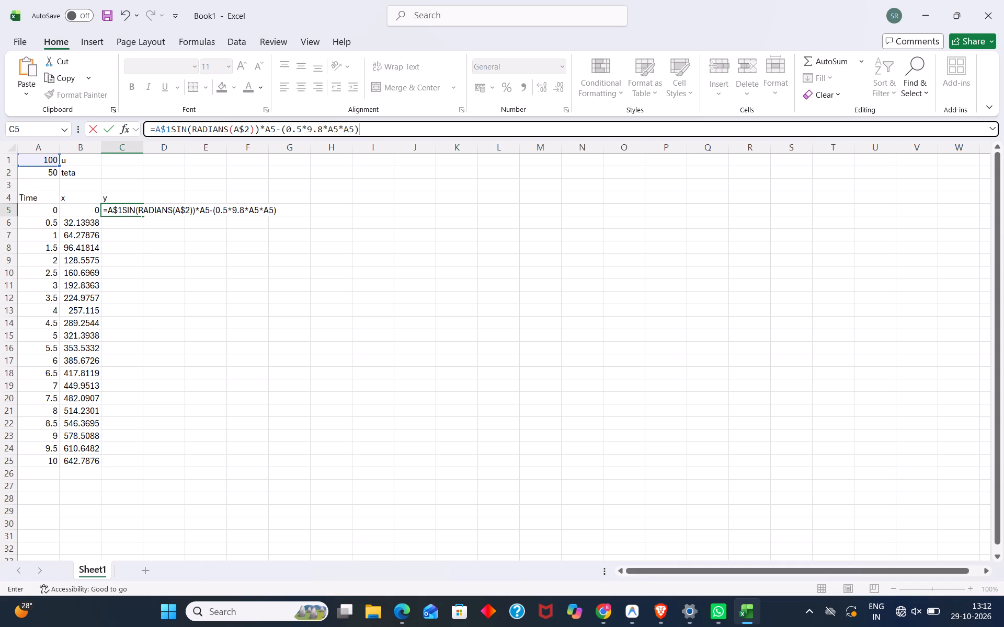
pyautogui.press('Return')
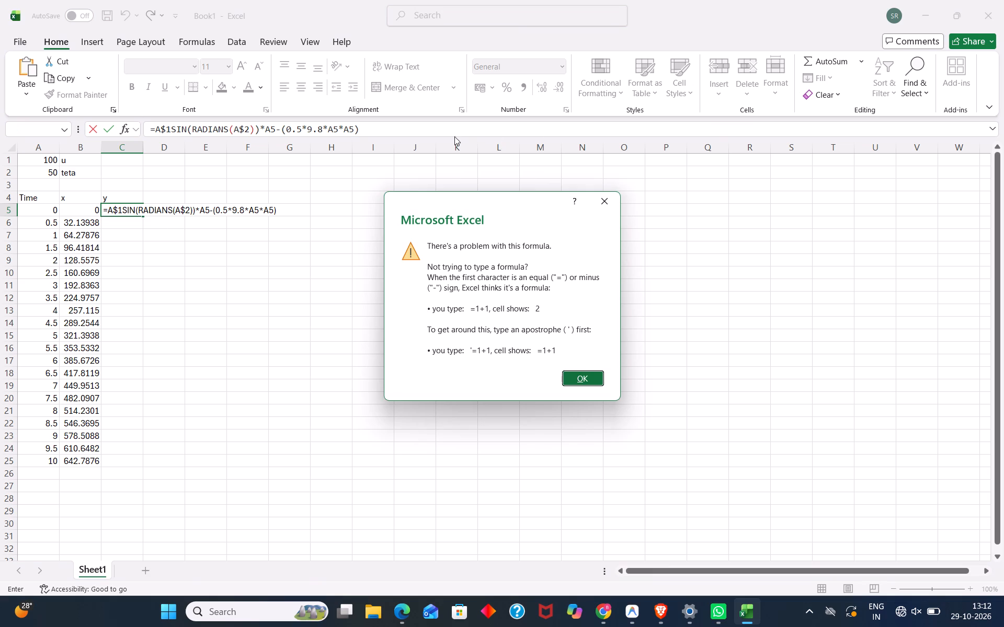
pyautogui.click(603, 203)
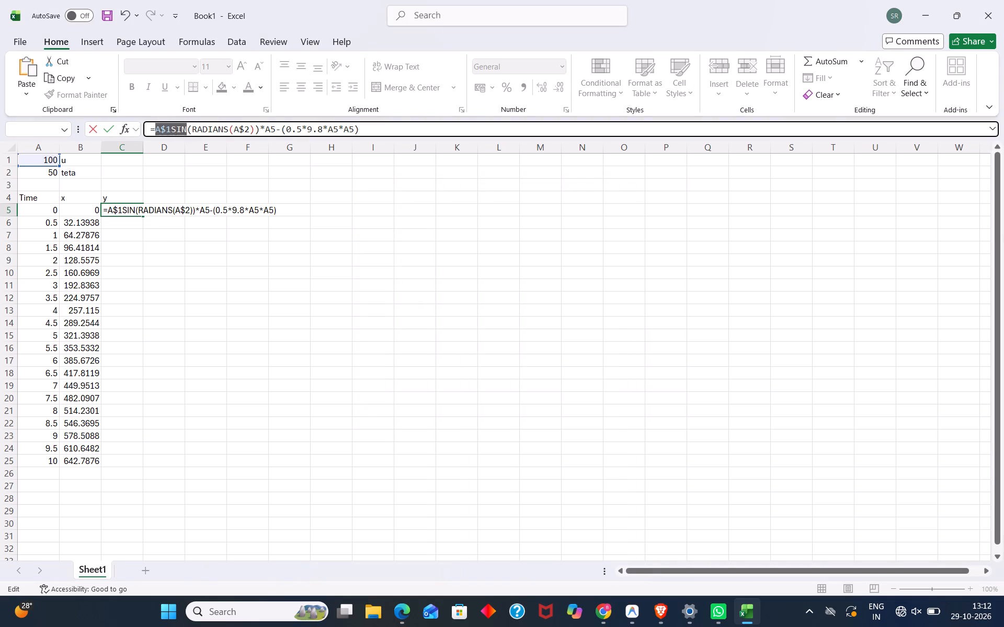
# Insert the missing multiplication sign between A$1 and SIN in the C5 formula and enter the corrected formula.
pyautogui.click(184, 129)
pyautogui.press('Left')
pyautogui.press('Left')
pyautogui.press('Left')
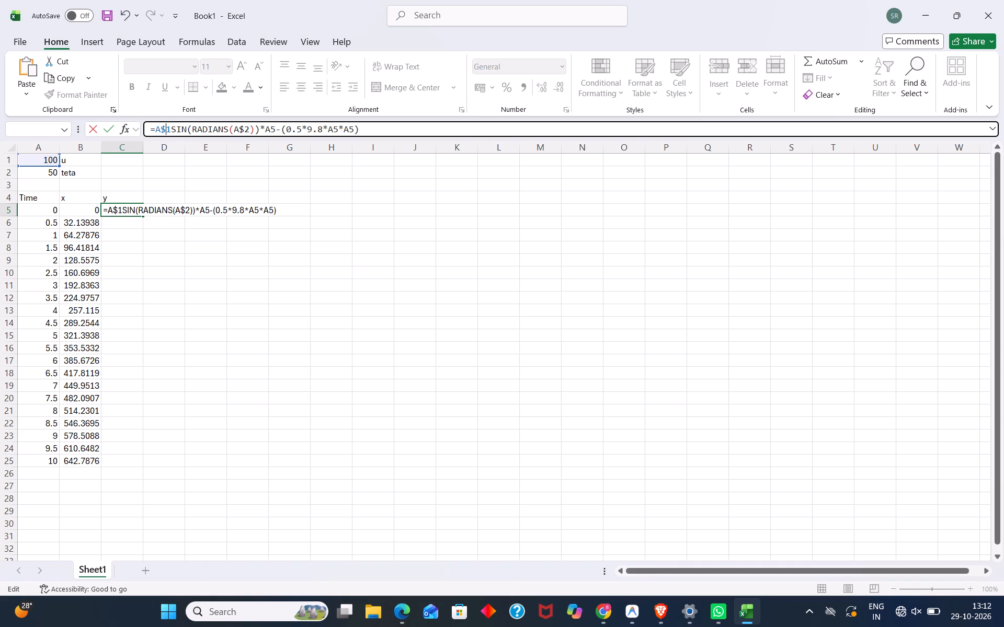
pyautogui.press('Right')
pyautogui.hotkey('shift', '*')
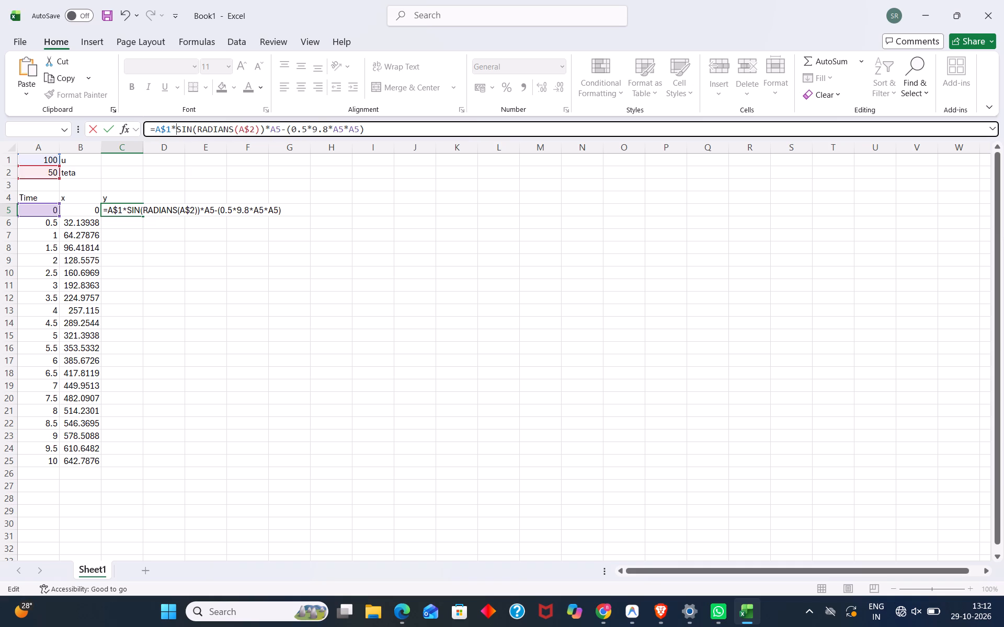
pyautogui.click(378, 132)
pyautogui.press('Return')
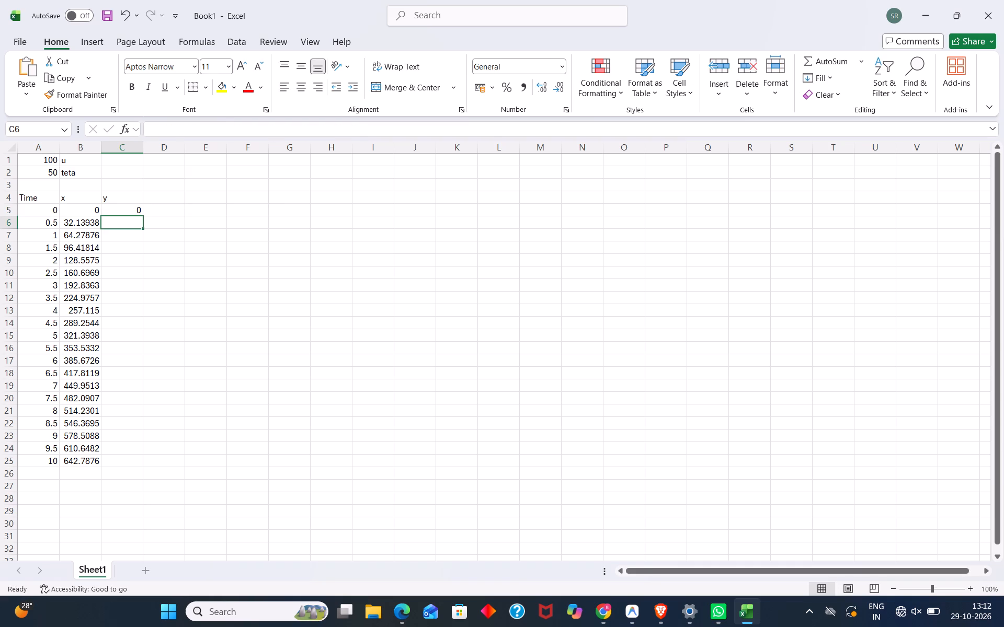
# Fill the y formula from C5 down through C25, alongside the last Time value of 10.
pyautogui.click(135, 211)
pyautogui.moveTo(142, 215); pyautogui.dragTo(143, 418)
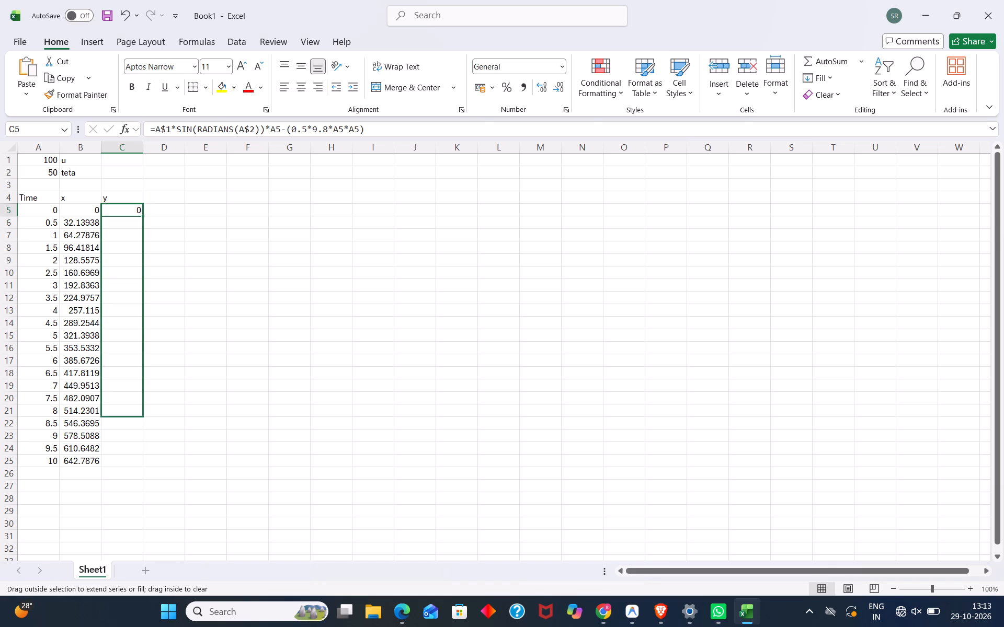
pyautogui.moveTo(143, 418); pyautogui.dragTo(143, 479)
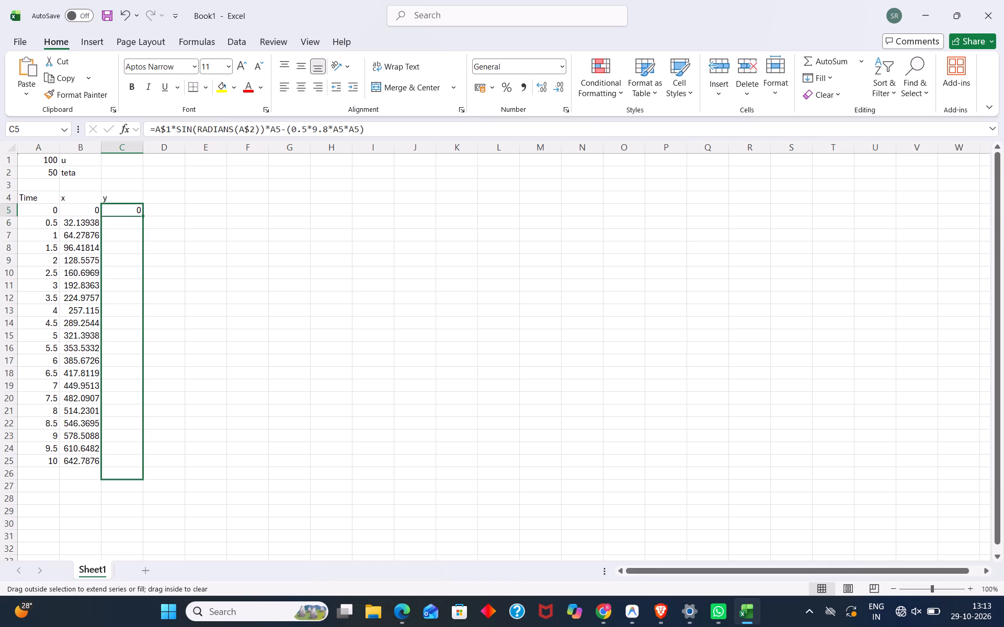
pyautogui.moveTo(143, 479); pyautogui.dragTo(143, 472)
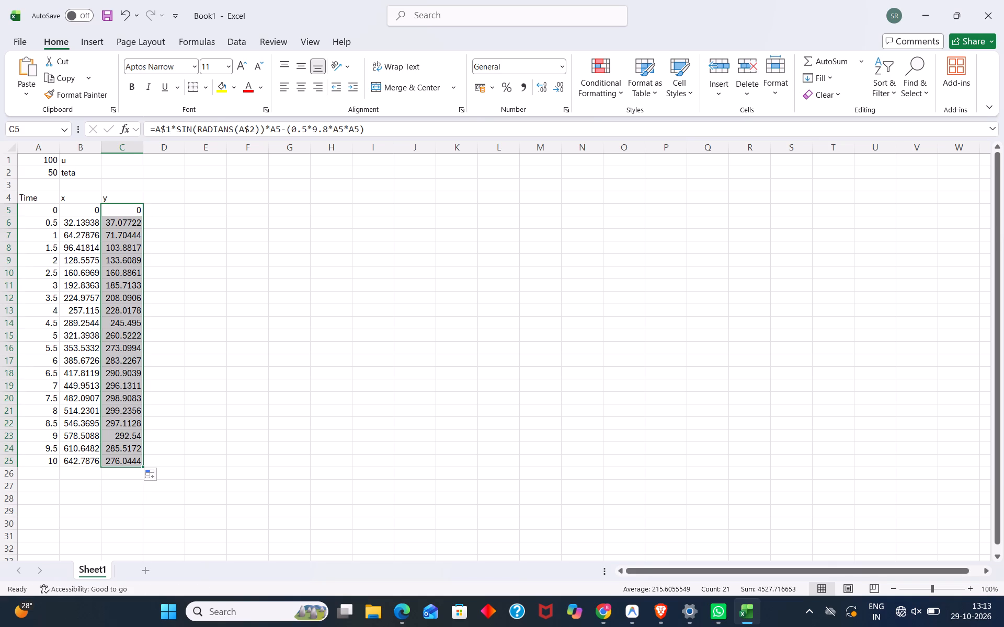
pyautogui.click(173, 423)
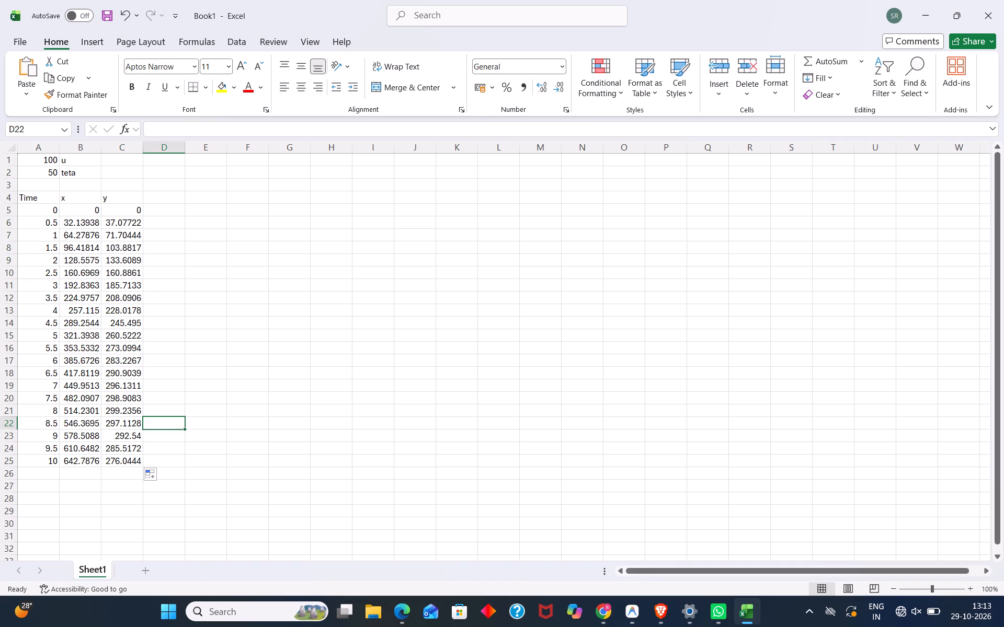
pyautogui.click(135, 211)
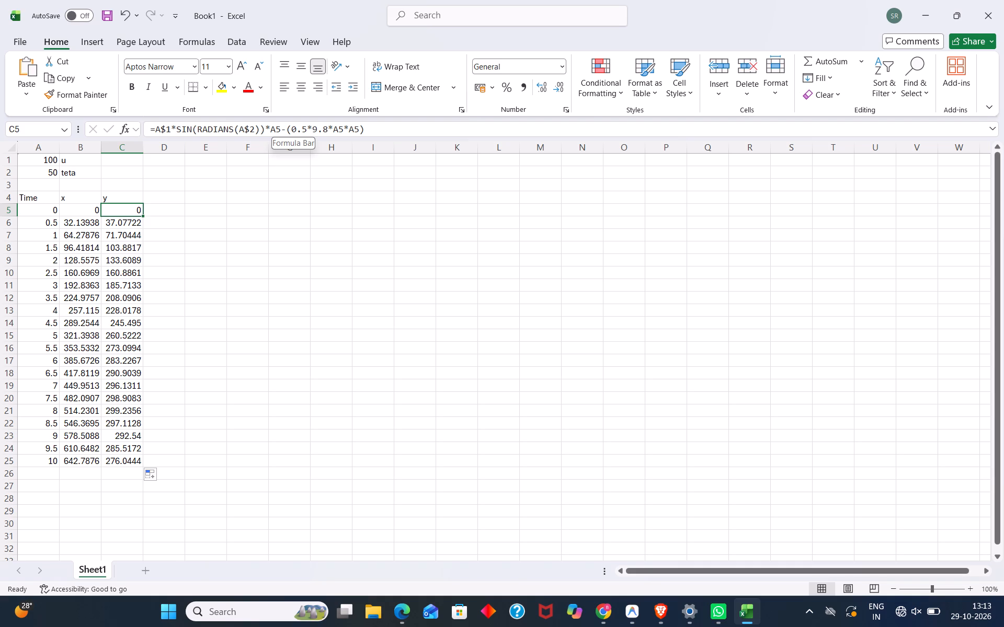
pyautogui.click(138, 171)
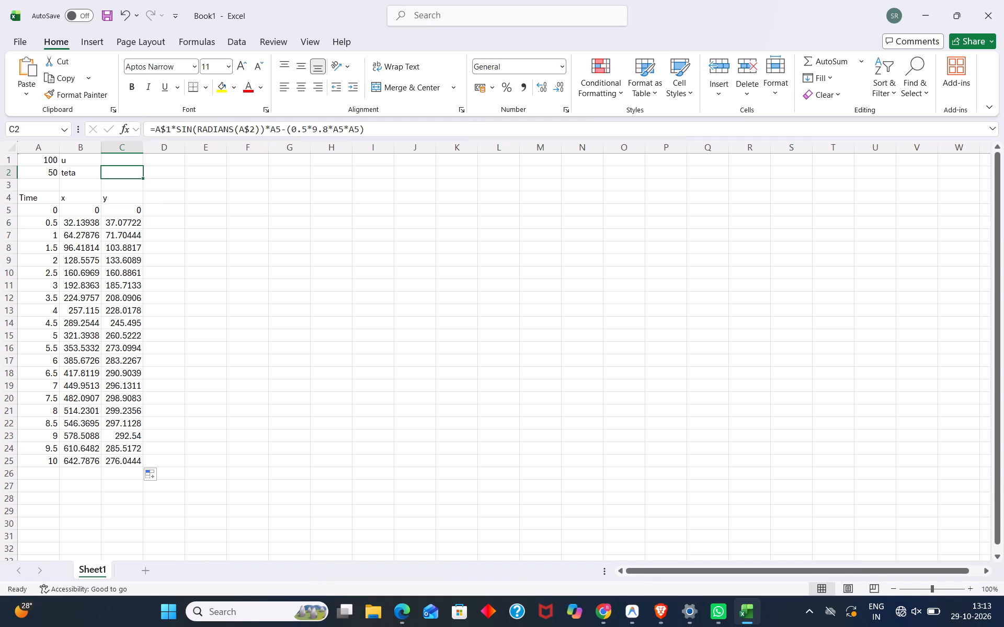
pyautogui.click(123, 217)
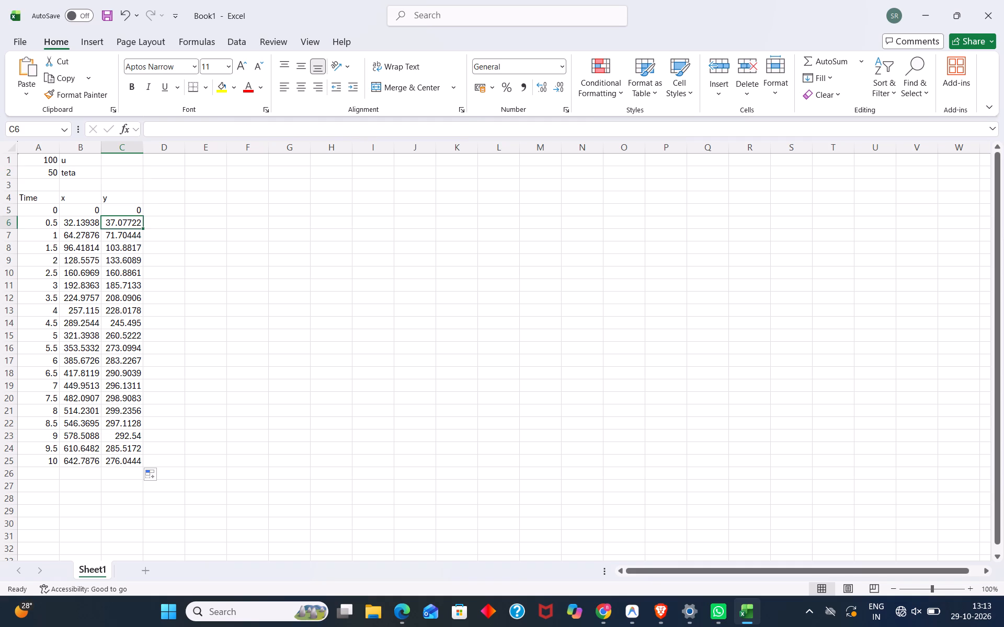
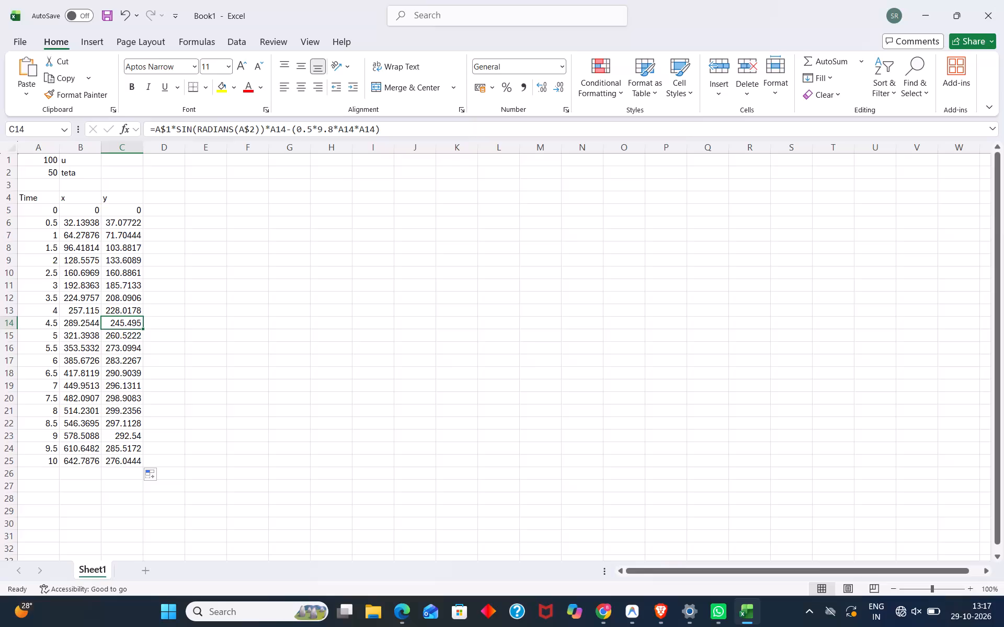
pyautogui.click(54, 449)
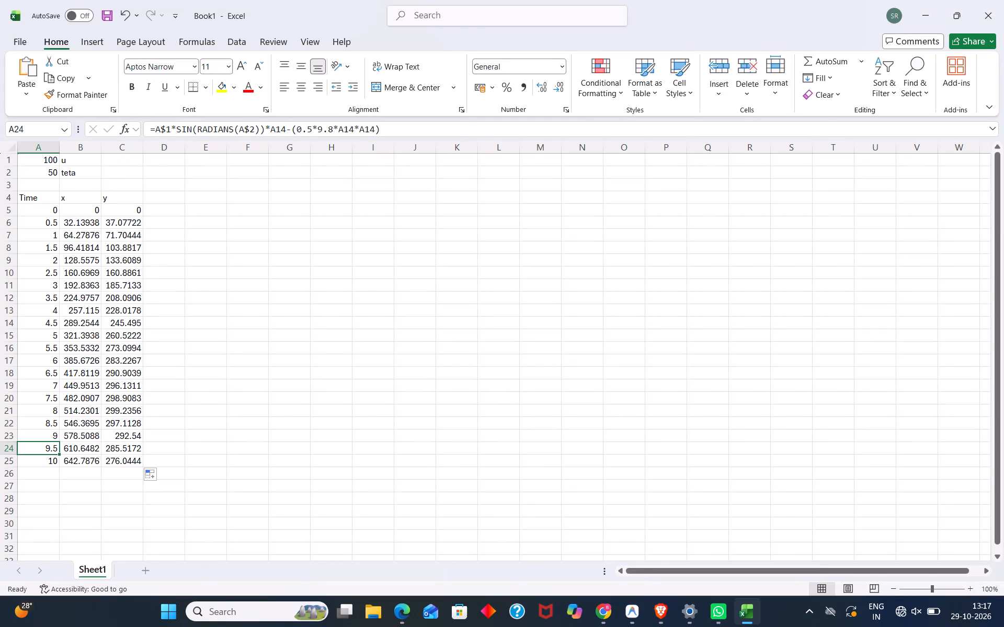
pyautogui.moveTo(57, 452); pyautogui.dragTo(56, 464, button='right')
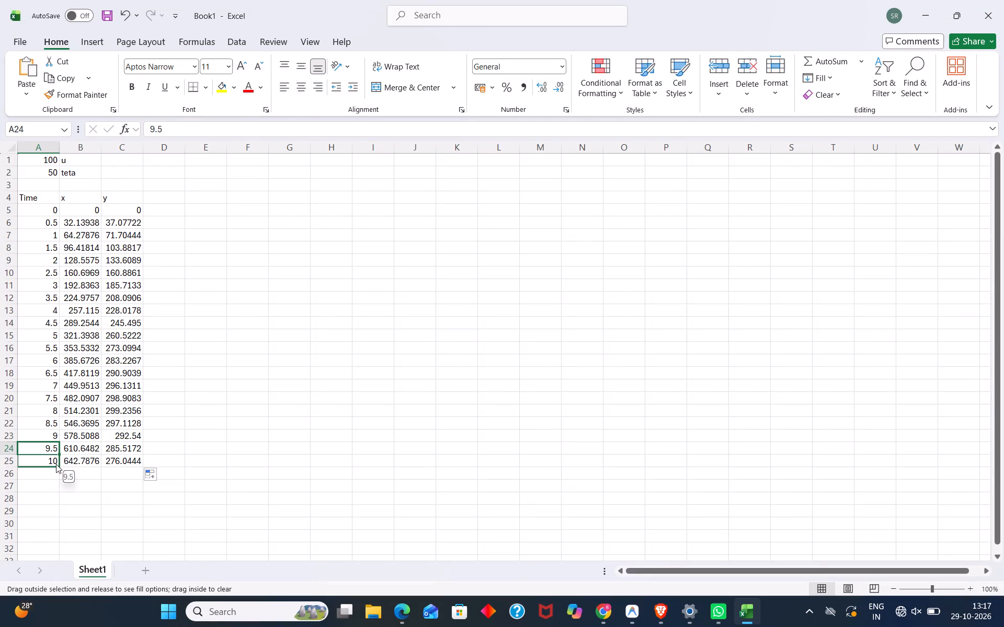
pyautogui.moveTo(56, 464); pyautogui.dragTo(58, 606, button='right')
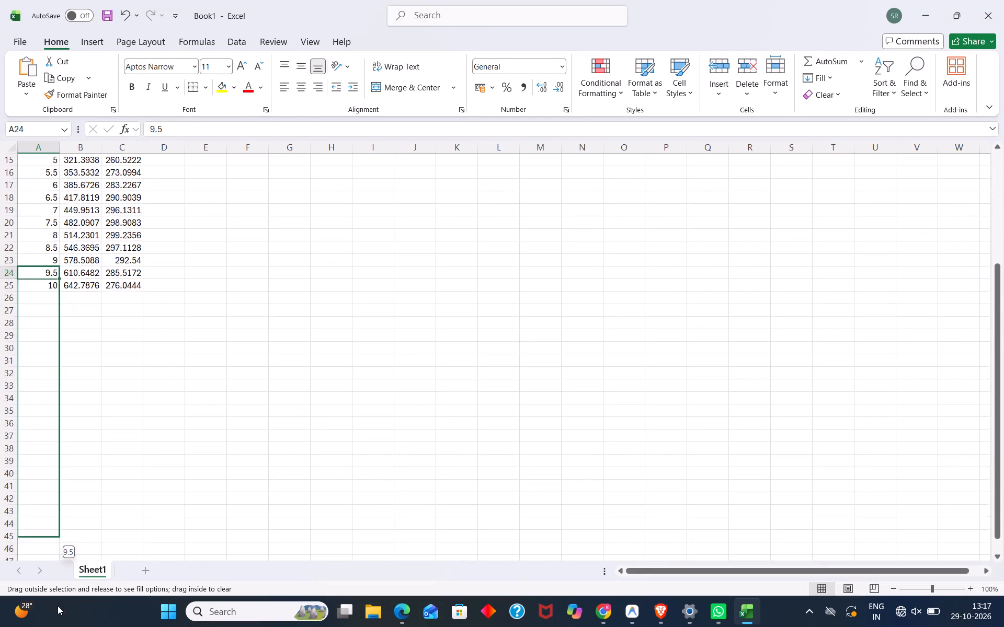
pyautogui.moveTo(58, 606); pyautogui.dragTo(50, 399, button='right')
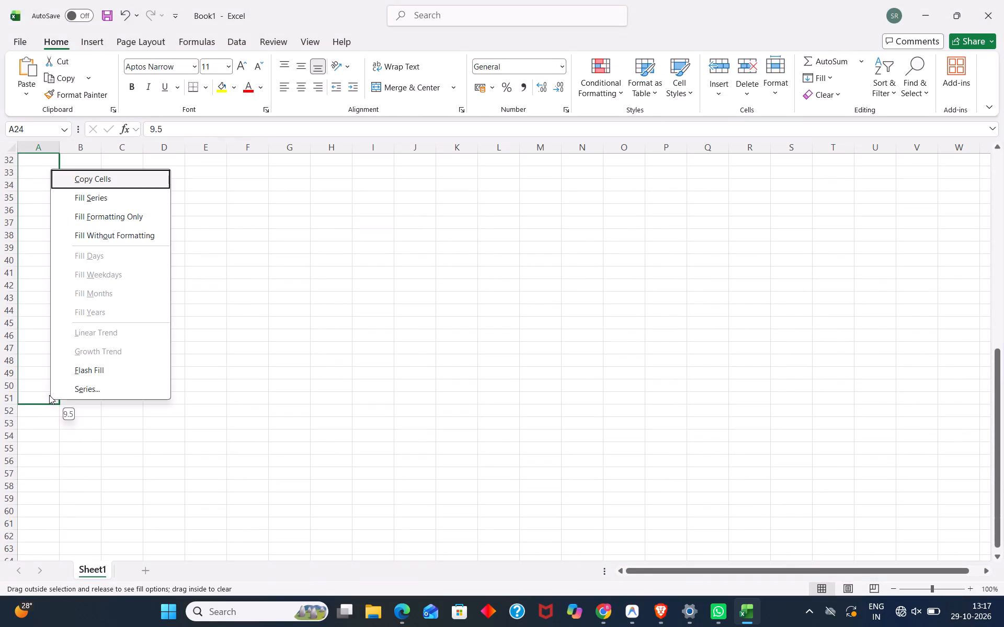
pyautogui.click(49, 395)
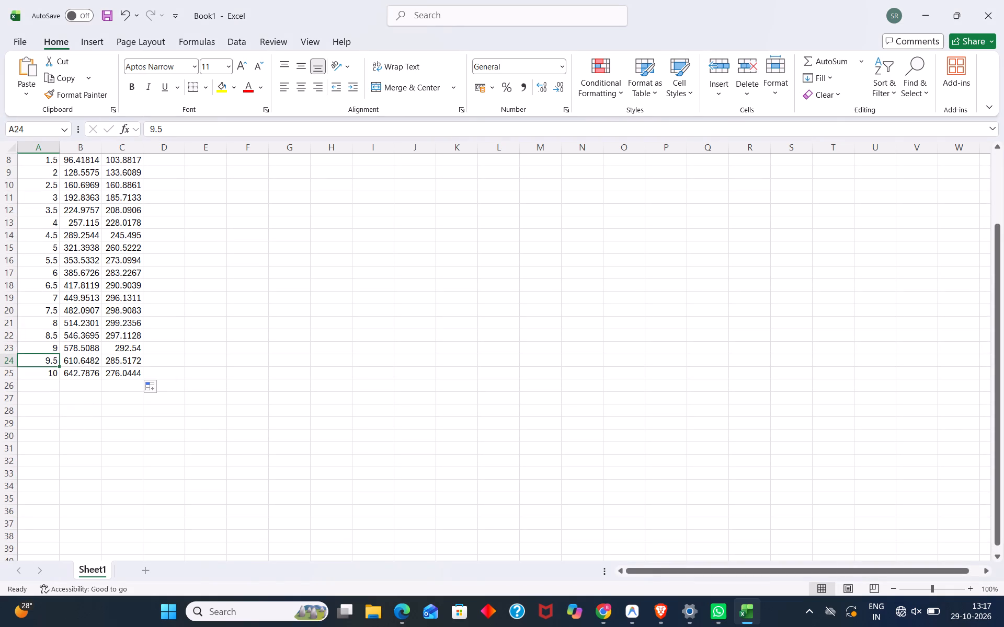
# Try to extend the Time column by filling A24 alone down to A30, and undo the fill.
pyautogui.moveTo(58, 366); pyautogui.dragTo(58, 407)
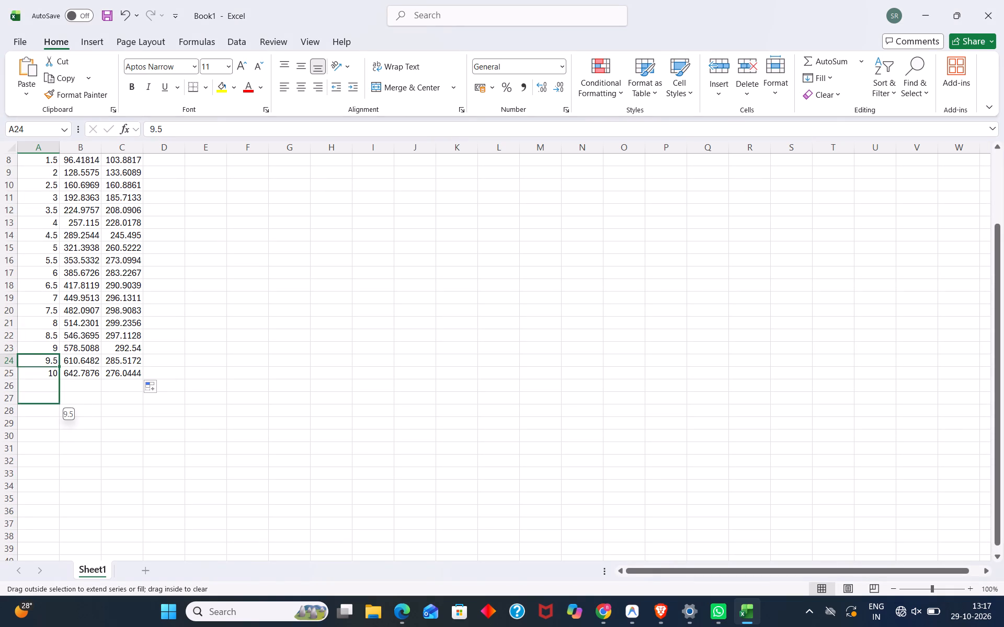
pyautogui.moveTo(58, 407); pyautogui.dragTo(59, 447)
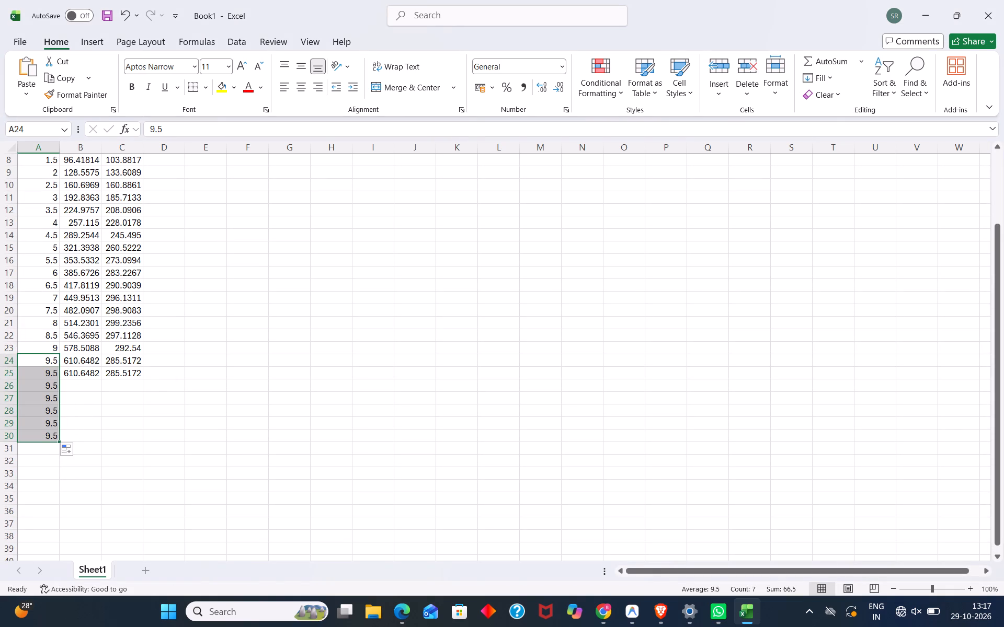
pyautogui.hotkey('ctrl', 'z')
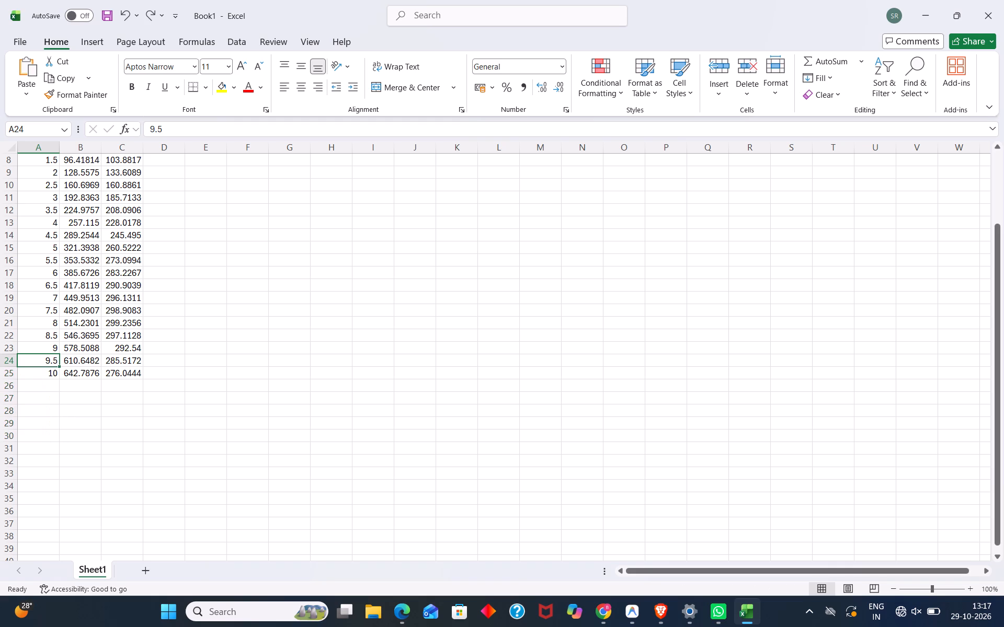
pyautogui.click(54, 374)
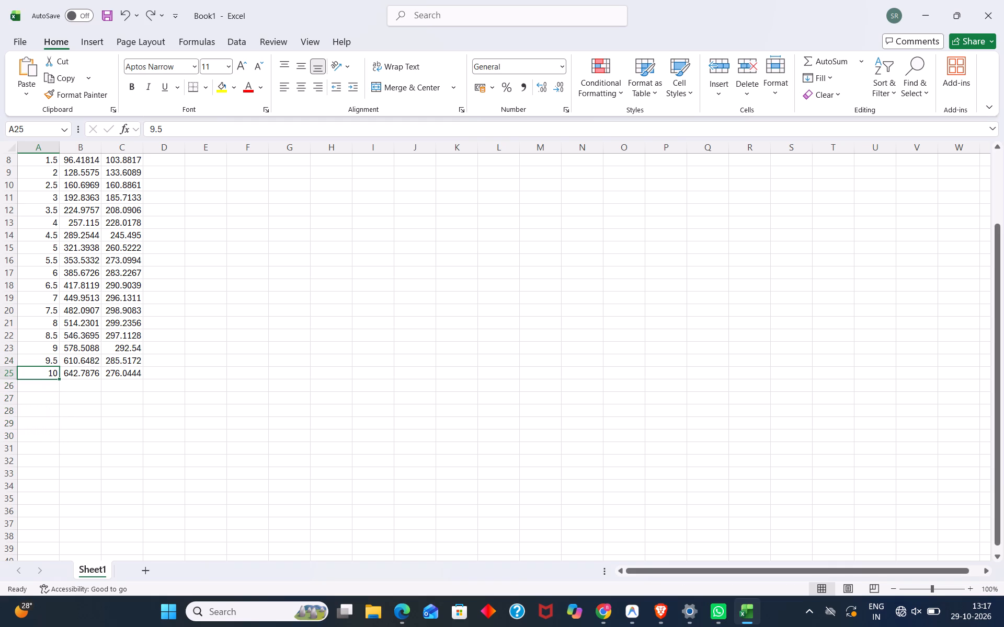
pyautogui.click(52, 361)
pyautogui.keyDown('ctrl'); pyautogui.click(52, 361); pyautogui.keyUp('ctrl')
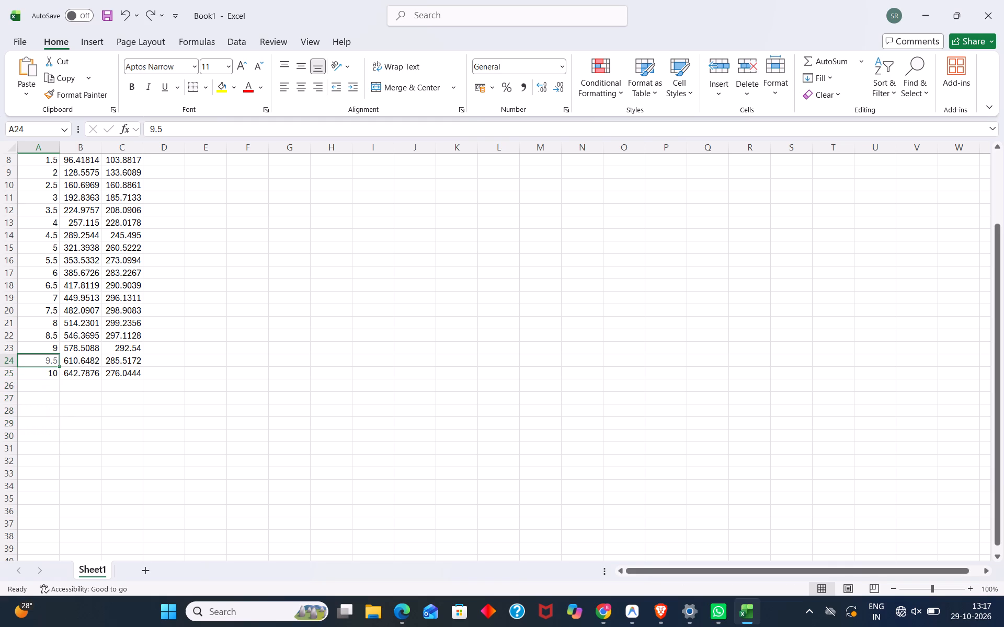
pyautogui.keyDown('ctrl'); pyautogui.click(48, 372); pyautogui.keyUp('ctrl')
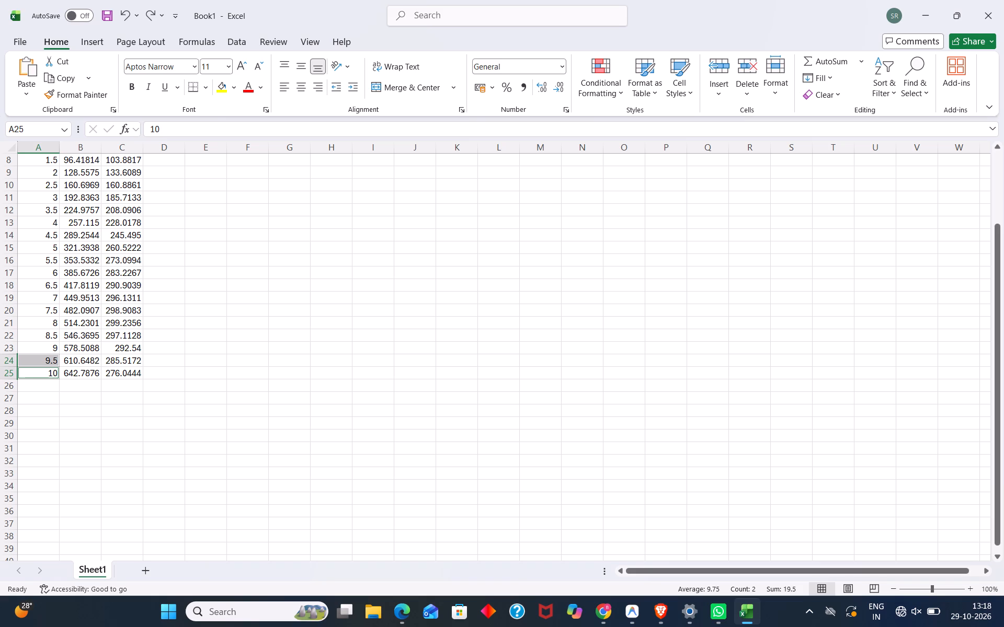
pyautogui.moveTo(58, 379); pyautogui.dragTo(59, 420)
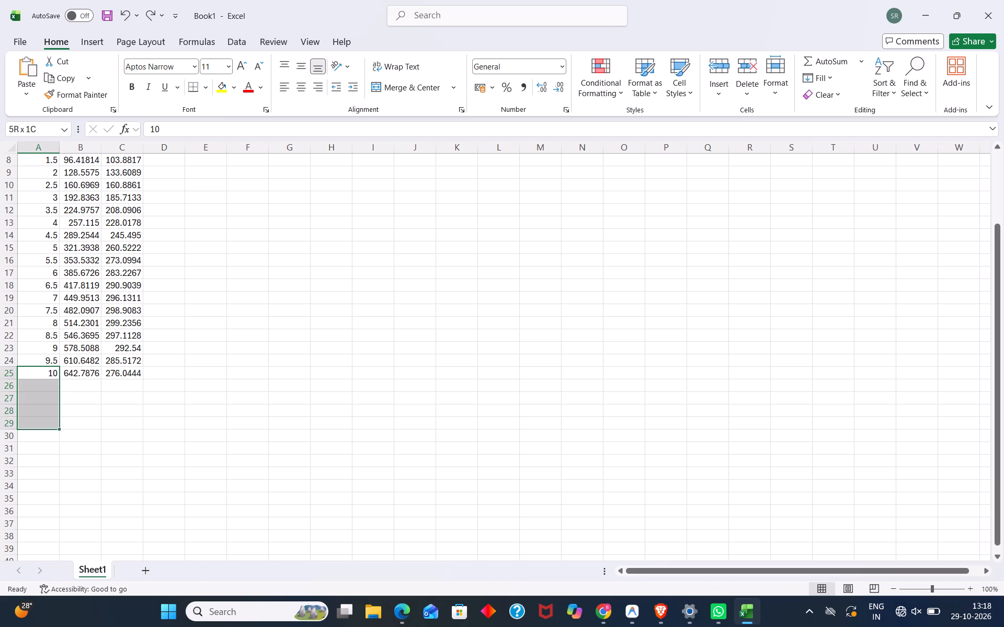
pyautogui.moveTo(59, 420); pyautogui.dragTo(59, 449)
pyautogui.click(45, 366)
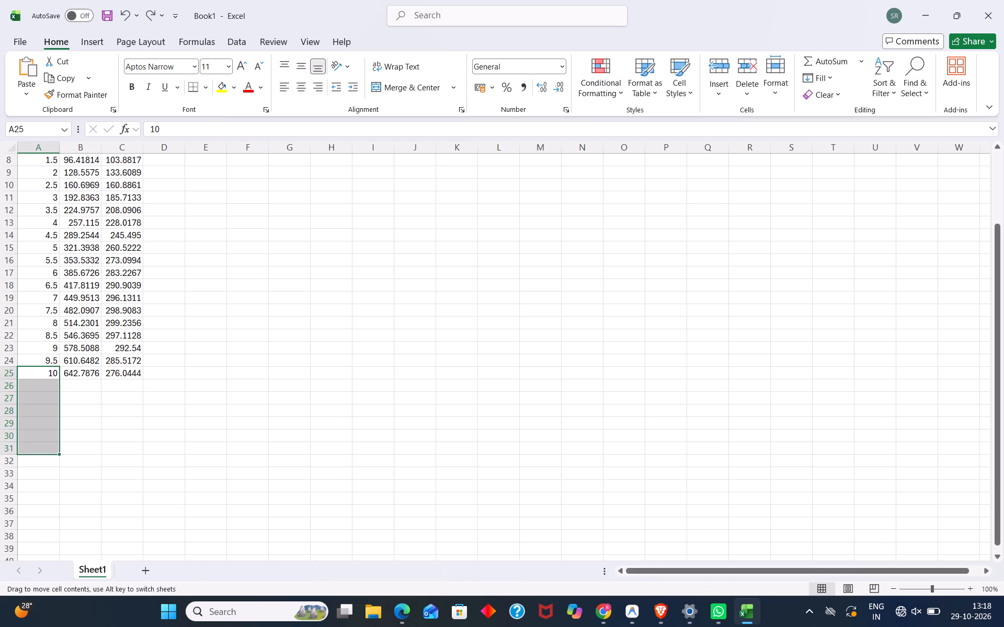
# Extend the Time series in 0.5 increments from cells A24:A25 down to A77, ending at 36.
pyautogui.click(44, 362)
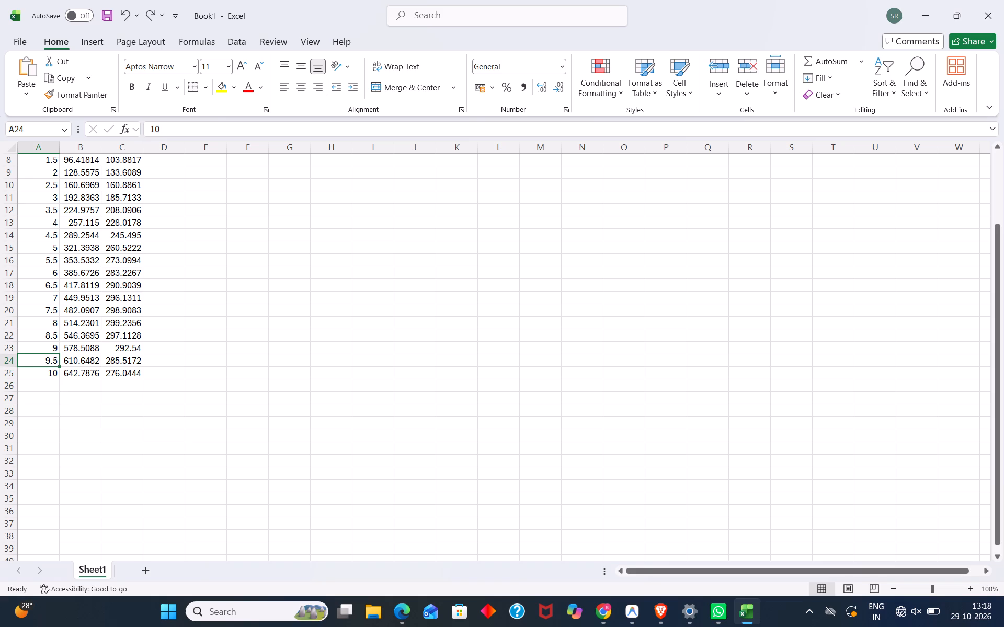
pyautogui.moveTo(44, 363); pyautogui.dragTo(45, 371)
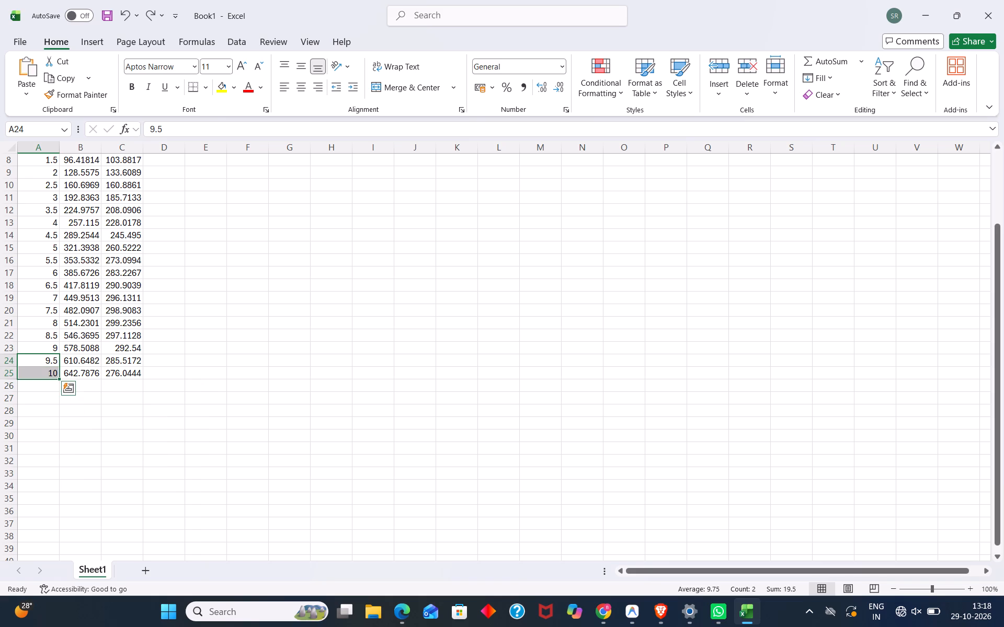
pyautogui.moveTo(61, 378); pyautogui.dragTo(58, 482)
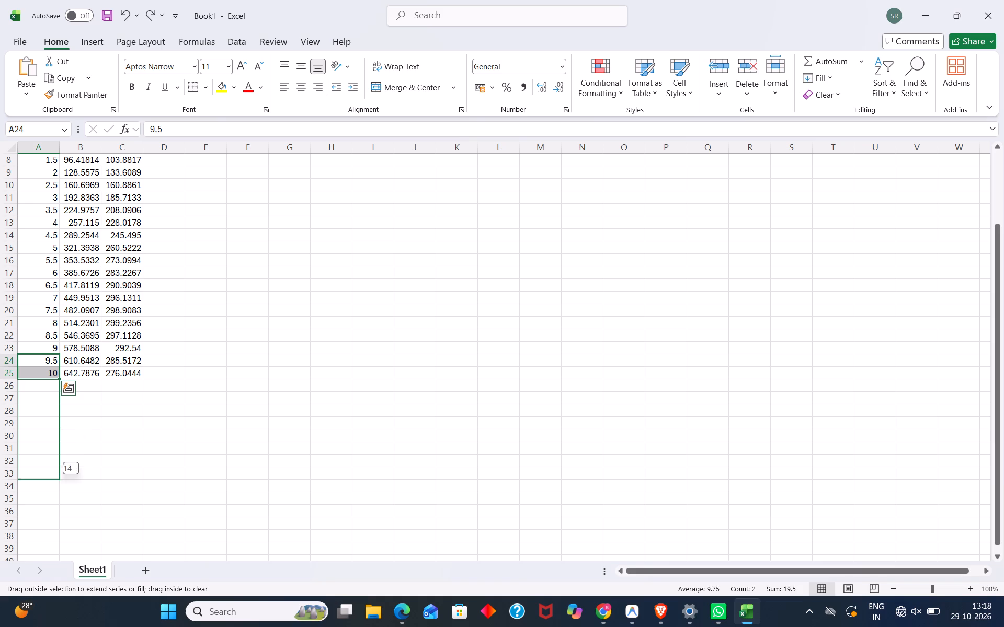
pyautogui.moveTo(58, 482); pyautogui.dragTo(60, 581)
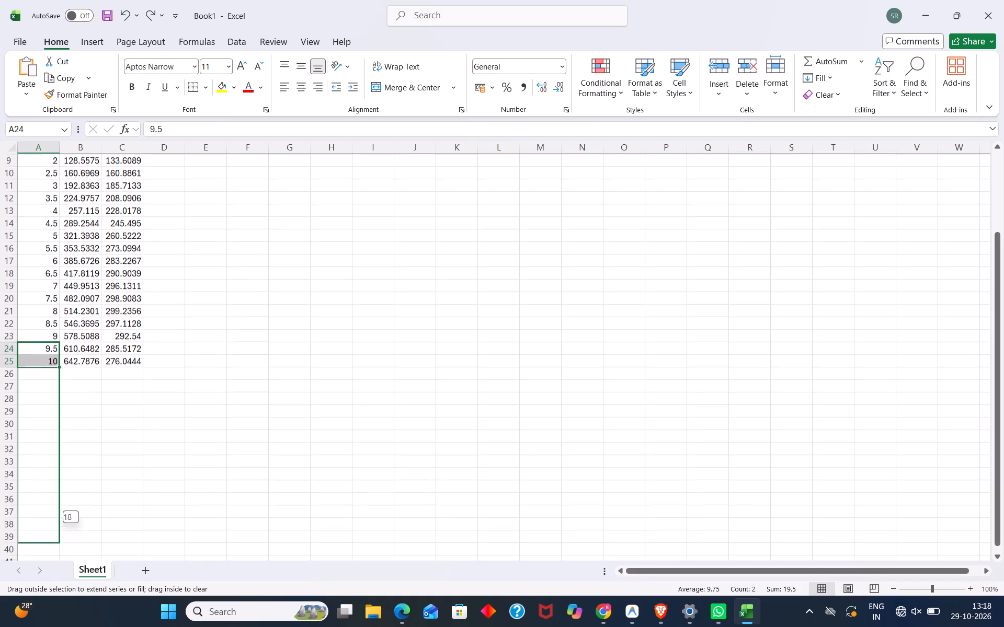
pyautogui.moveTo(60, 581); pyautogui.dragTo(54, 493)
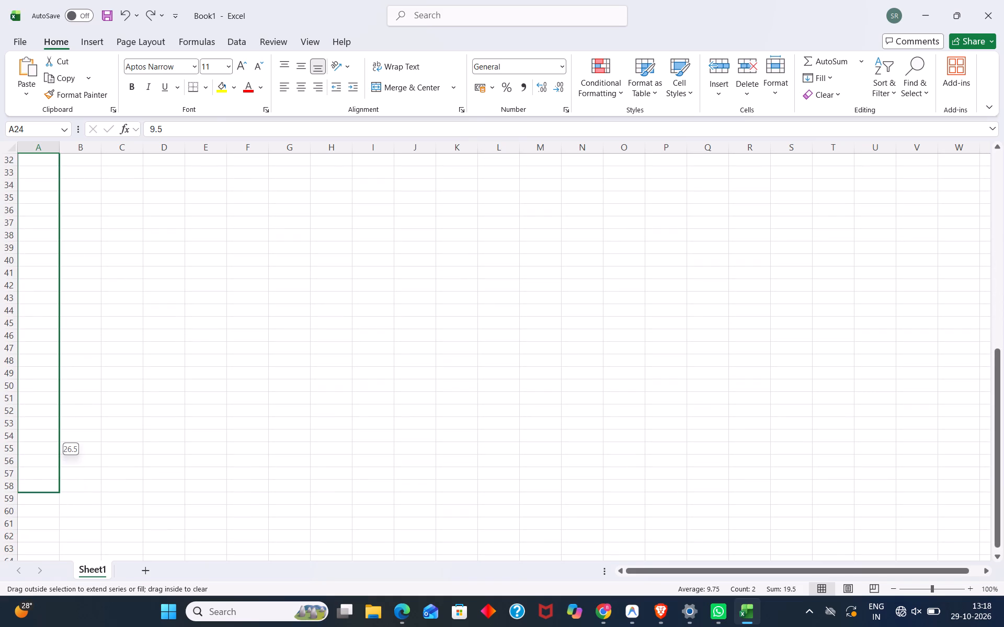
pyautogui.moveTo(54, 493); pyautogui.dragTo(54, 535)
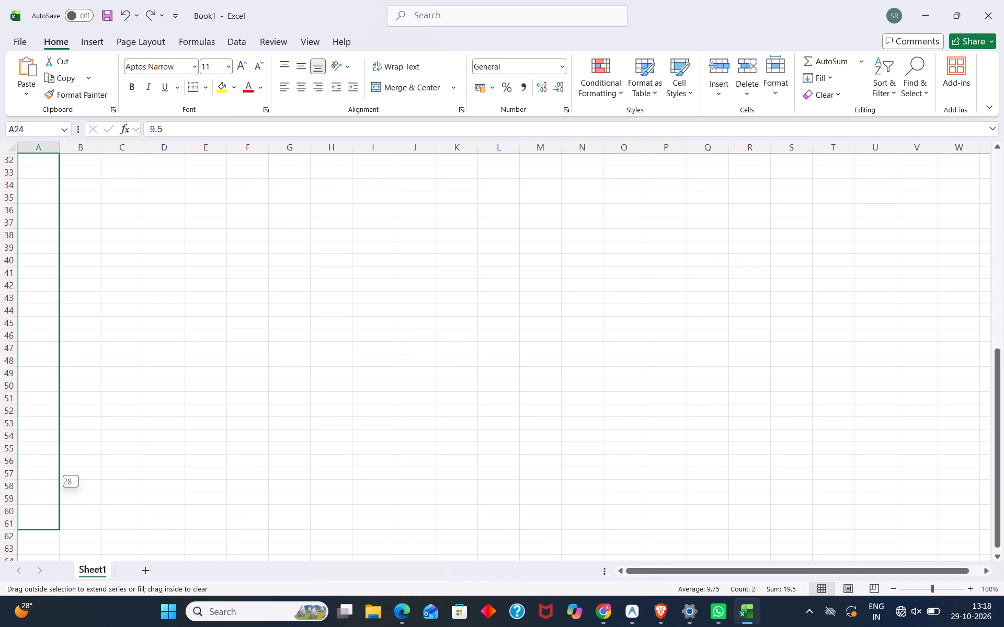
pyautogui.moveTo(54, 535); pyautogui.dragTo(65, 570)
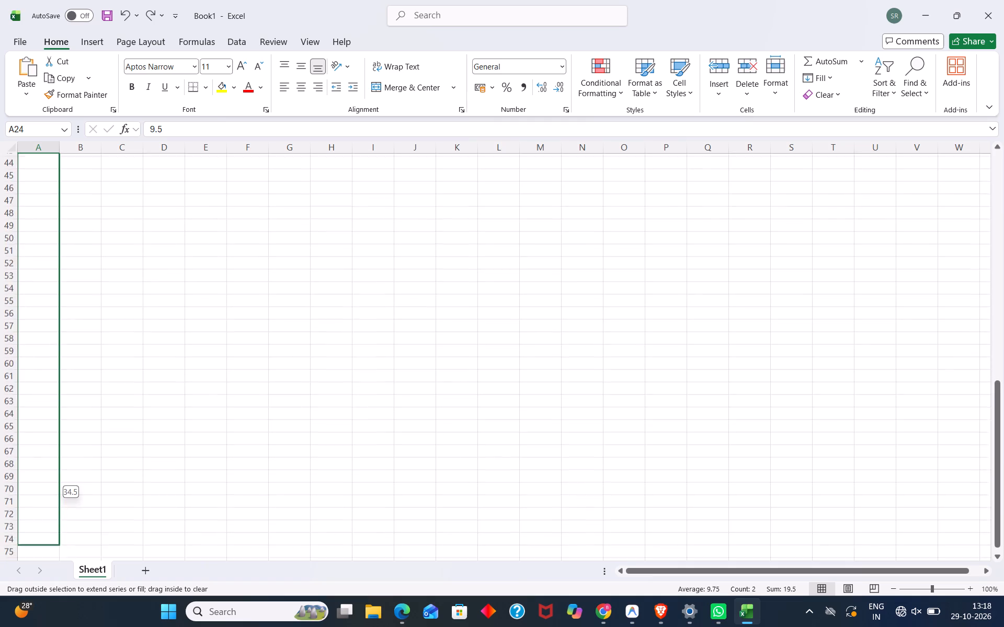
pyautogui.moveTo(65, 570); pyautogui.dragTo(54, 521)
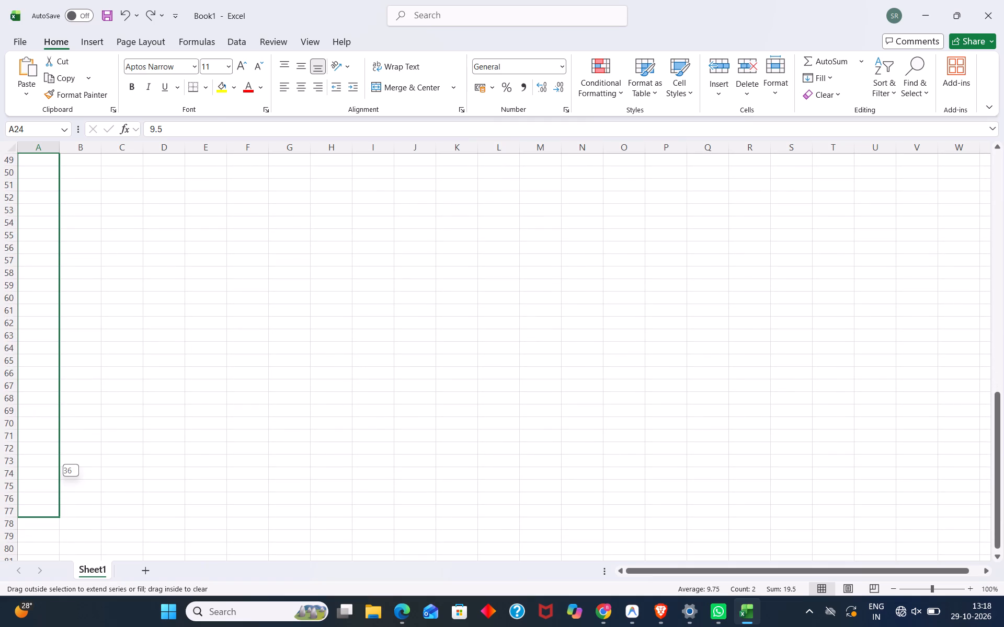
pyautogui.moveTo(54, 521); pyautogui.dragTo(54, 514)
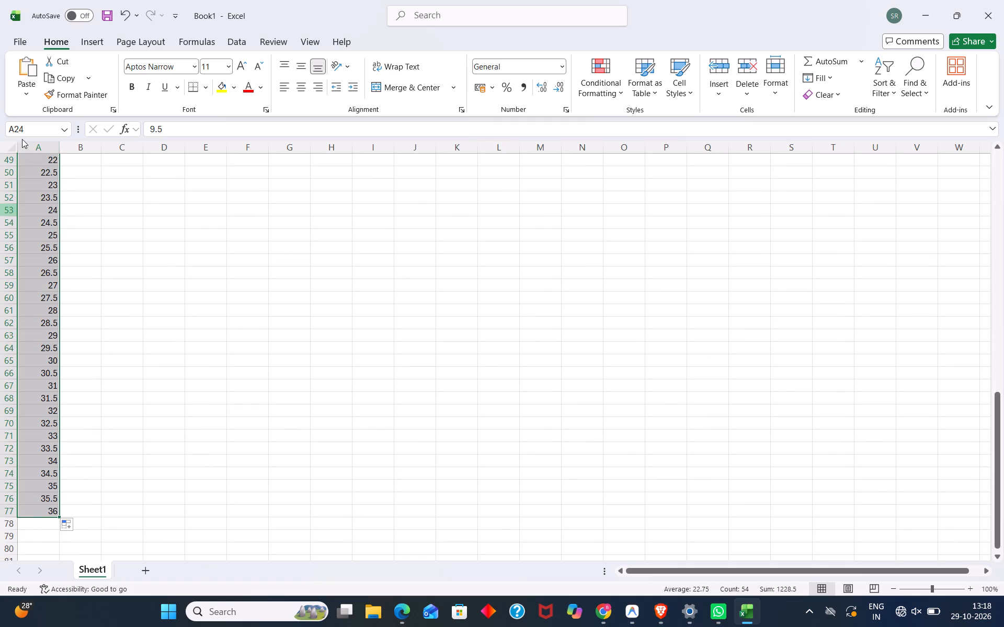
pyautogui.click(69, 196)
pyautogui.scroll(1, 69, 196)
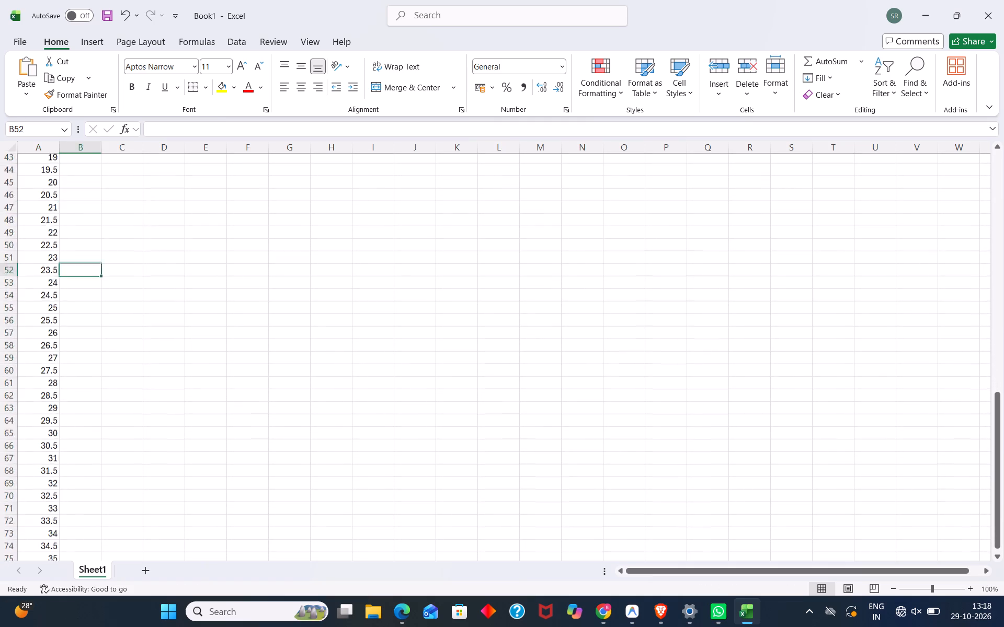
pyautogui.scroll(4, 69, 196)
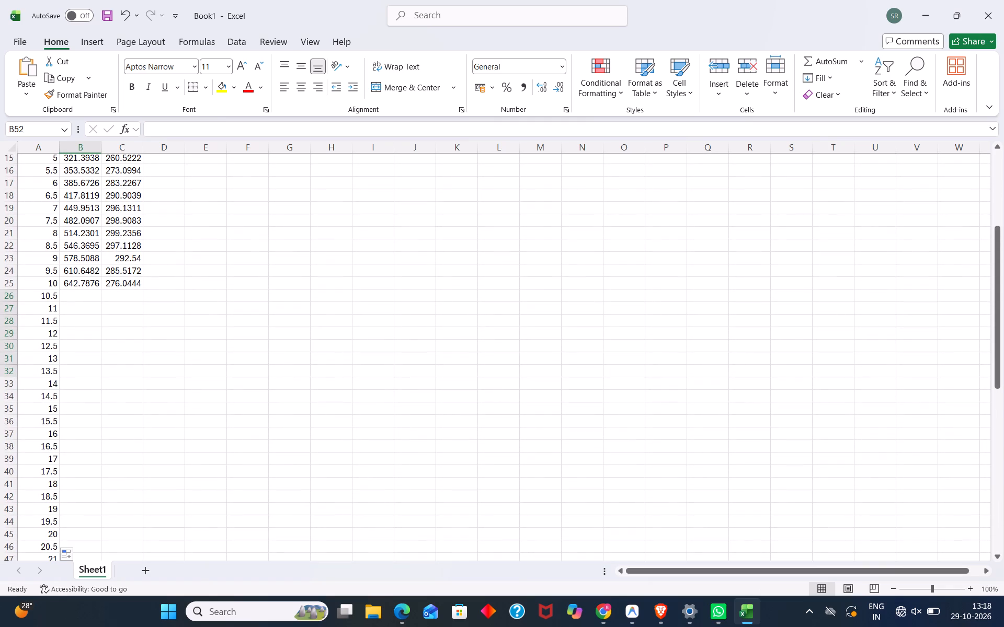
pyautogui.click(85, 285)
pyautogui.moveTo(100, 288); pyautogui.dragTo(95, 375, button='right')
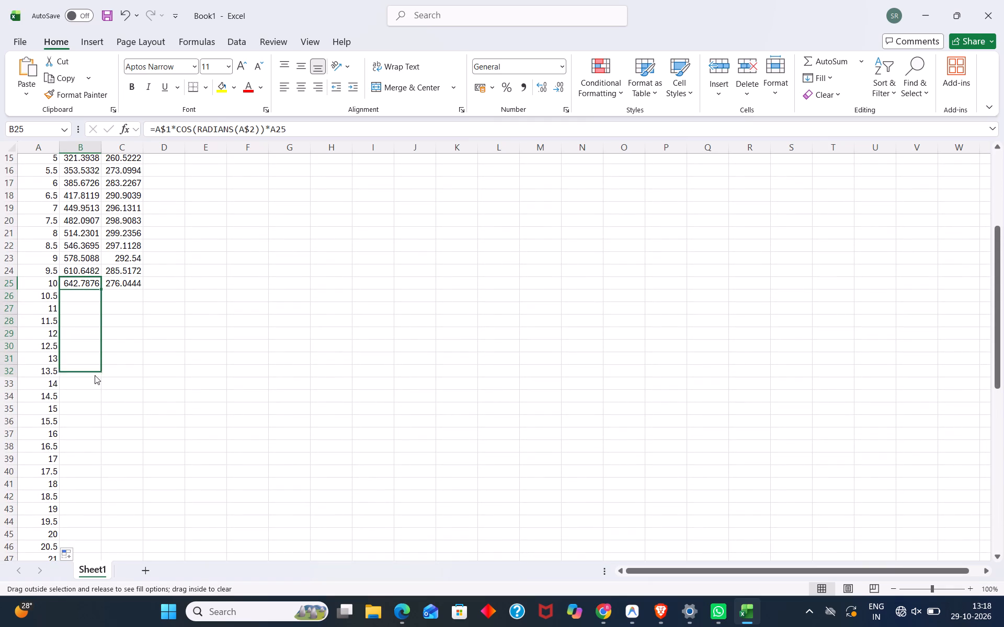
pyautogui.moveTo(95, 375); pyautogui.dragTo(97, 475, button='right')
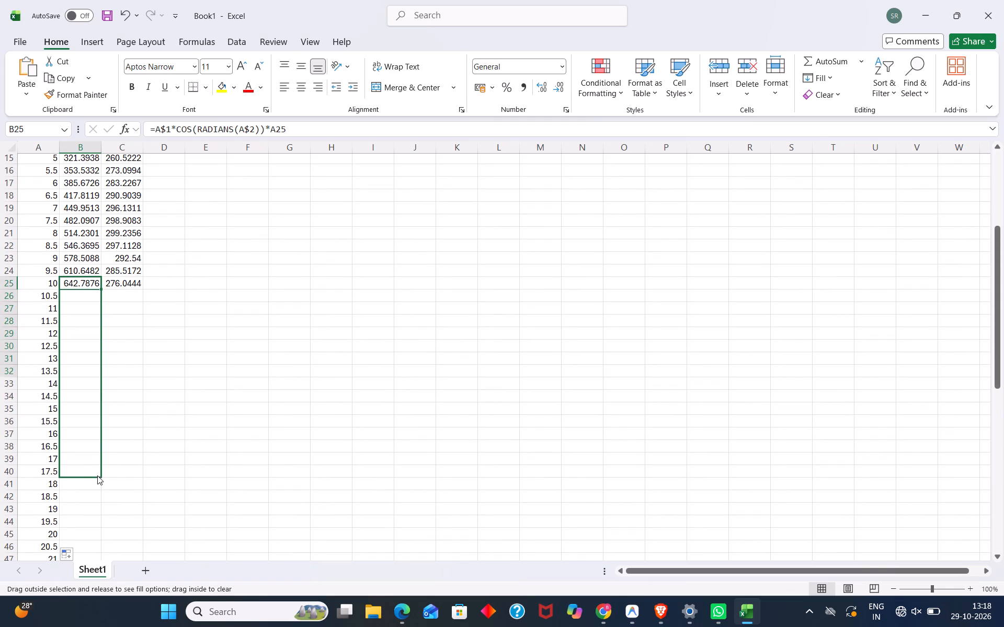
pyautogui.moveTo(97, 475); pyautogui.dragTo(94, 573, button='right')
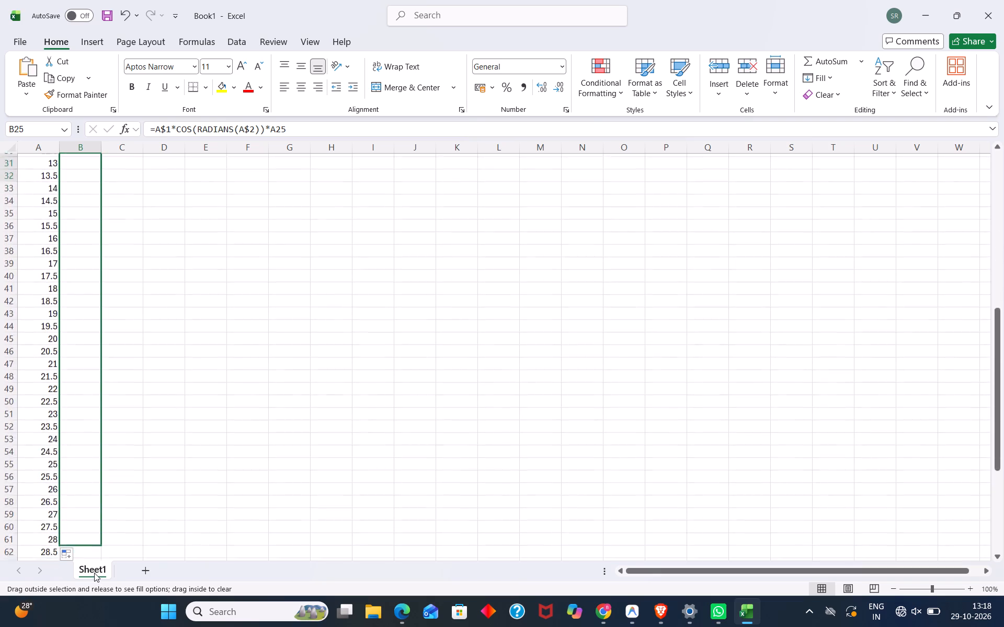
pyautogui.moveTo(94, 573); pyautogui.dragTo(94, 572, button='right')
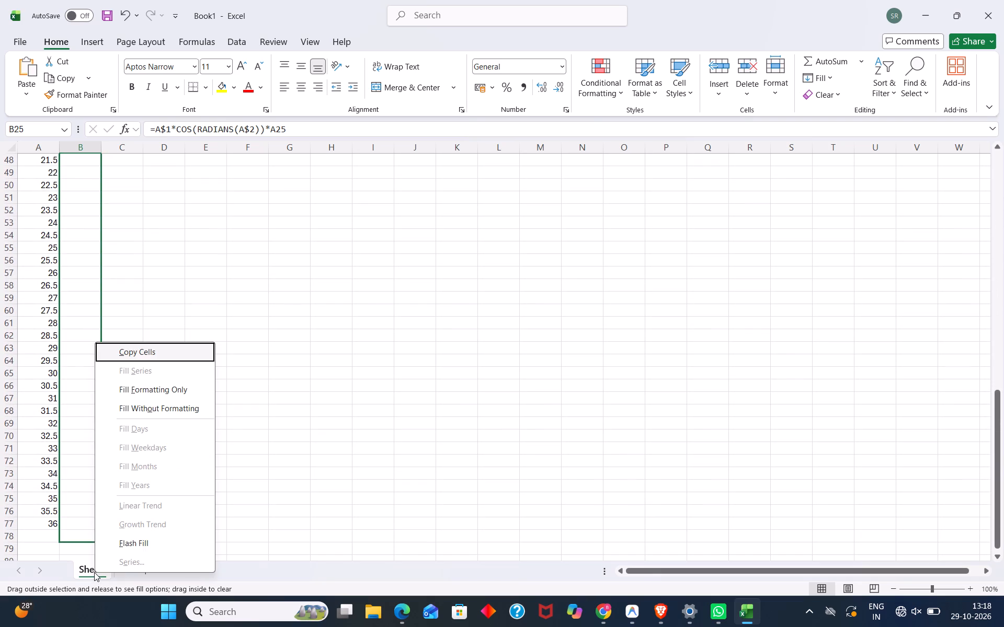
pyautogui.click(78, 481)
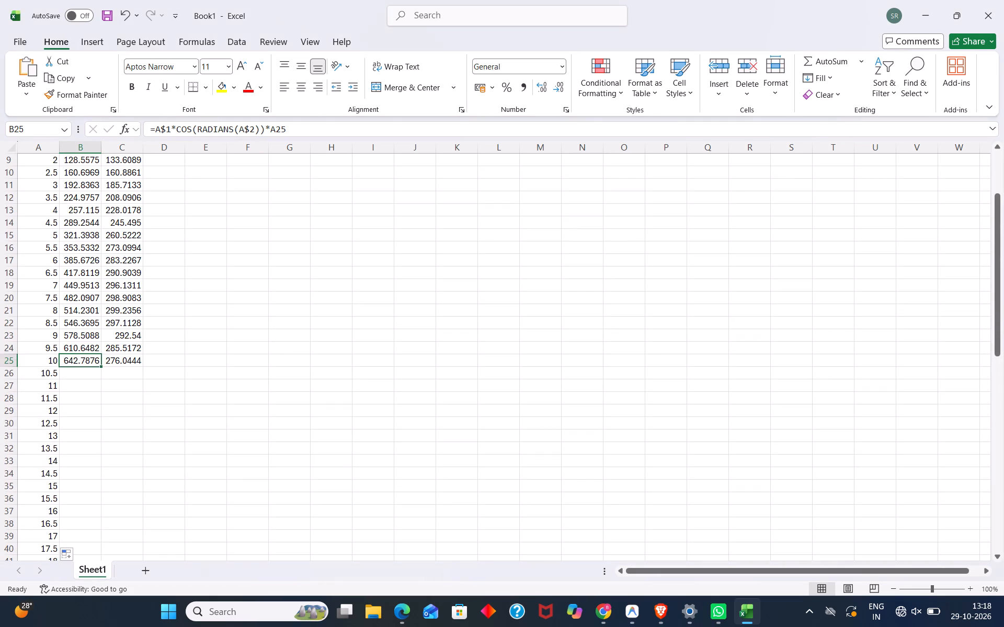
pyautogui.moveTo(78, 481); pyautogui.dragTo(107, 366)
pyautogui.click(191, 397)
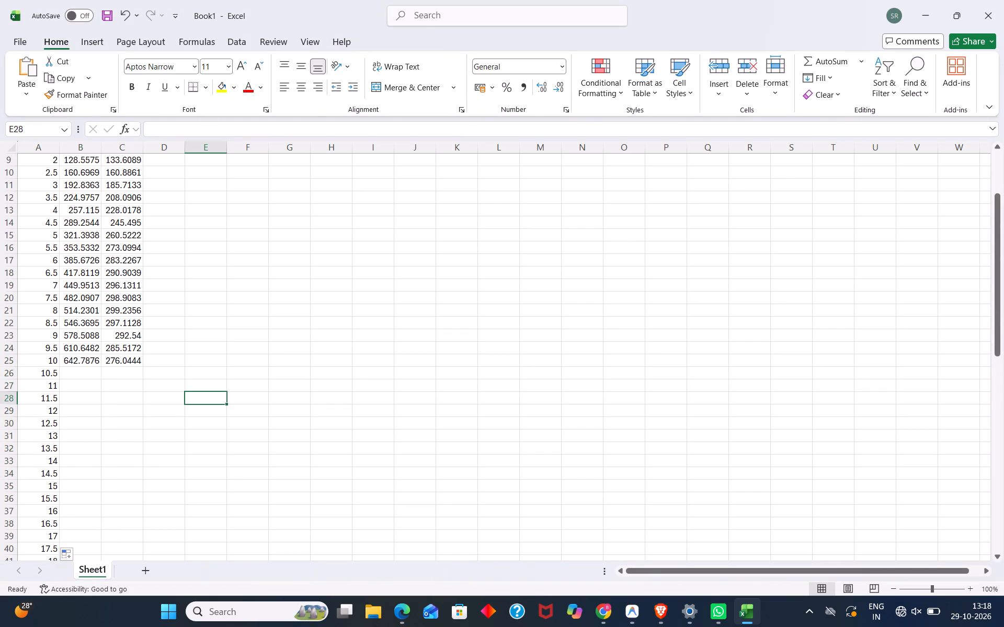
# Fill the x formula from B25 down through B78, one row past the last Time value of 36.
pyautogui.click(89, 362)
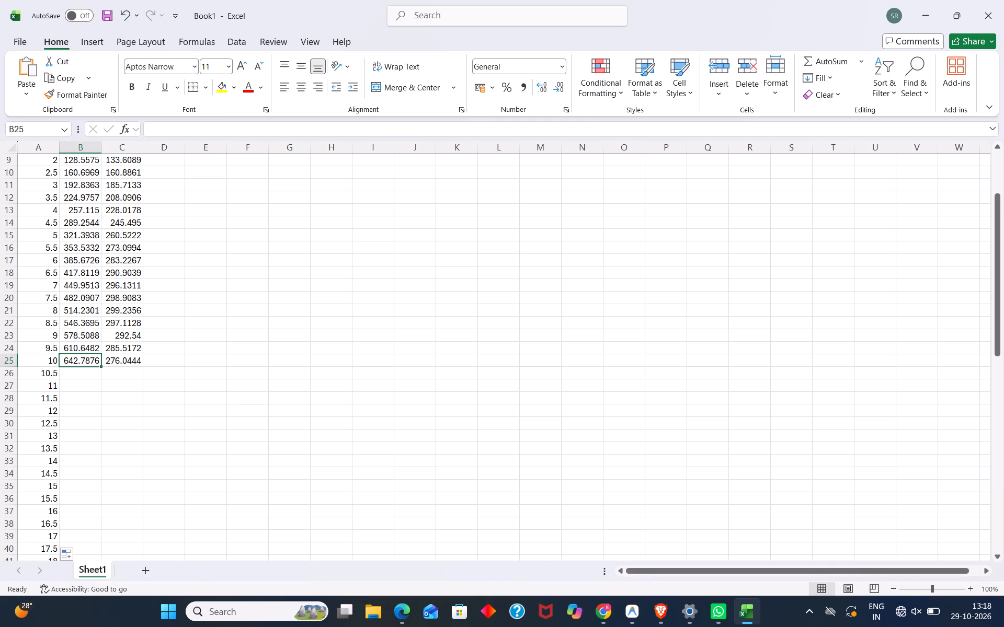
pyautogui.moveTo(99, 365); pyautogui.dragTo(96, 404)
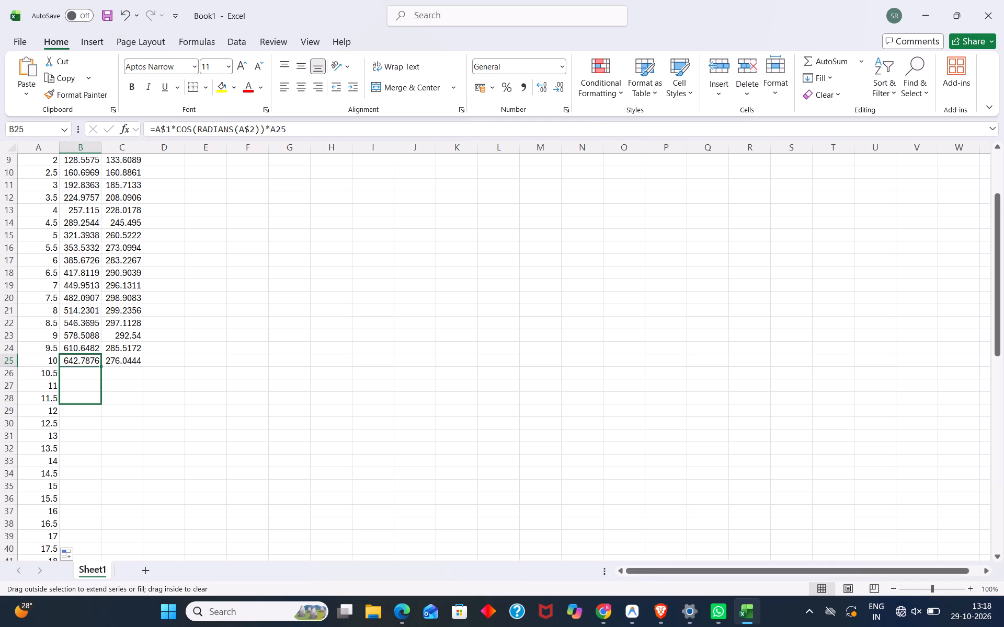
pyautogui.moveTo(96, 404); pyautogui.dragTo(98, 555)
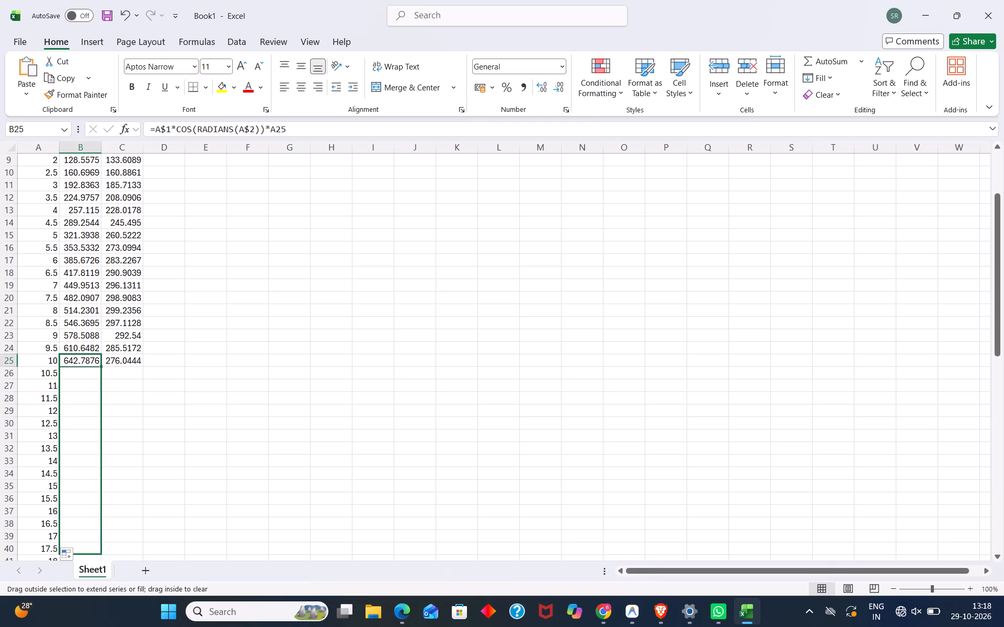
pyautogui.moveTo(98, 555); pyautogui.dragTo(96, 594)
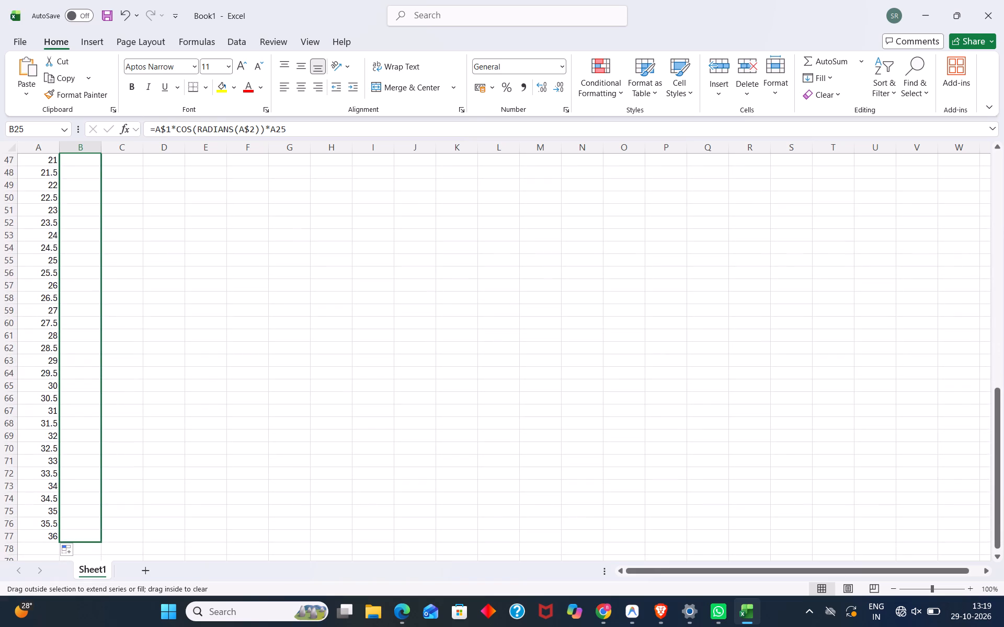
pyautogui.moveTo(96, 594); pyautogui.dragTo(96, 590)
pyautogui.click(128, 527)
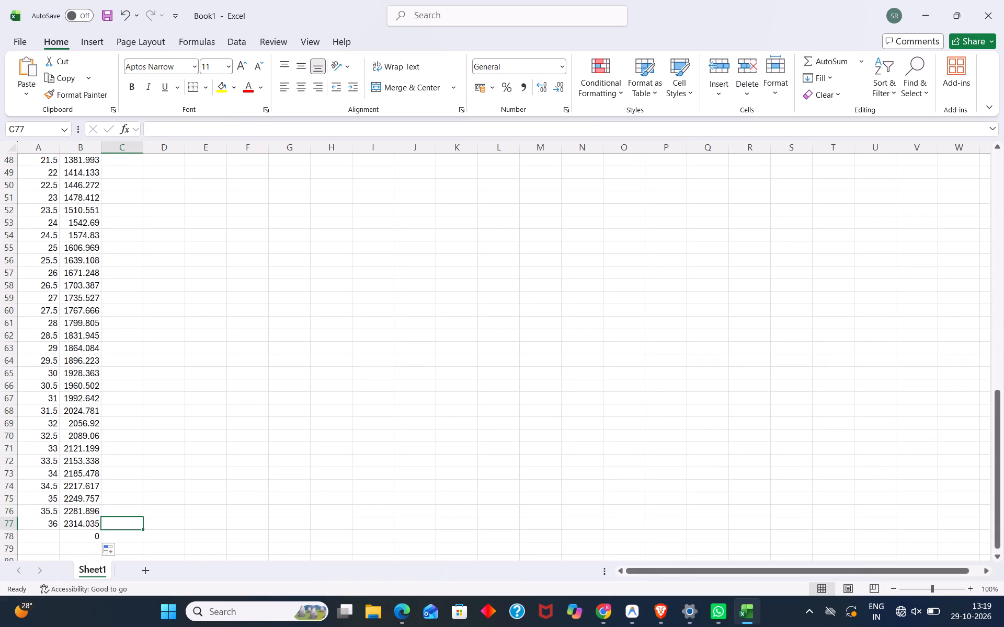
# Fill the y formula from C25 down through C78, matching the extent of the x column.
pyautogui.scroll(4, 135, 435)
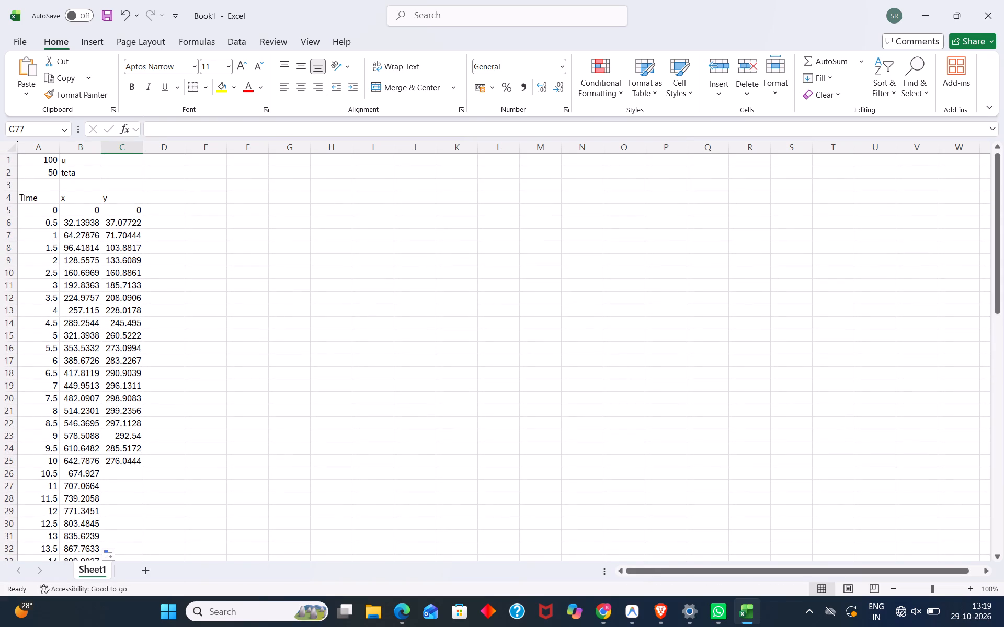
pyautogui.scroll(-2, 113, 403)
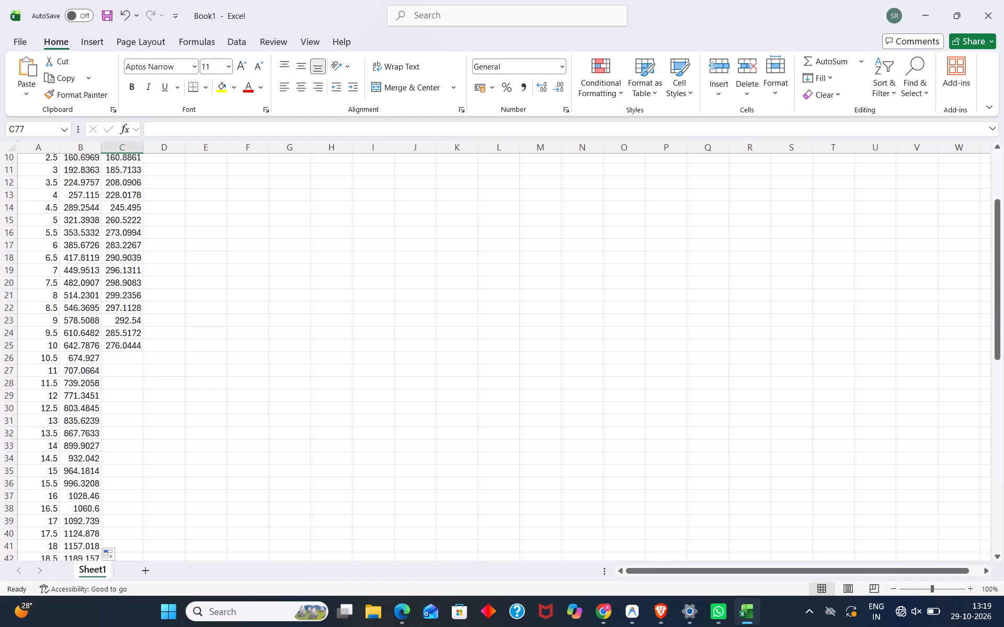
pyautogui.click(131, 345)
pyautogui.moveTo(143, 350); pyautogui.dragTo(135, 510)
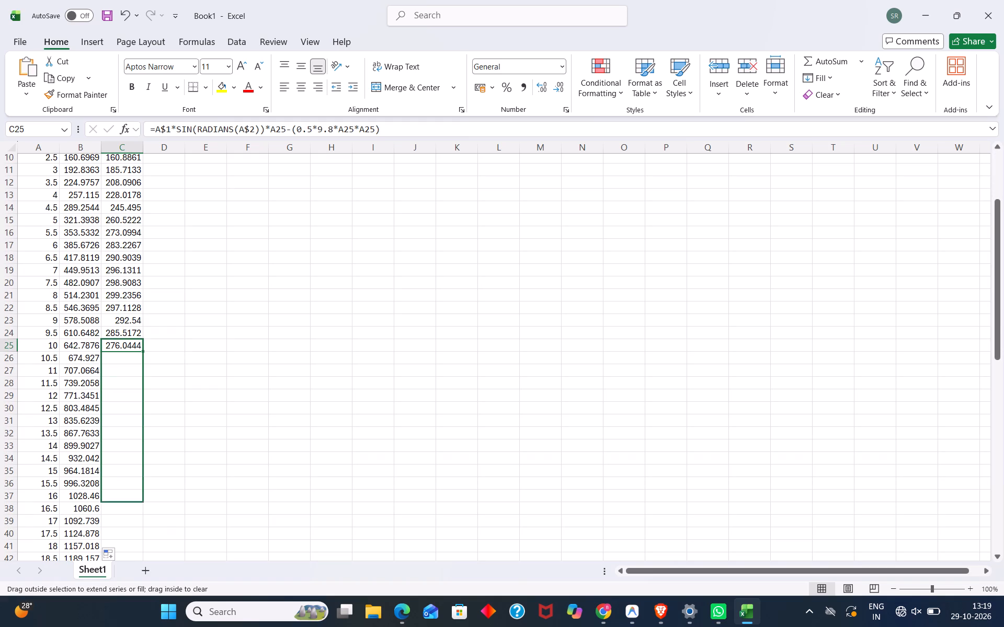
pyautogui.moveTo(135, 510); pyautogui.dragTo(155, 570)
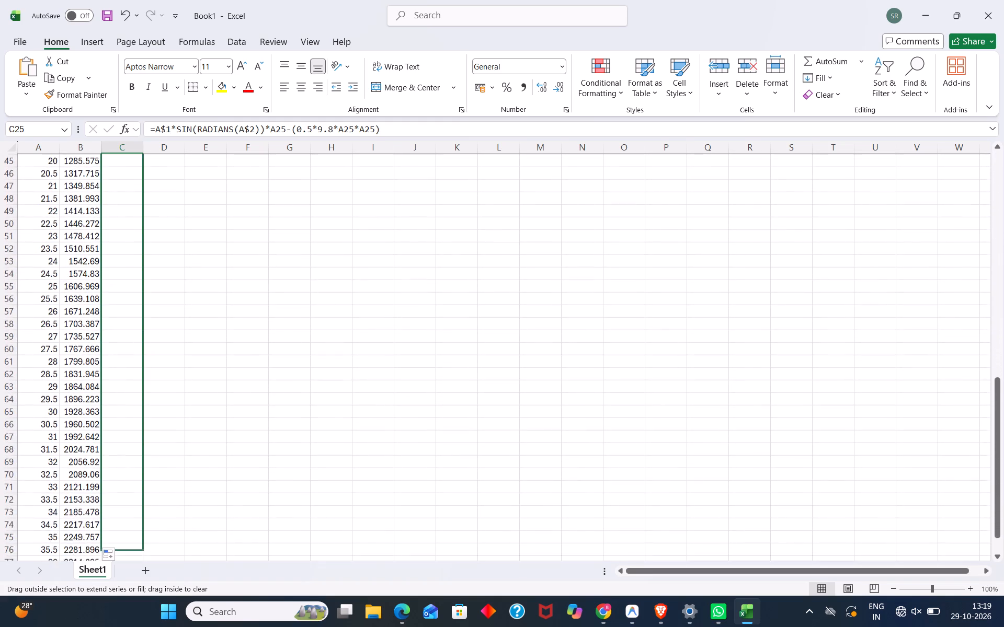
pyautogui.moveTo(155, 570); pyautogui.dragTo(153, 538)
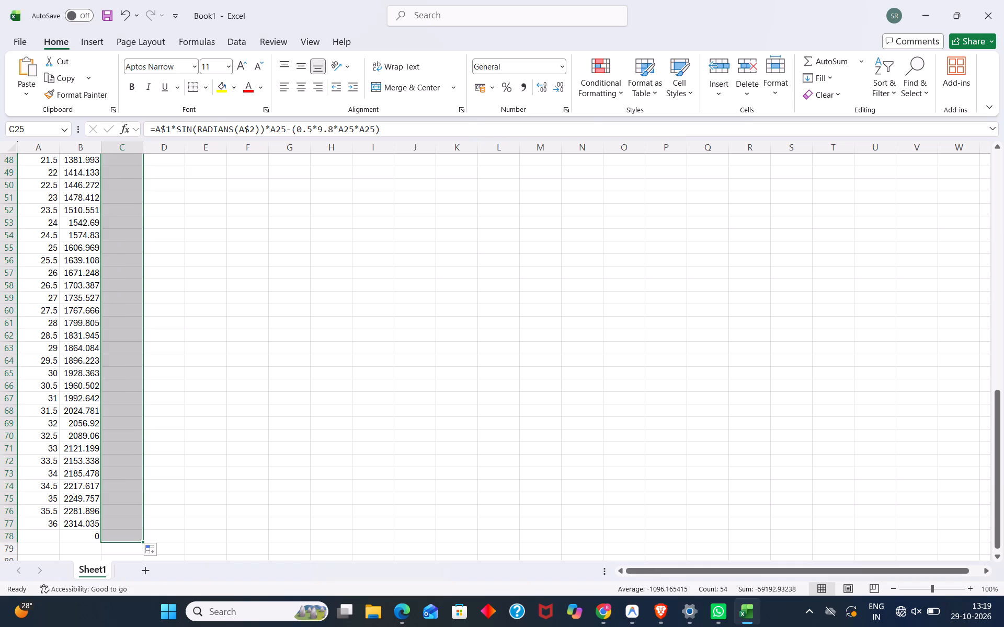
pyautogui.click(170, 512)
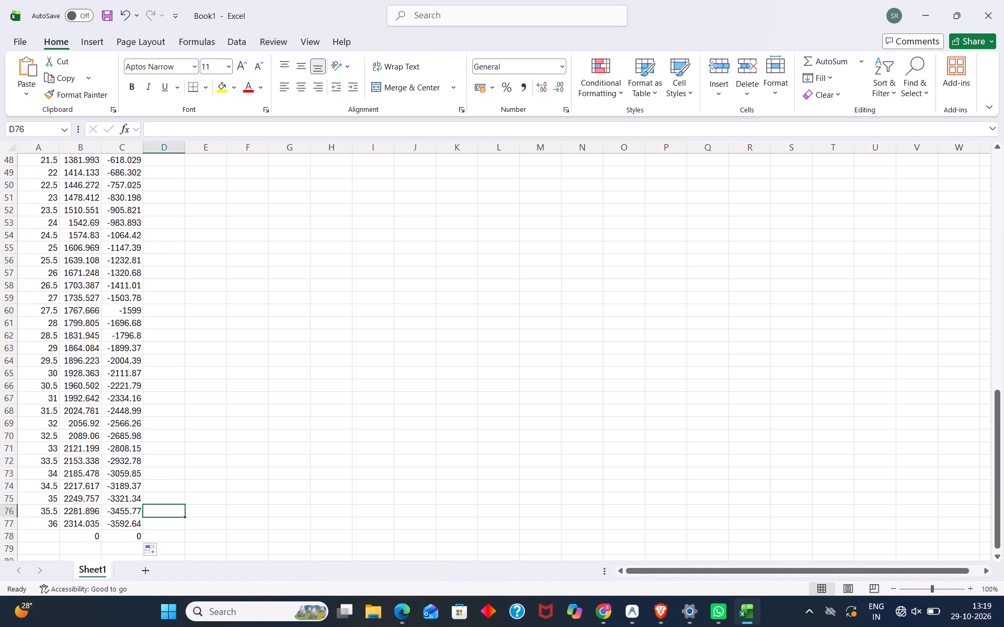
# Review the top of the table and examine the x formula in B6 and the y formulas in C6 and C5.
pyautogui.scroll(5, 170, 512)
pyautogui.hscroll(1, 170, 512)
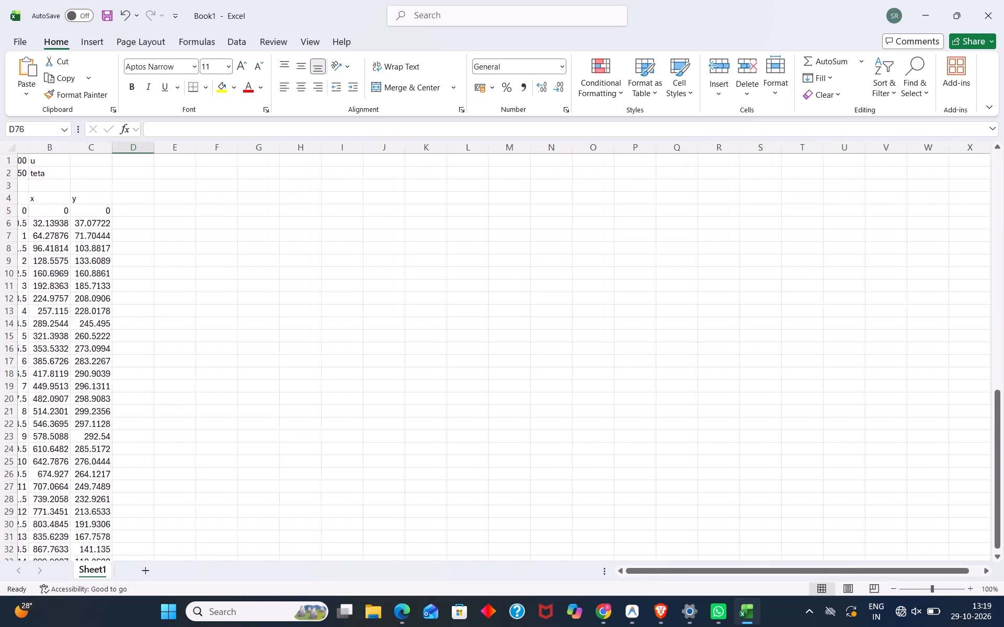
pyautogui.hscroll(1, 170, 512)
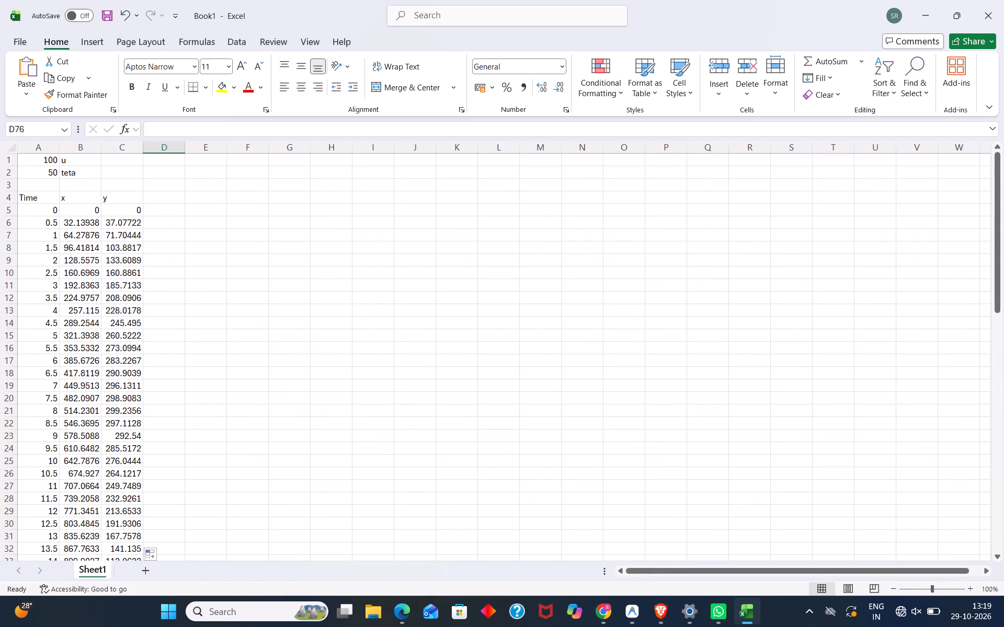
pyautogui.click(93, 219)
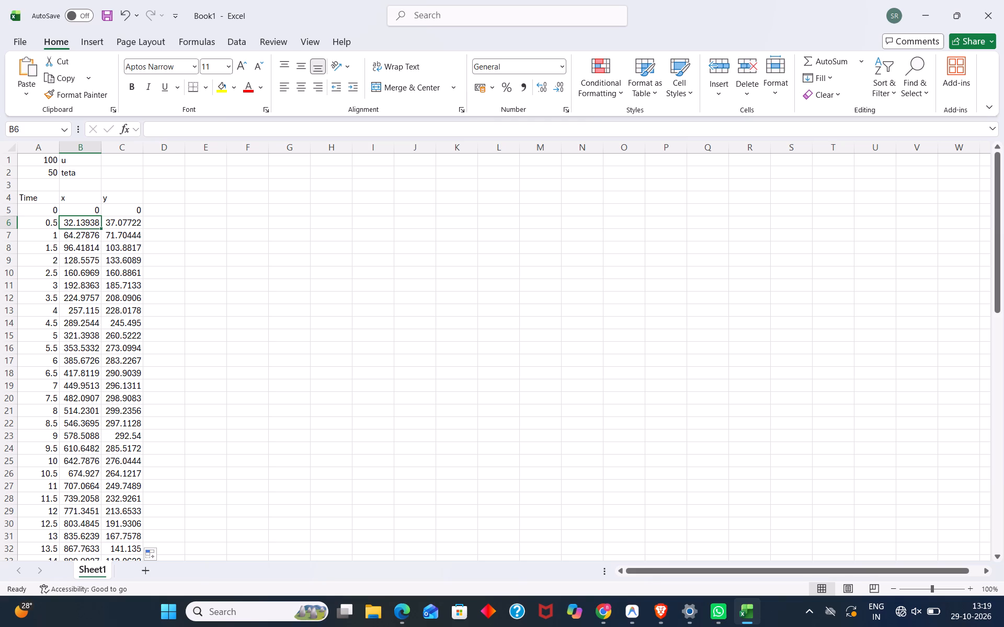
pyautogui.click(93, 219)
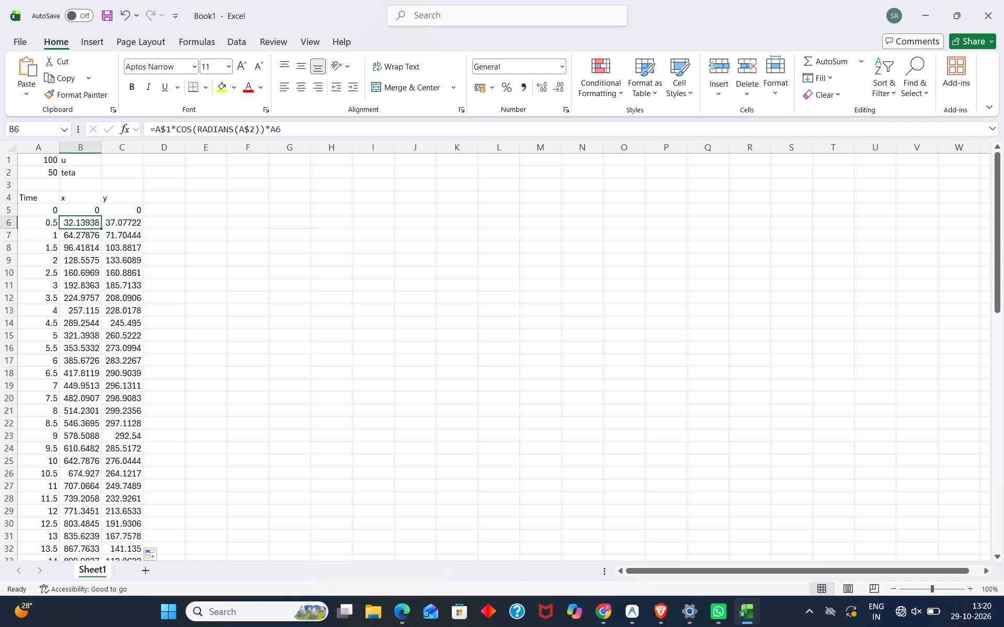
pyautogui.click(116, 226)
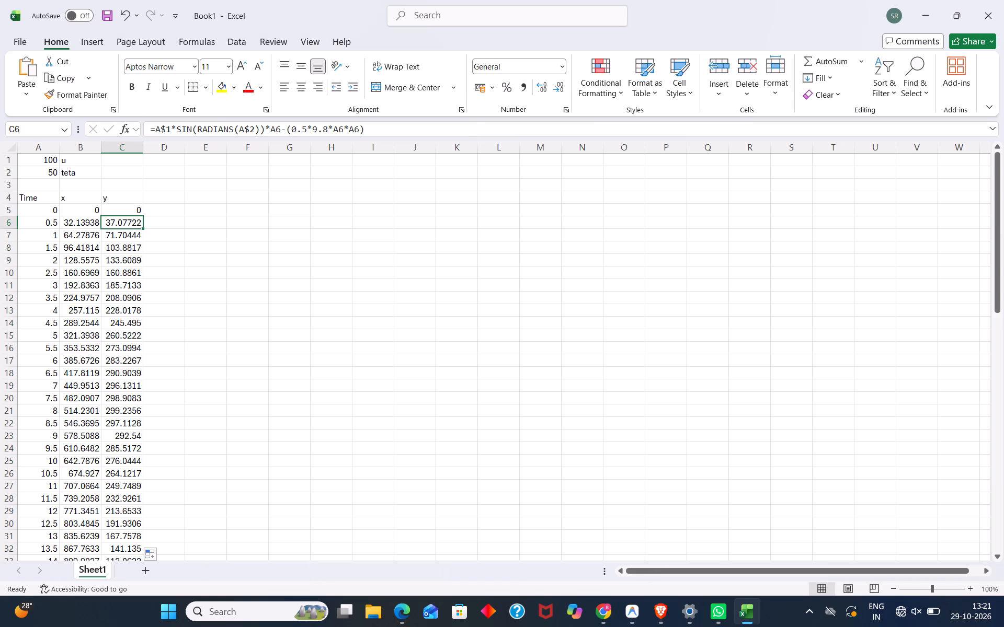
pyautogui.click(118, 212)
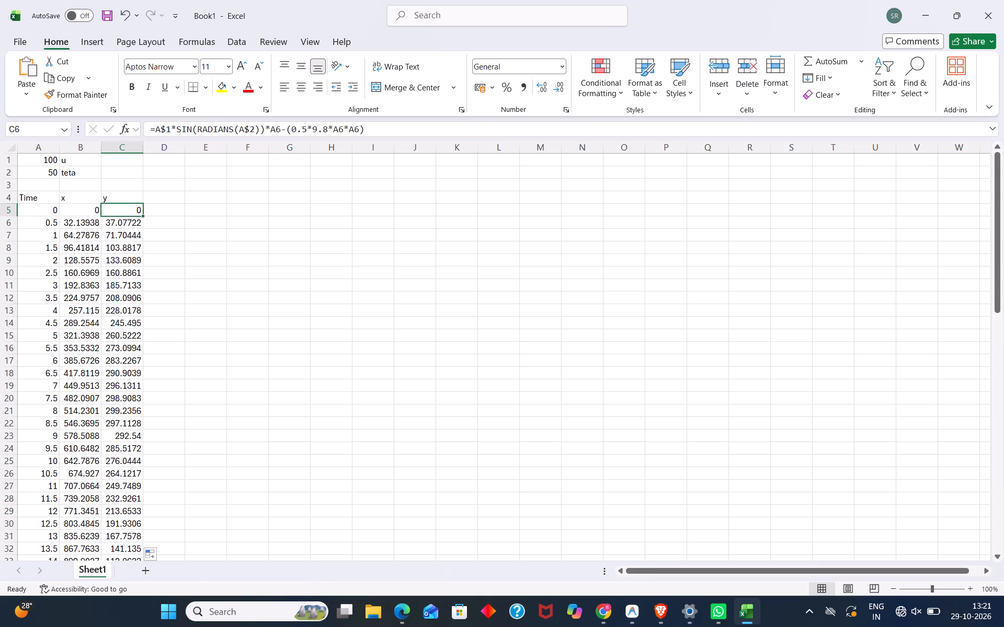
pyautogui.click(118, 212)
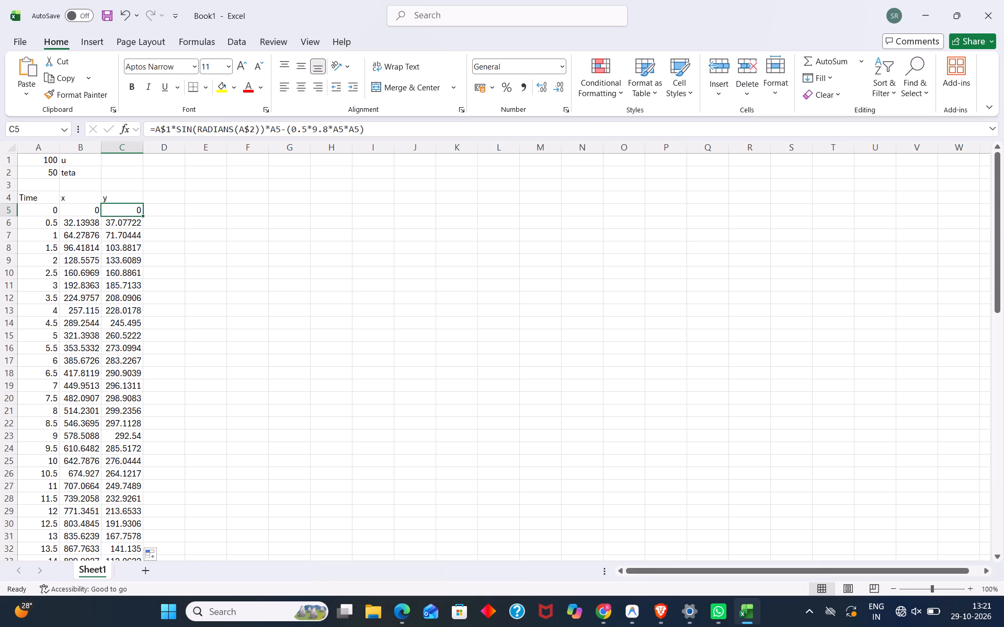
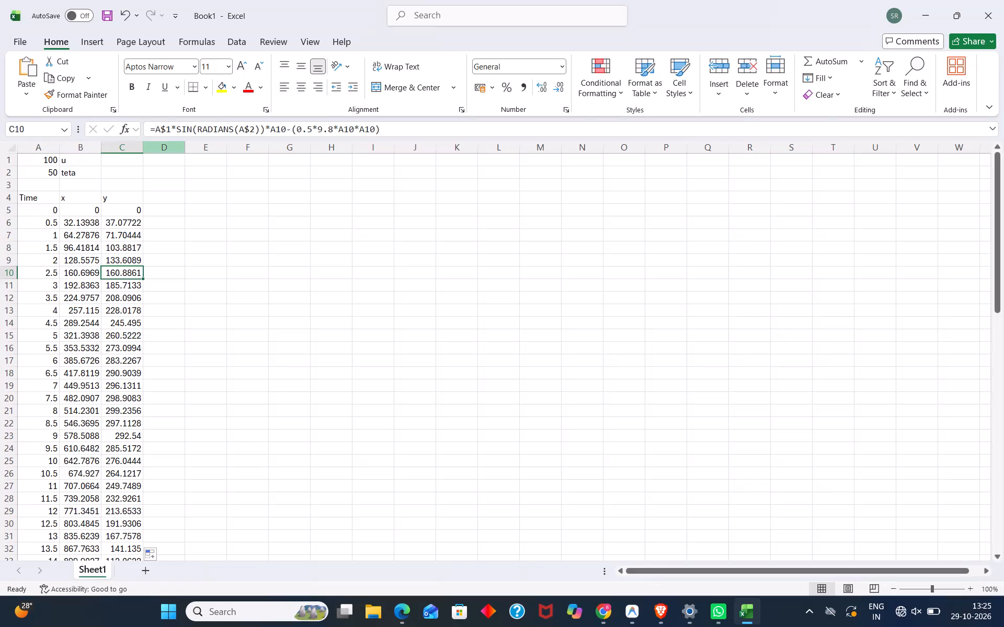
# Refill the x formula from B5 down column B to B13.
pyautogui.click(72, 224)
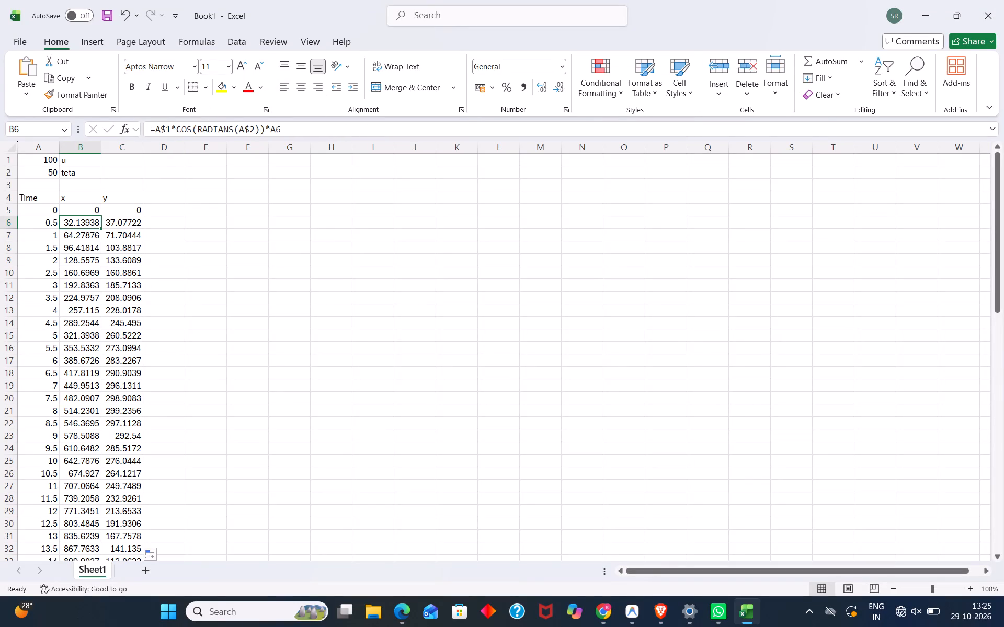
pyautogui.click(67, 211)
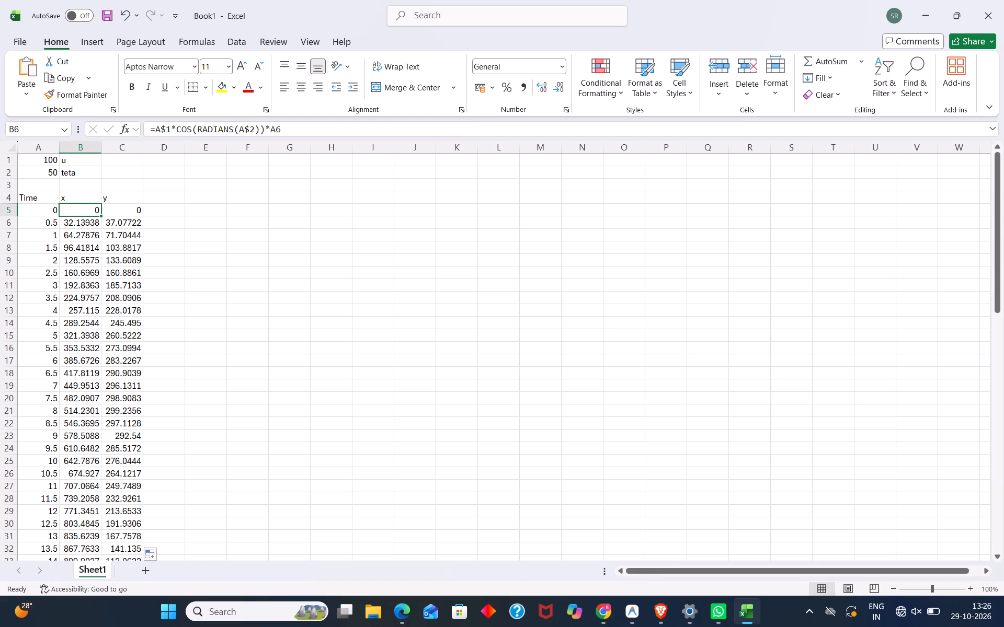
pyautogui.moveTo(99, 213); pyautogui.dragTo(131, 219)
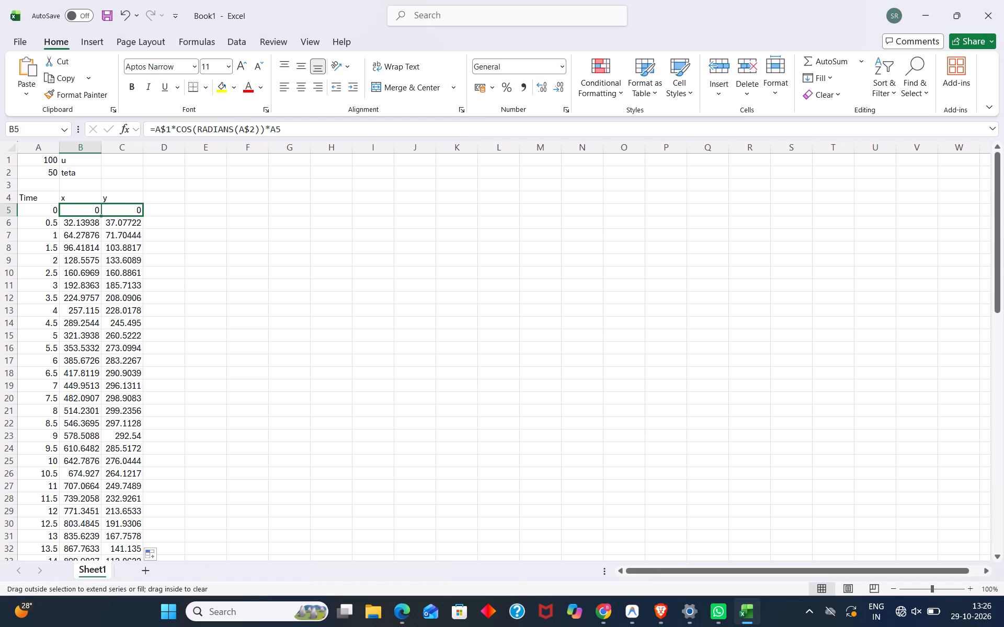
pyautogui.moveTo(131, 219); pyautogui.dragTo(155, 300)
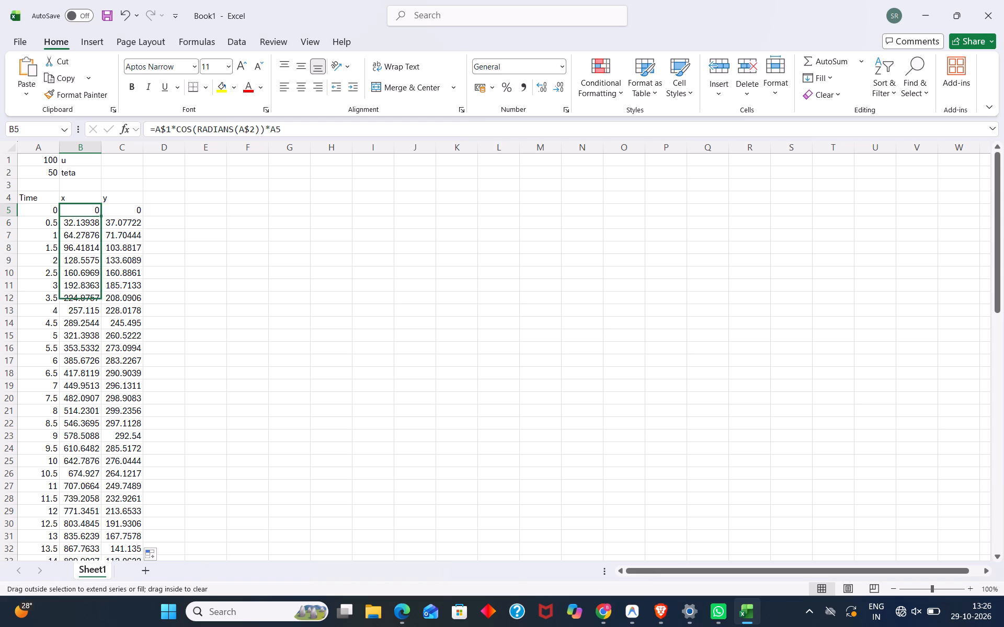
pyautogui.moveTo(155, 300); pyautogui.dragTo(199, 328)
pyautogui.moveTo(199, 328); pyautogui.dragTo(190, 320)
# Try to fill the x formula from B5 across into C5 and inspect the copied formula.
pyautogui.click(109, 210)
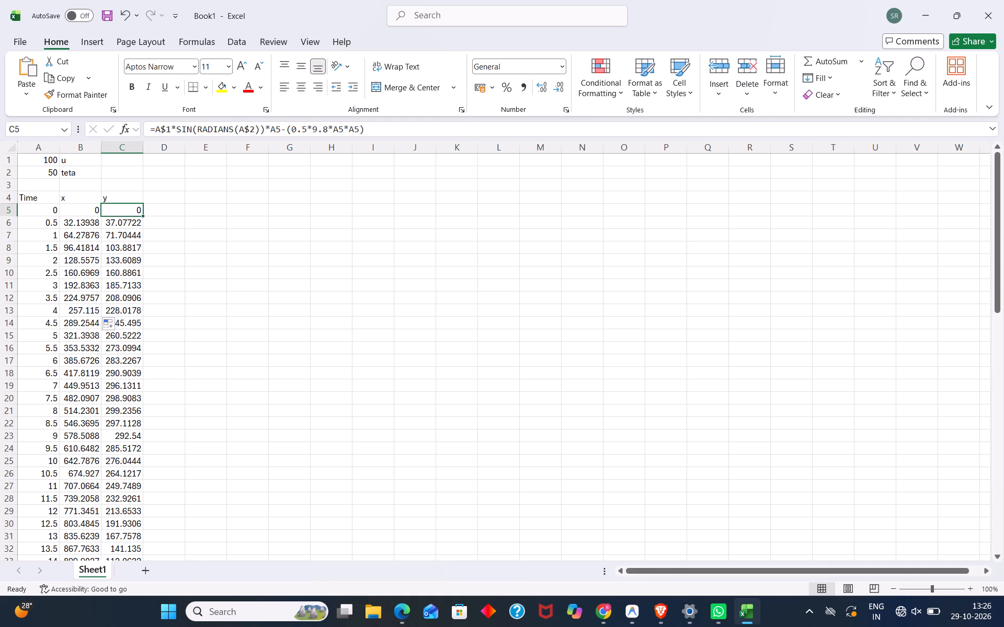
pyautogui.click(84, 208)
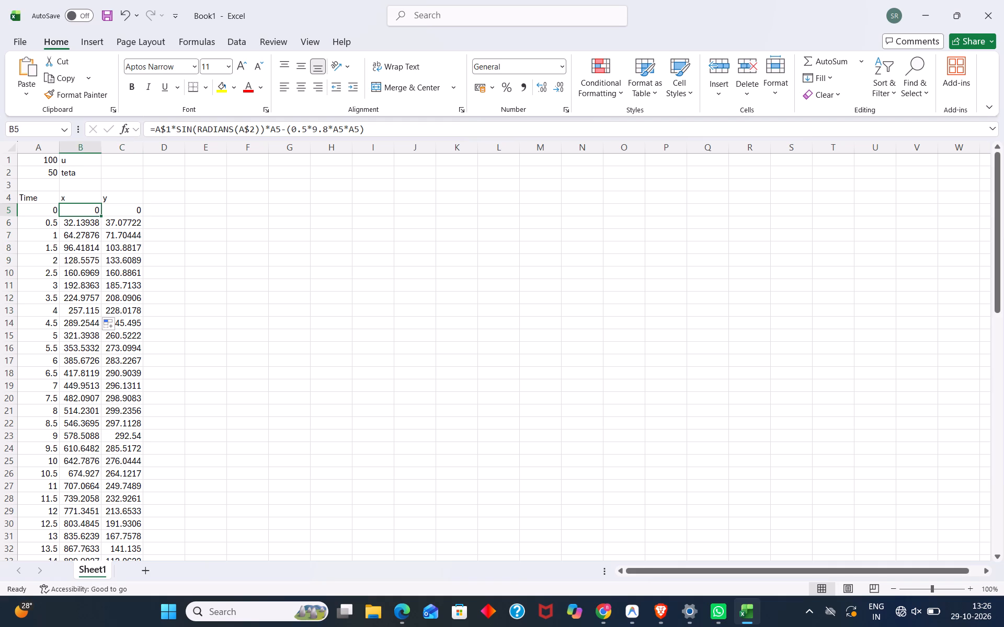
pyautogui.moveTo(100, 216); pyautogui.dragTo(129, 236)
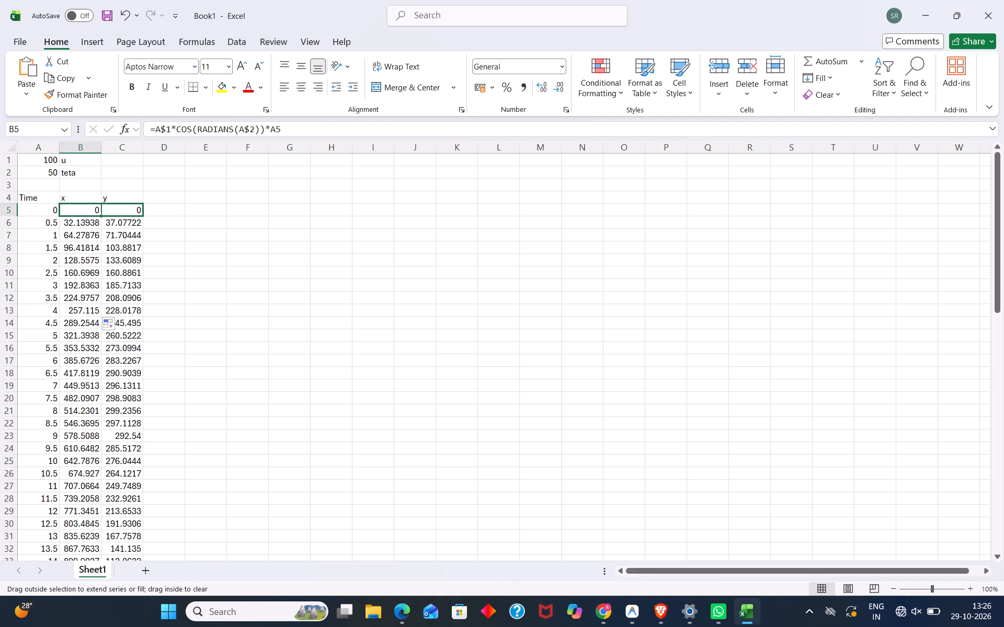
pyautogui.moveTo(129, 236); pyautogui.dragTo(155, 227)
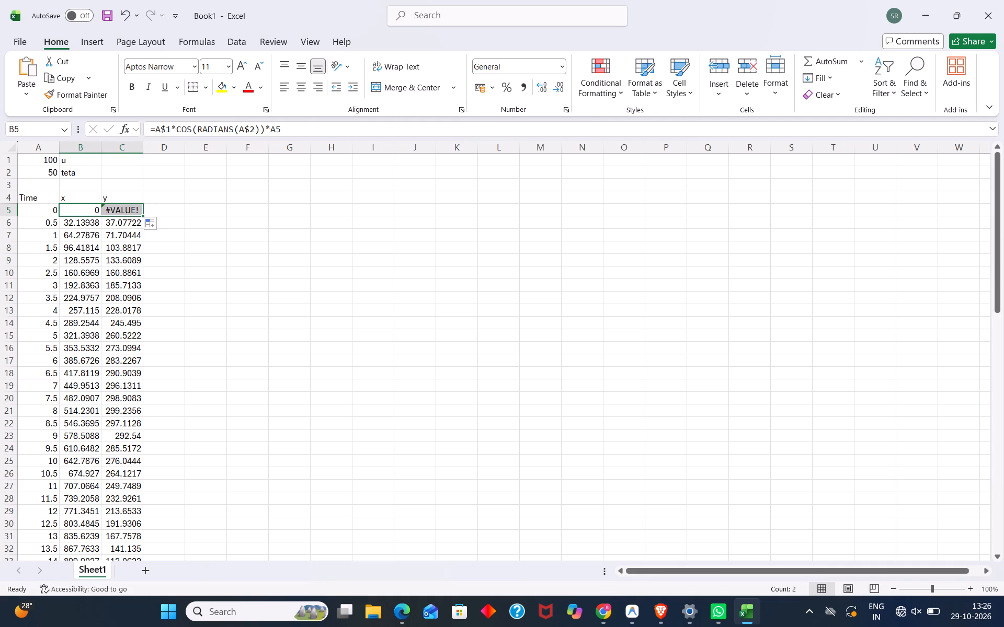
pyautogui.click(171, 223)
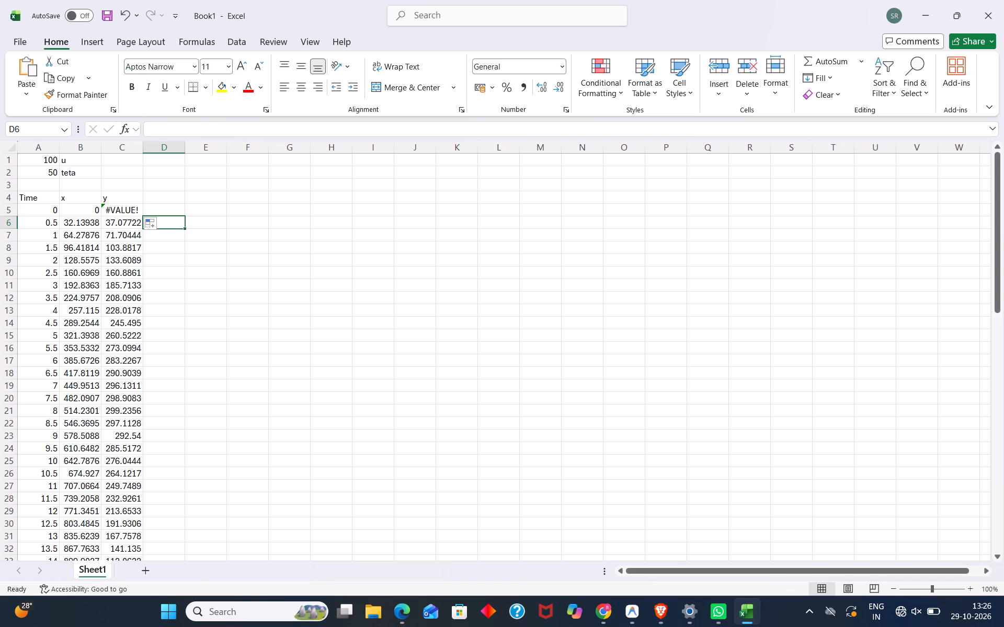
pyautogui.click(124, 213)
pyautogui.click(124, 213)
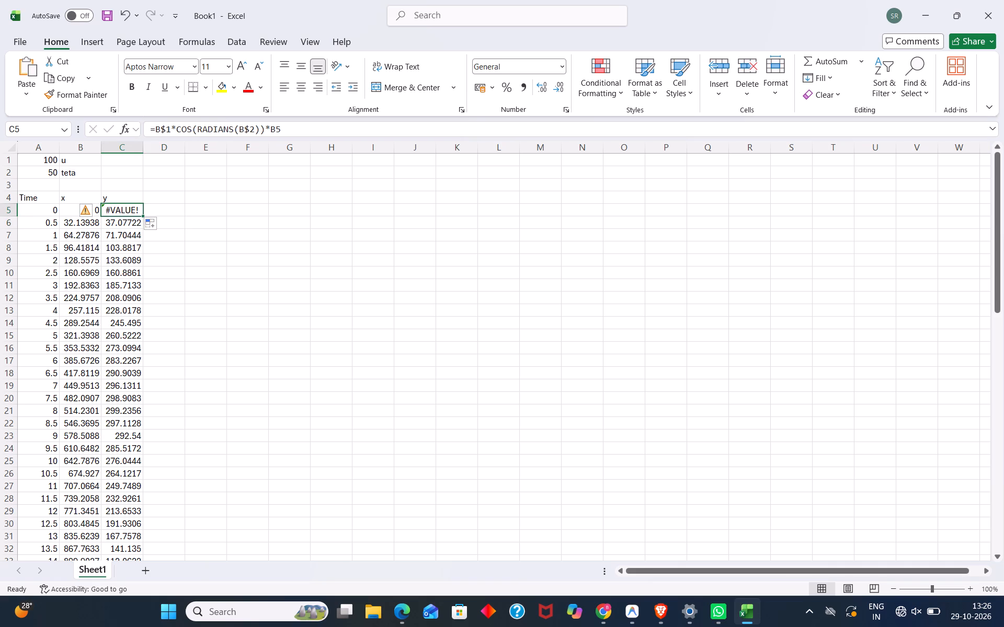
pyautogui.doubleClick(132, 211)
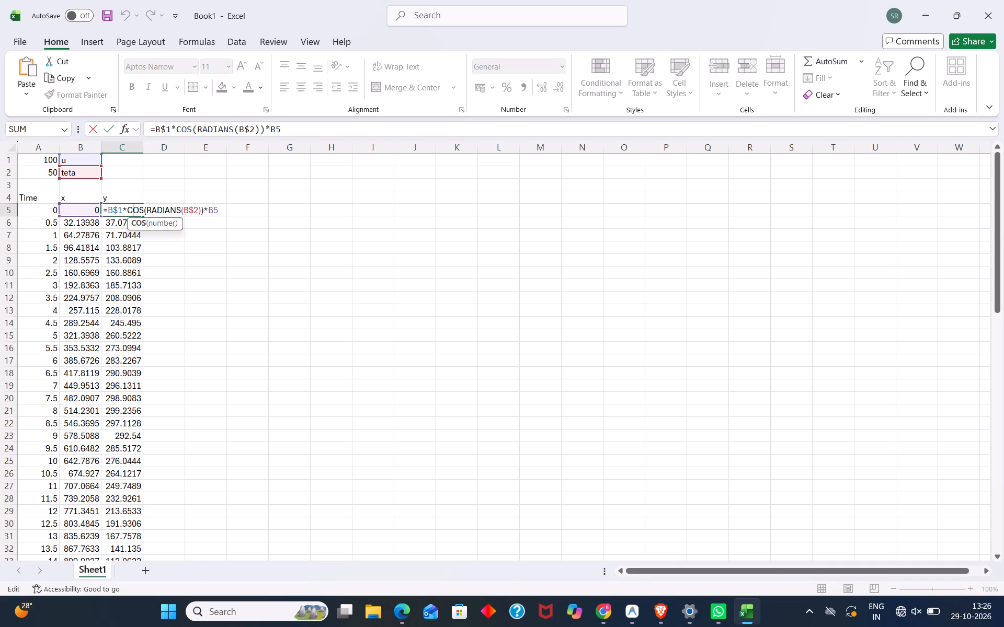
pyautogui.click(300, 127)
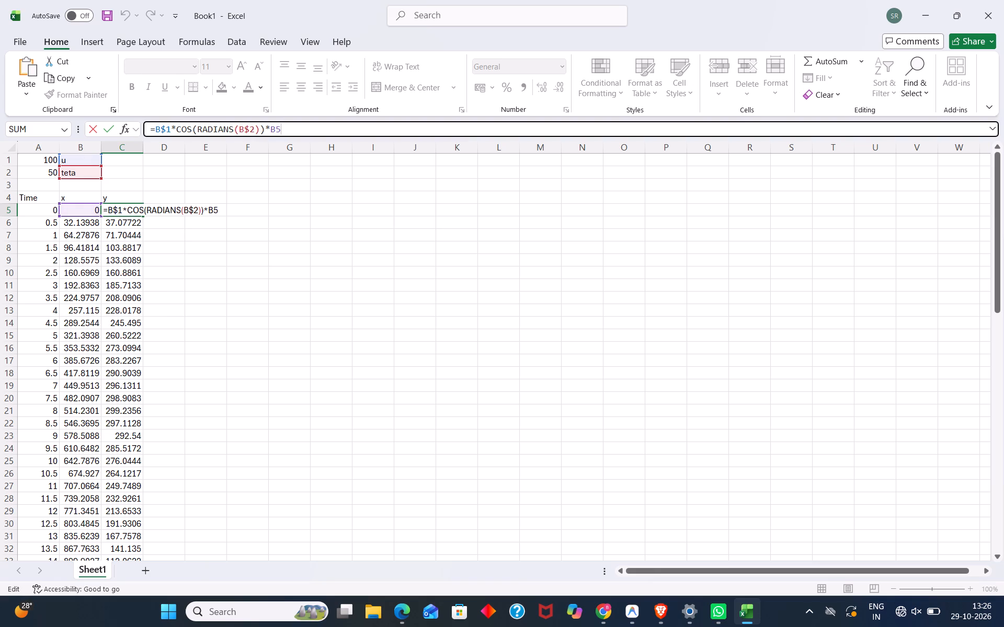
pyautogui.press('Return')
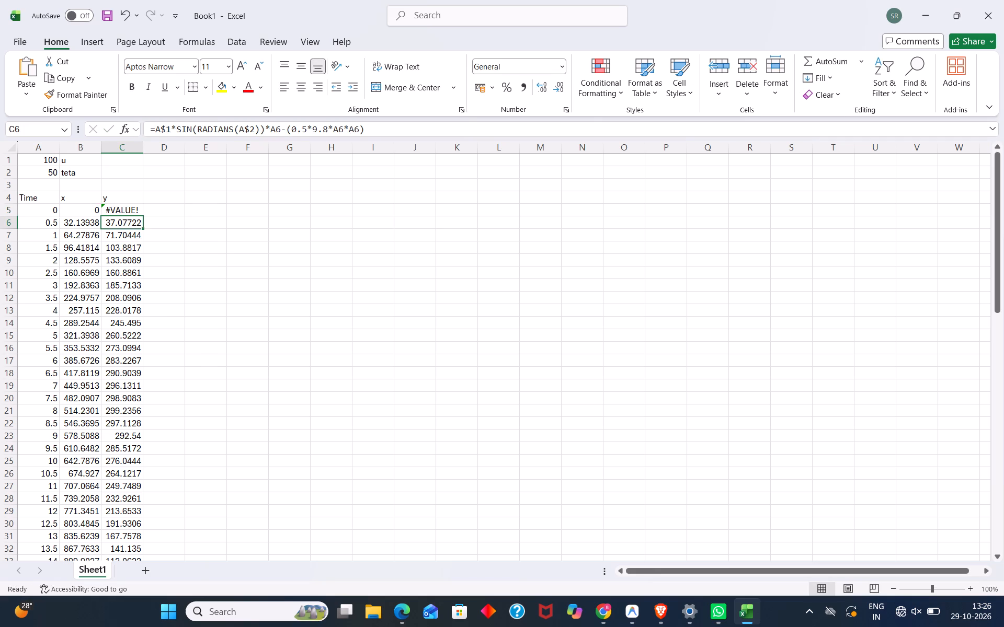
# Replace the formula in C5, the first y cell, with the value 0.
pyautogui.click(137, 209)
pyautogui.press('BackSpace')
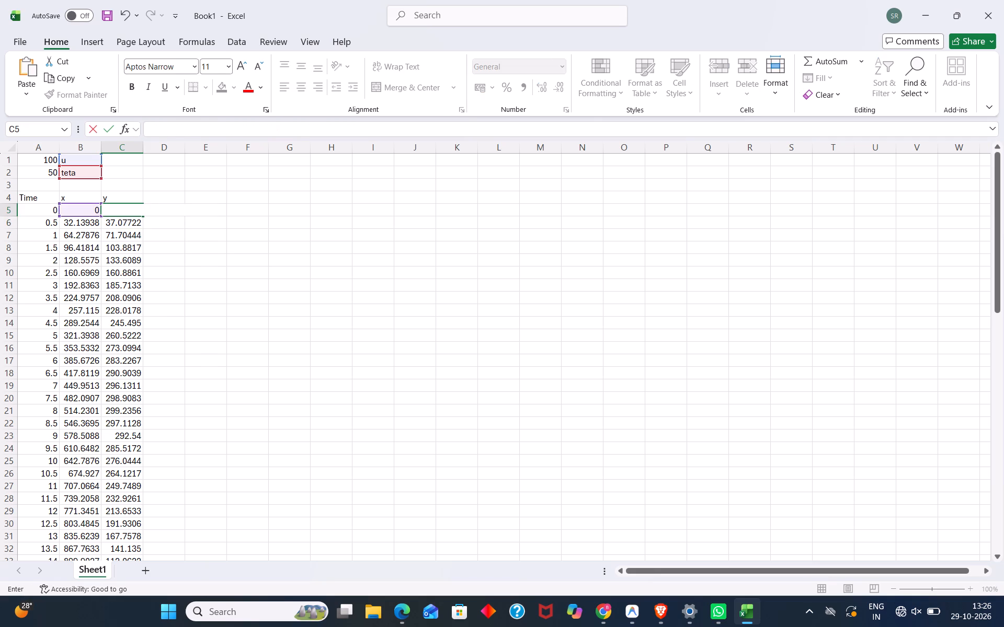
pyautogui.click(137, 209)
pyautogui.press('0')
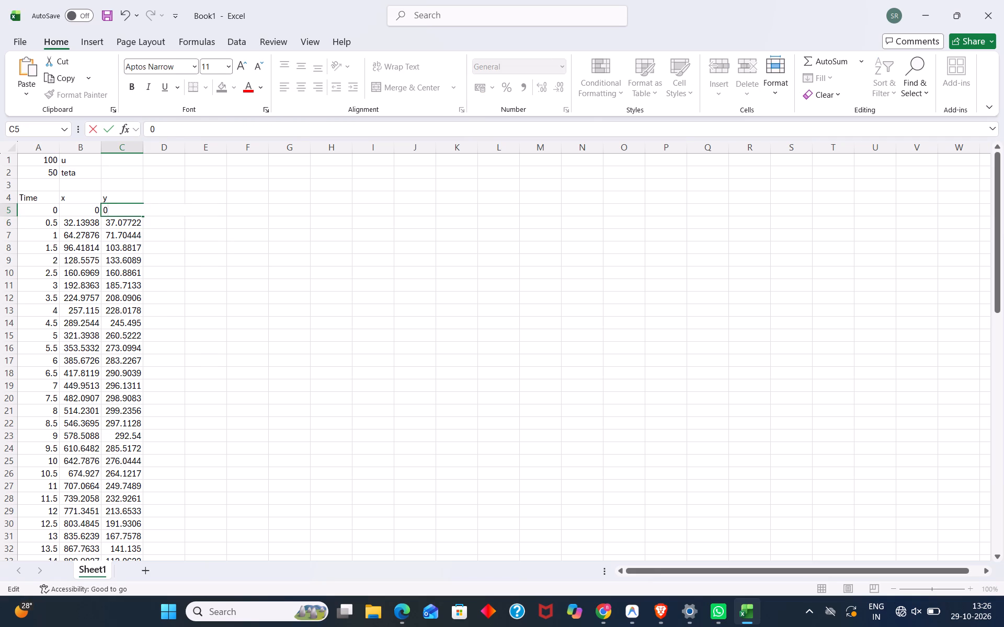
pyautogui.click(137, 209)
pyautogui.press('Return')
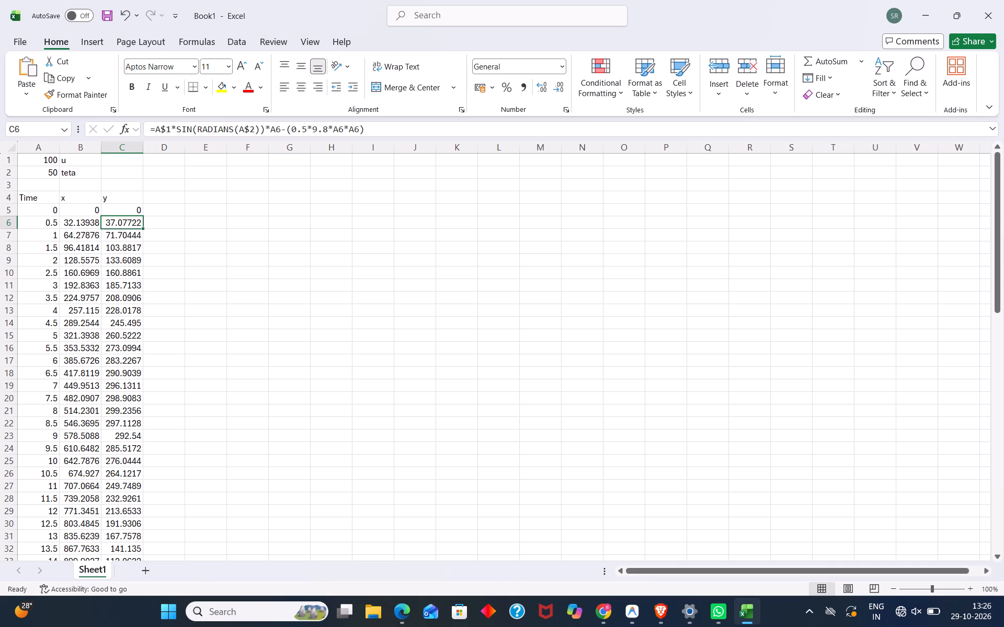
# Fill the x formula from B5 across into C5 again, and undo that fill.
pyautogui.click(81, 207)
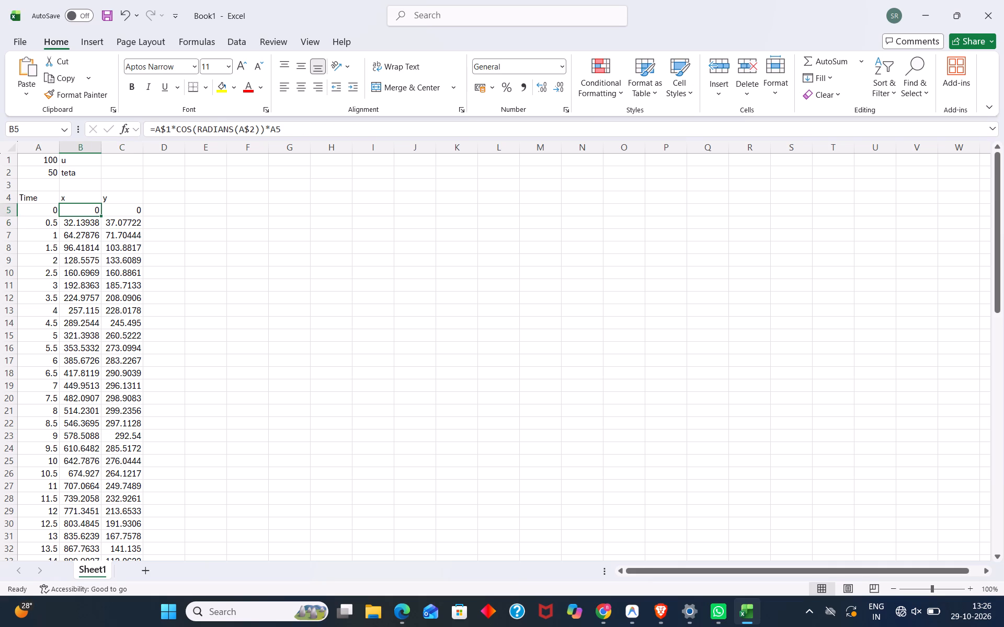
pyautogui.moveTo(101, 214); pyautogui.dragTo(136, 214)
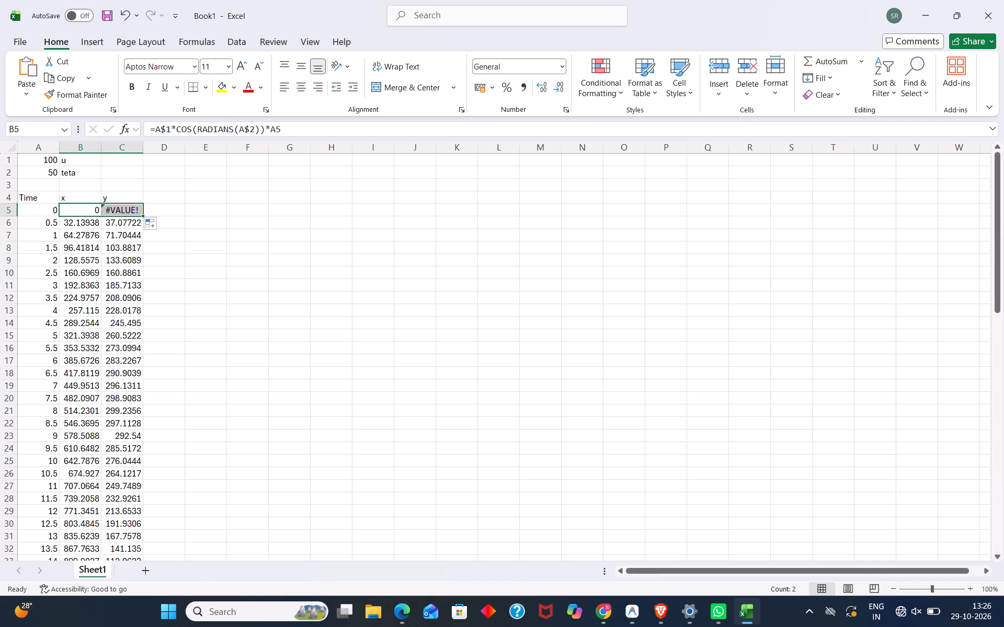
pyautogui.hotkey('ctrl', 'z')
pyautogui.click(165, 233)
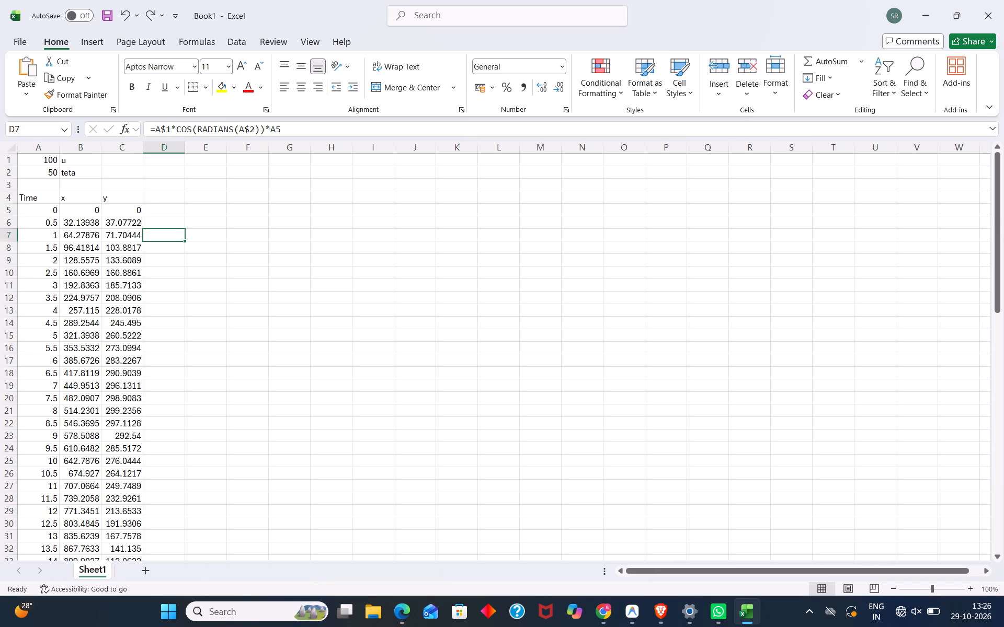
# Insert a scatter chart with smooth lines and markers from the x and y data in B5:C37.
pyautogui.moveTo(88, 209); pyautogui.dragTo(114, 424)
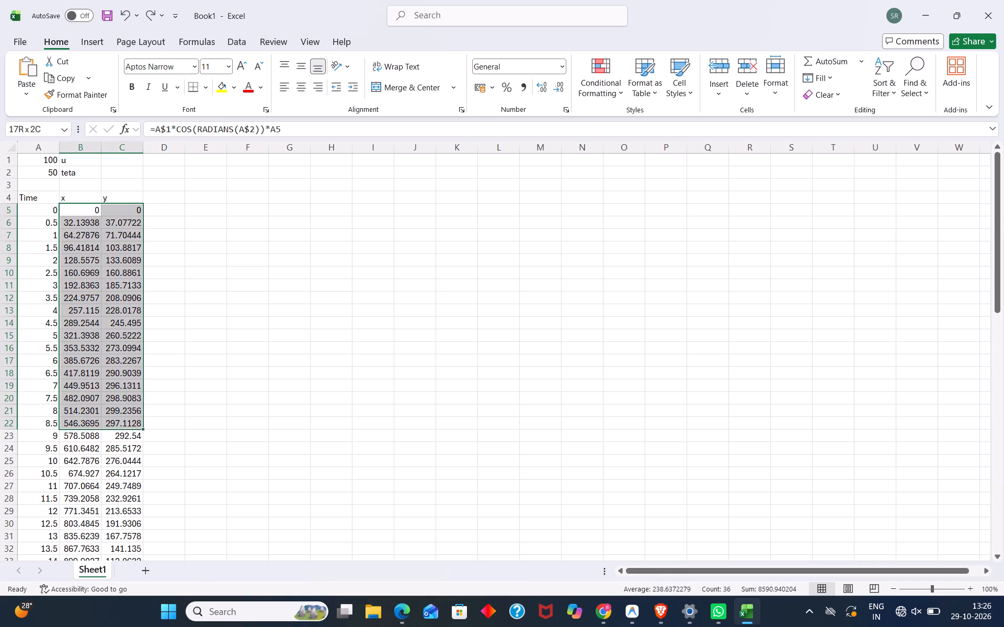
pyautogui.moveTo(114, 424); pyautogui.dragTo(106, 623)
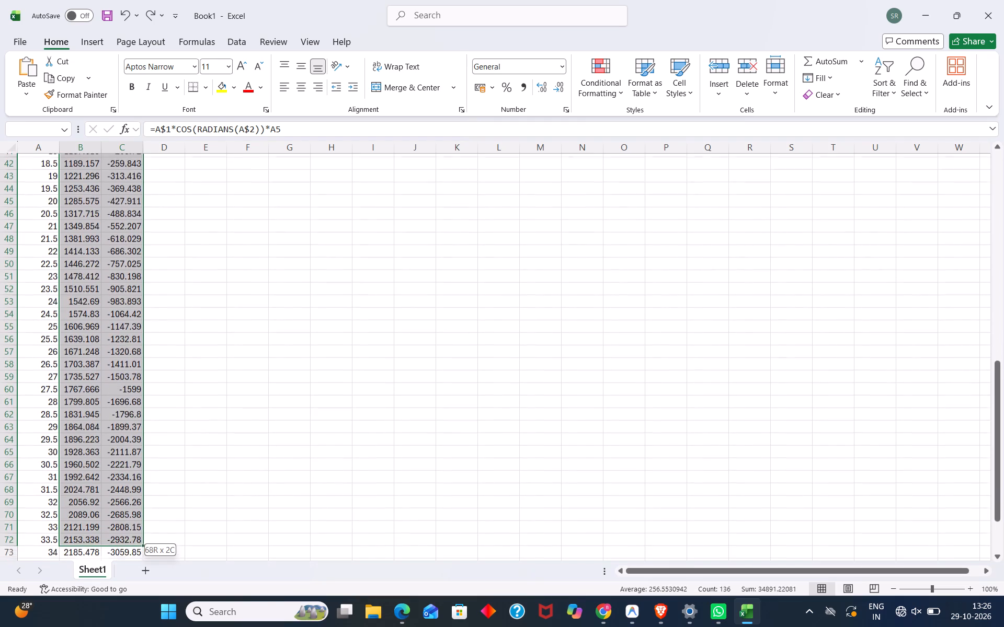
pyautogui.moveTo(106, 623); pyautogui.dragTo(142, 283)
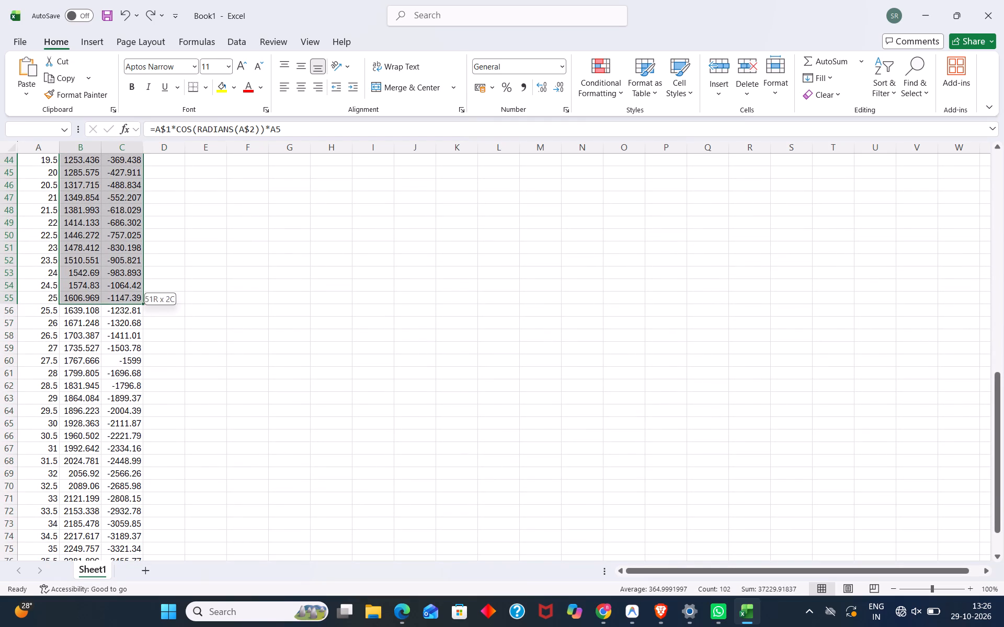
pyautogui.moveTo(142, 283); pyautogui.dragTo(121, 135)
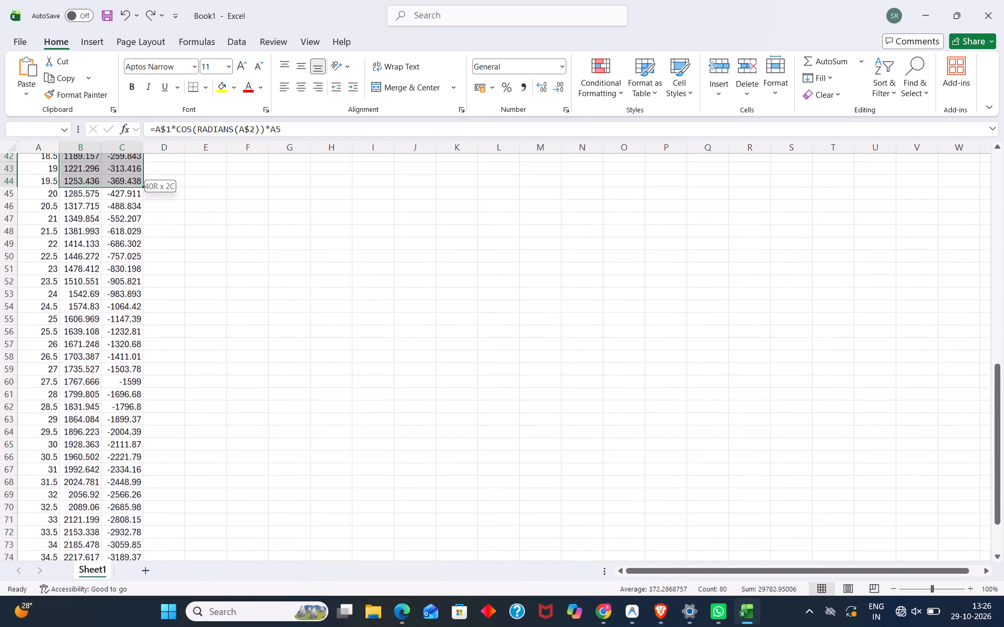
pyautogui.moveTo(121, 135); pyautogui.dragTo(99, 253)
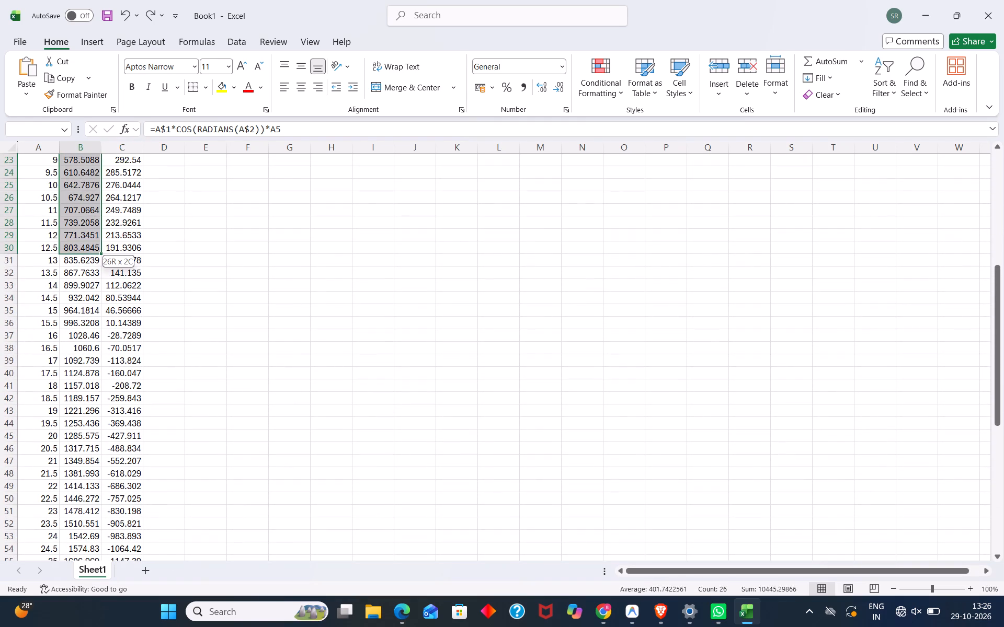
pyautogui.moveTo(99, 253); pyautogui.dragTo(128, 332)
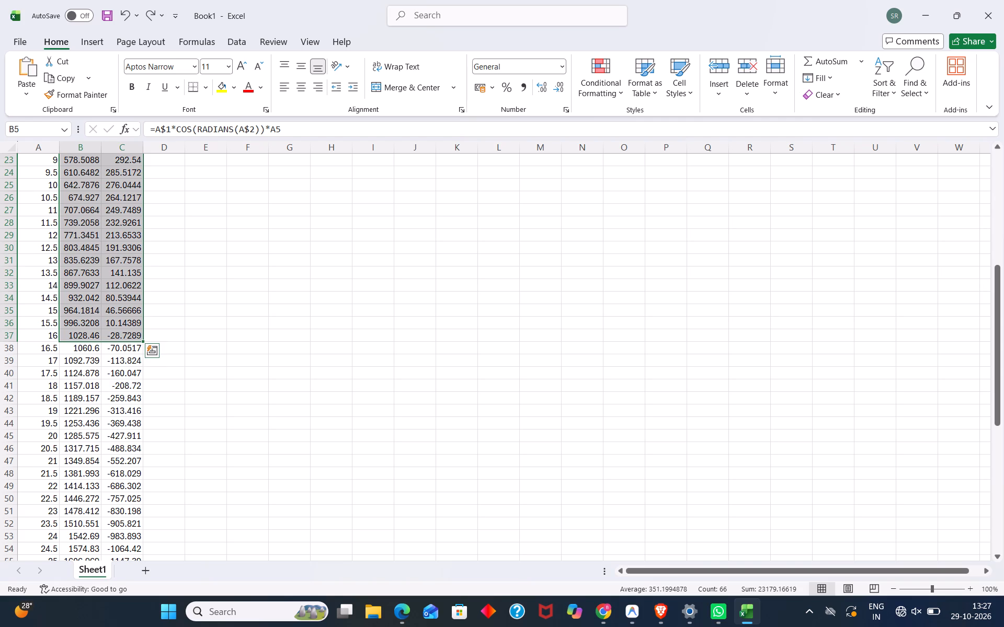
pyautogui.click(105, 40)
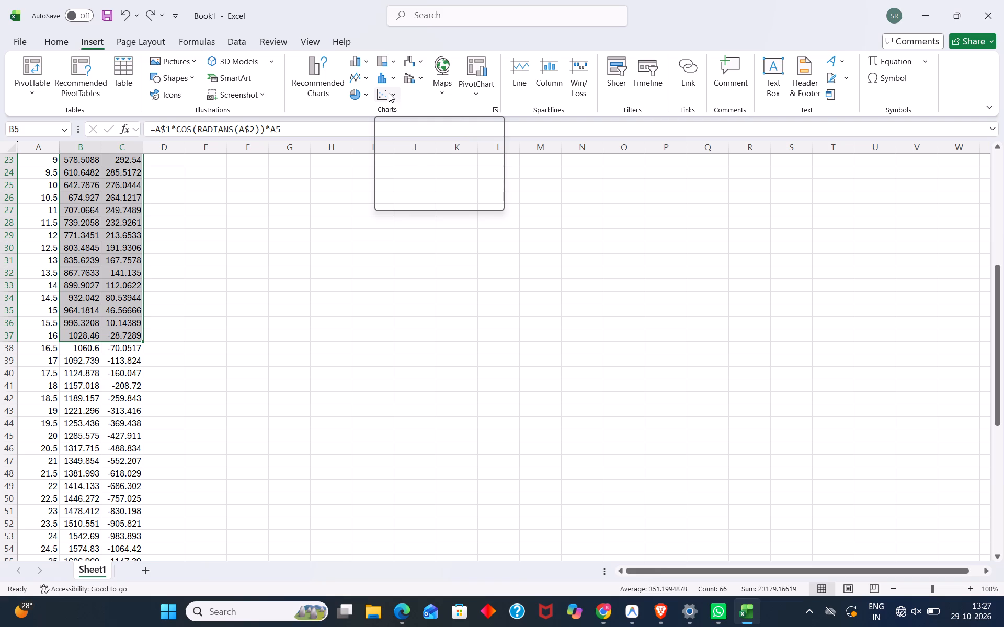
pyautogui.click(389, 93)
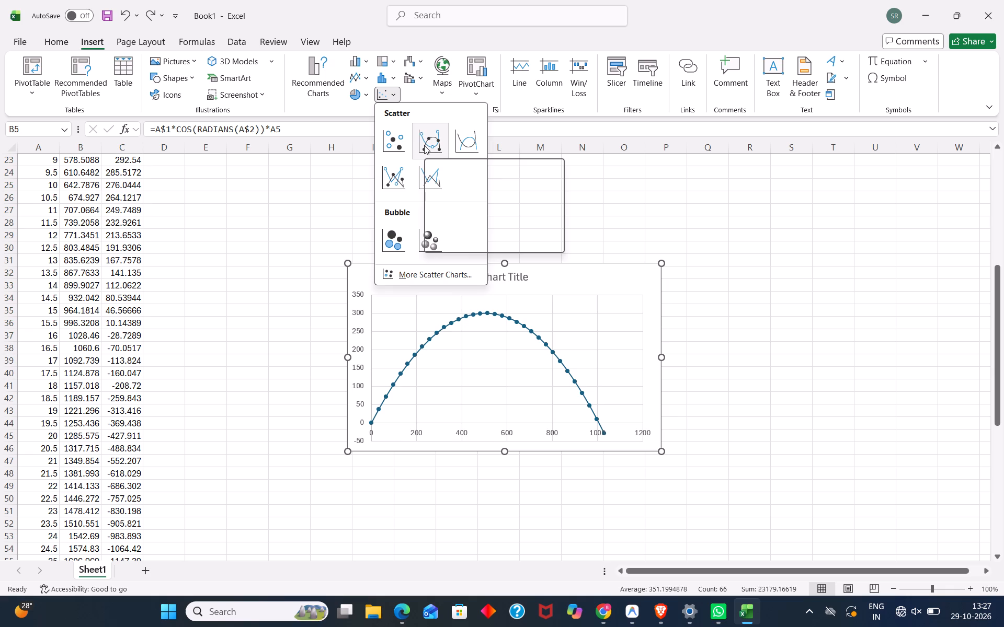
pyautogui.click(424, 145)
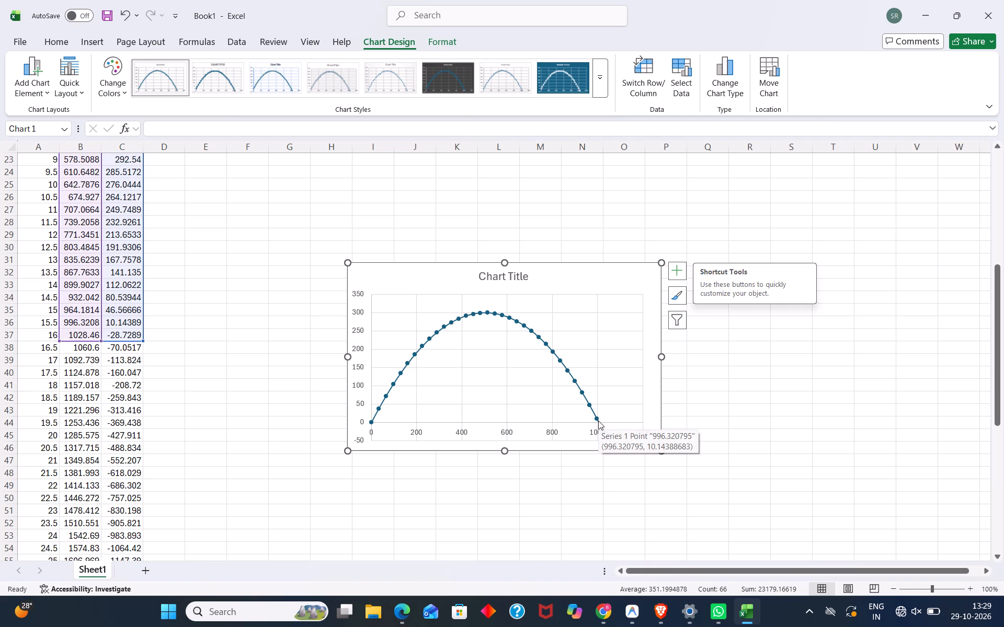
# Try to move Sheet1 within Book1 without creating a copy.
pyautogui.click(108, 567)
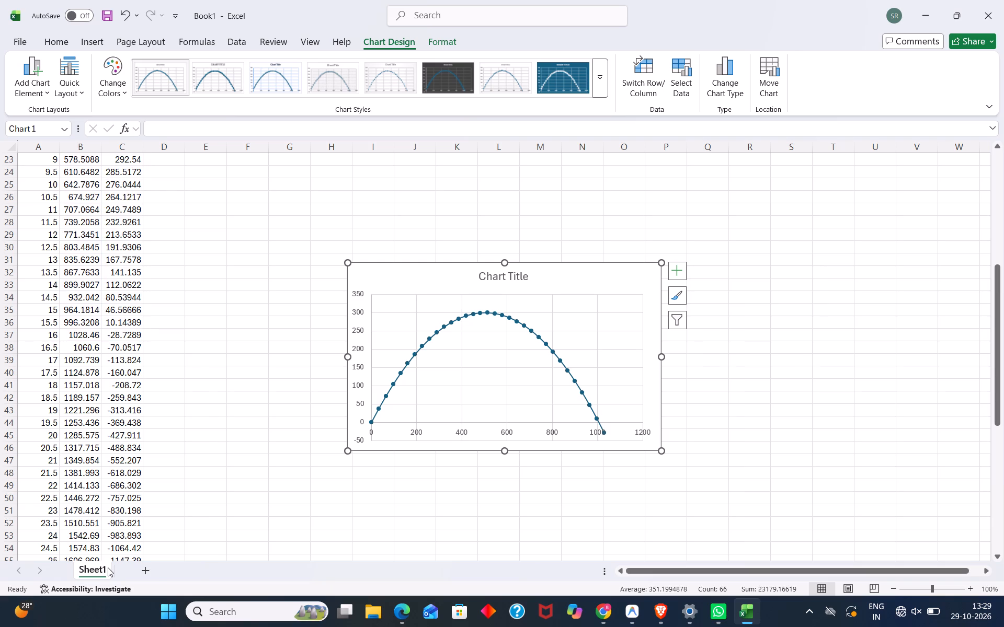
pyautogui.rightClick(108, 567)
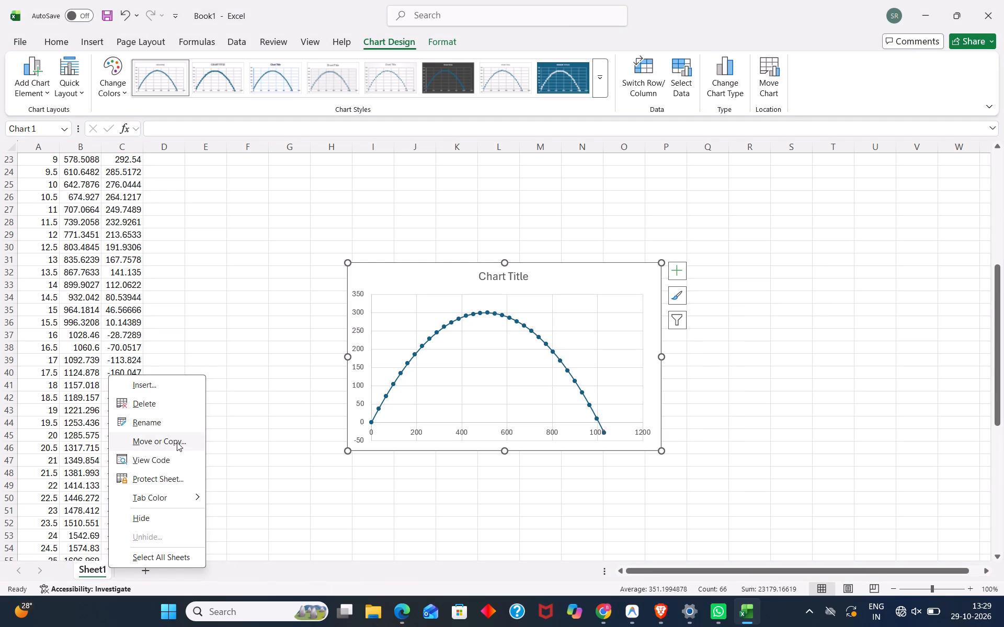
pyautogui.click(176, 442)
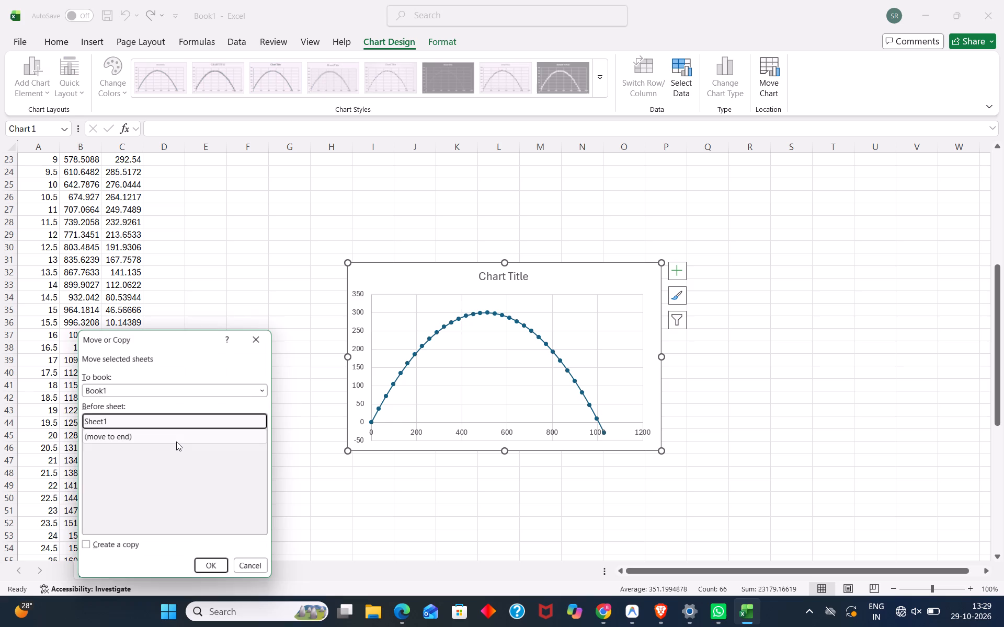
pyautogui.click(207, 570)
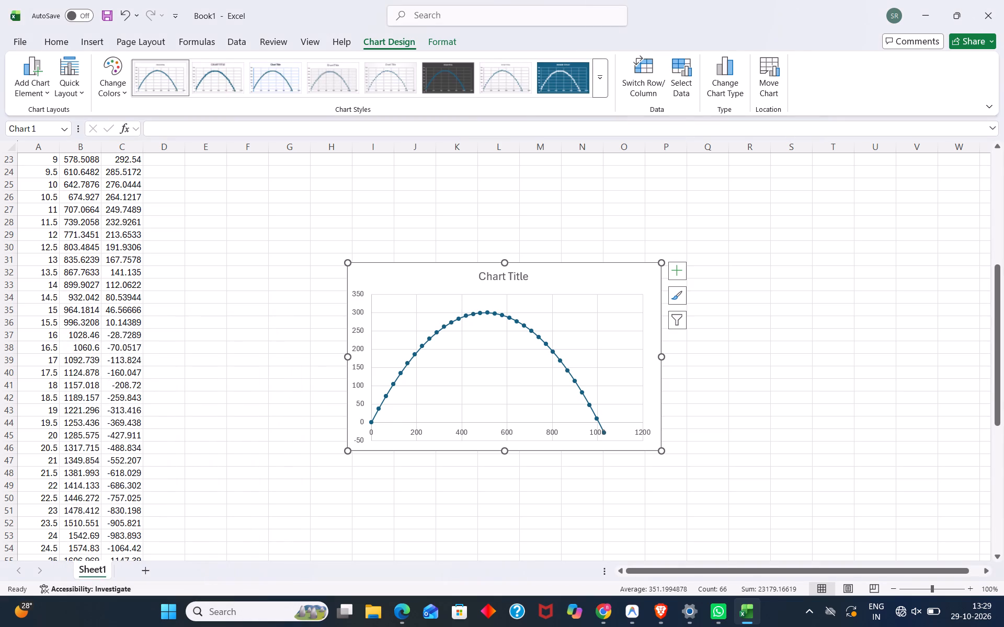
# Add a blank worksheet after Sheet1 and return to Sheet1.
pyautogui.click(144, 570)
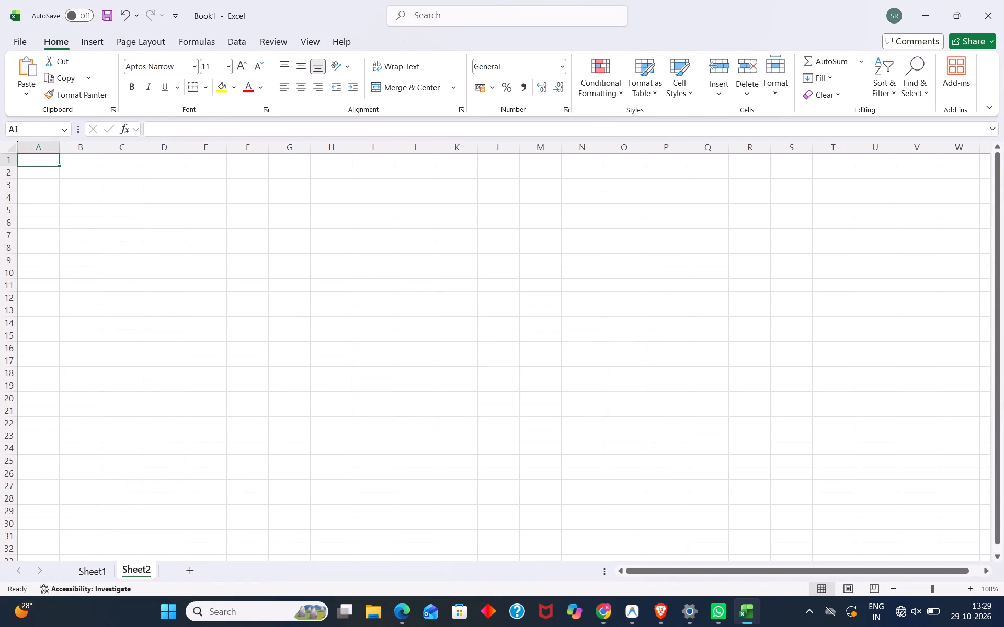
pyautogui.click(95, 567)
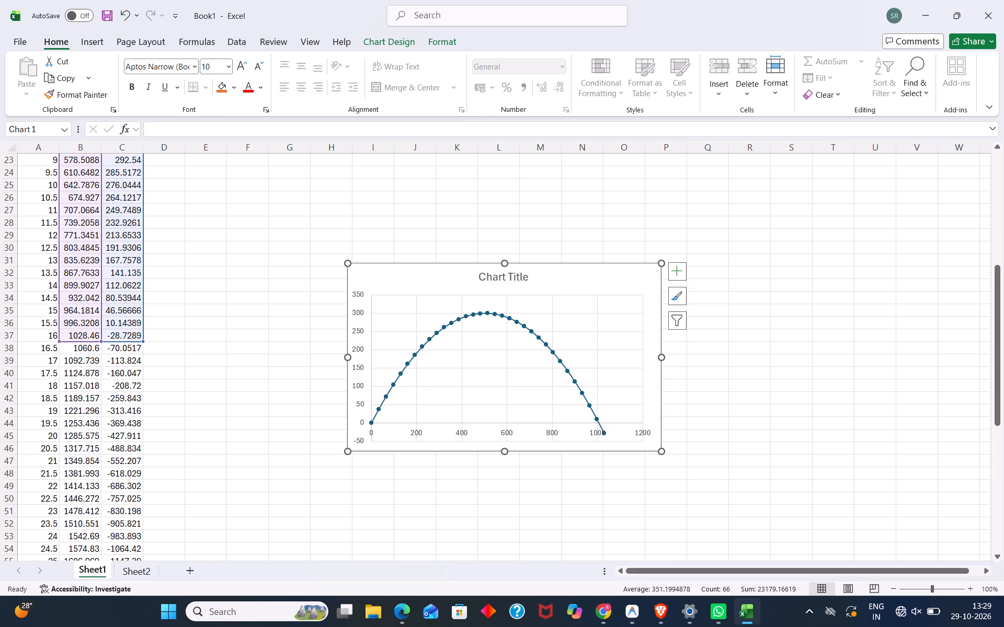
# Create a copy of Sheet1 within Book1, placed before Sheet2.
pyautogui.click(301, 244)
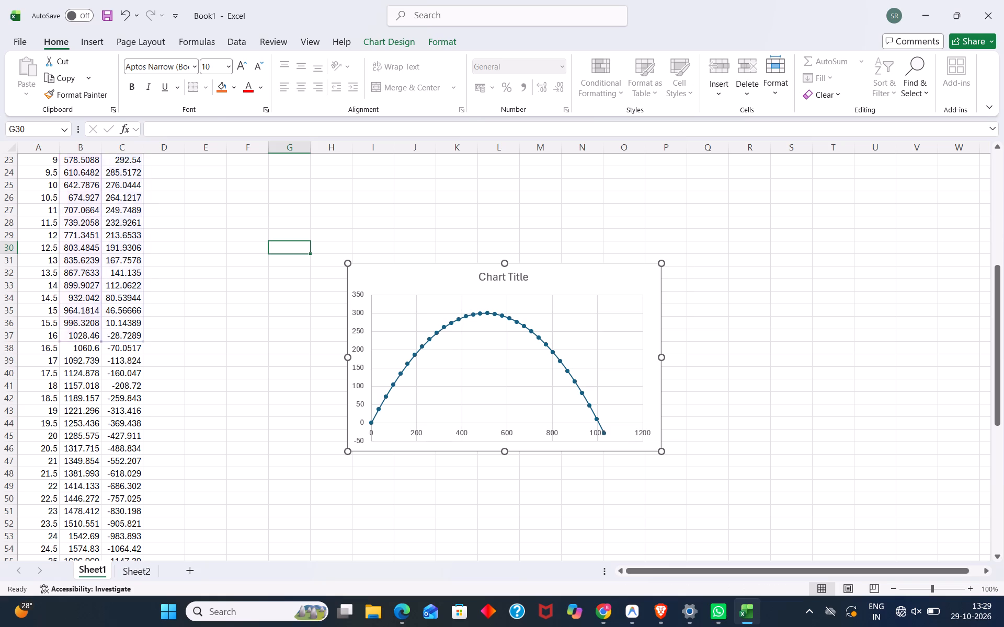
pyautogui.rightClick(100, 562)
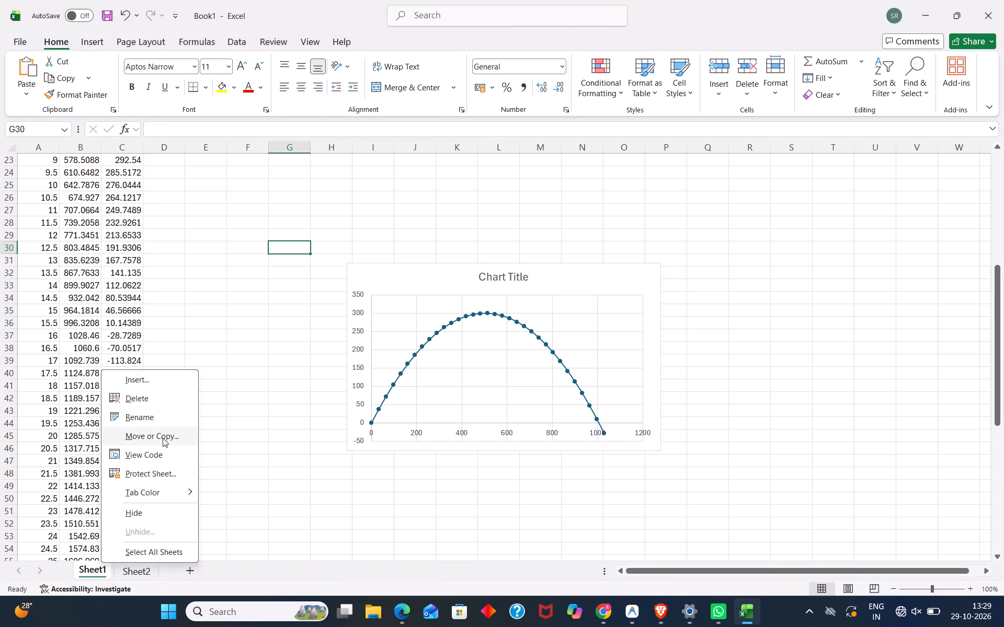
pyautogui.click(163, 438)
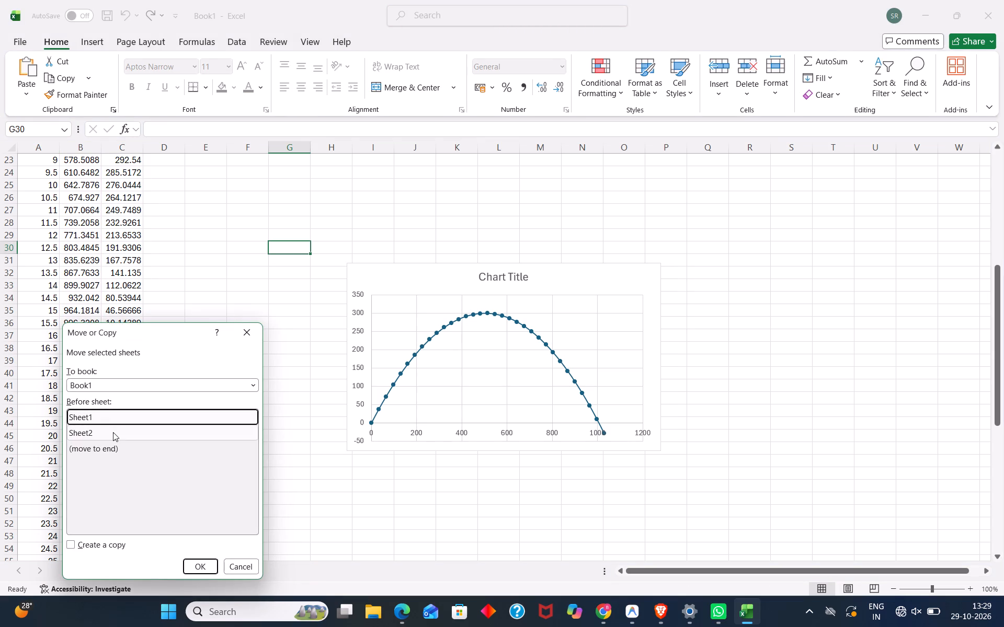
pyautogui.click(113, 432)
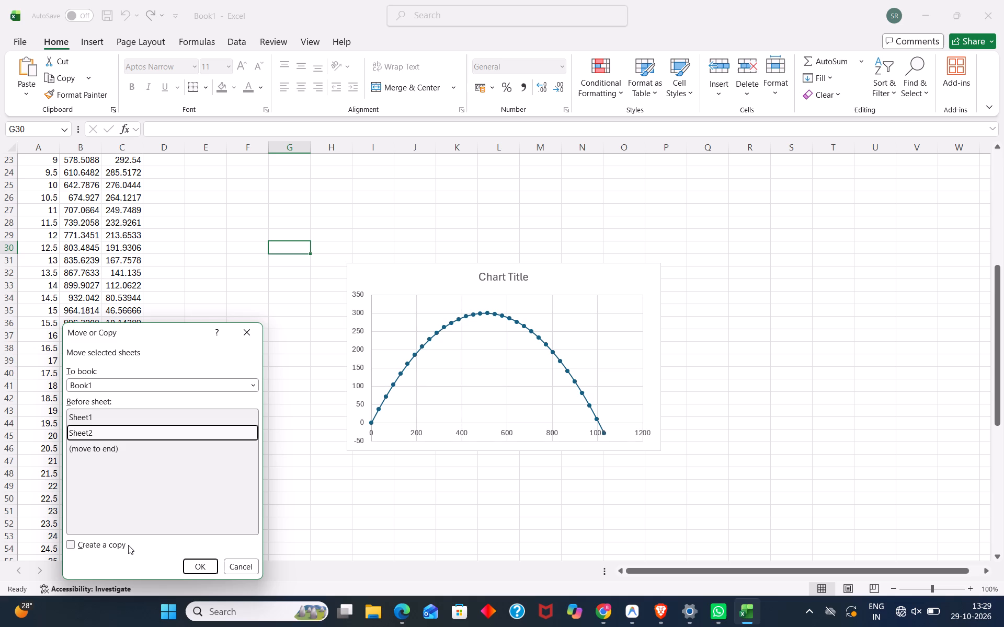
pyautogui.click(128, 545)
pyautogui.click(193, 571)
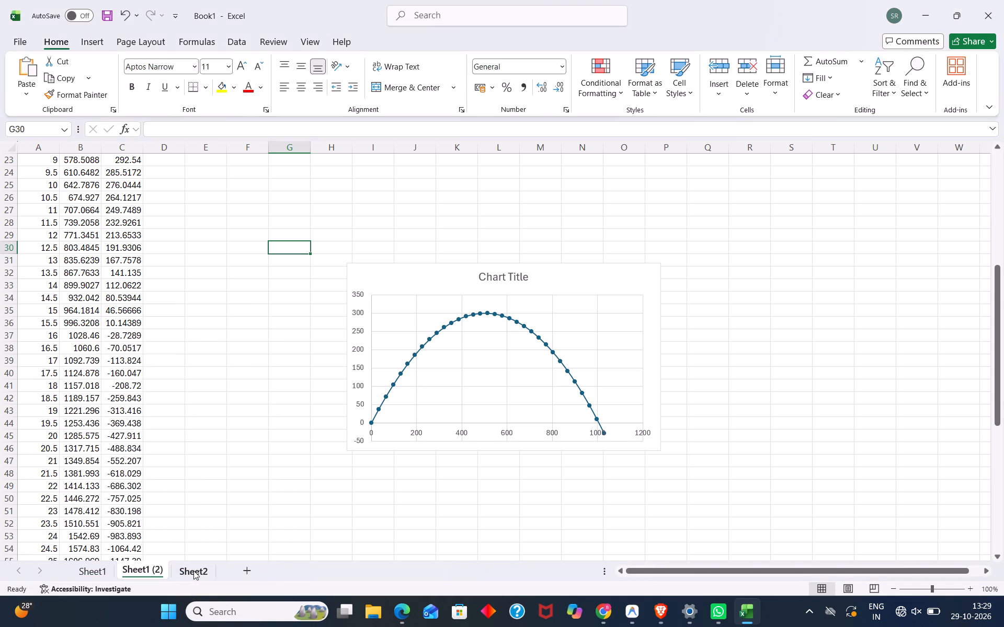
pyautogui.click(166, 567)
# Delete the trajectory chart from the copied sheet.
pyautogui.click(482, 416)
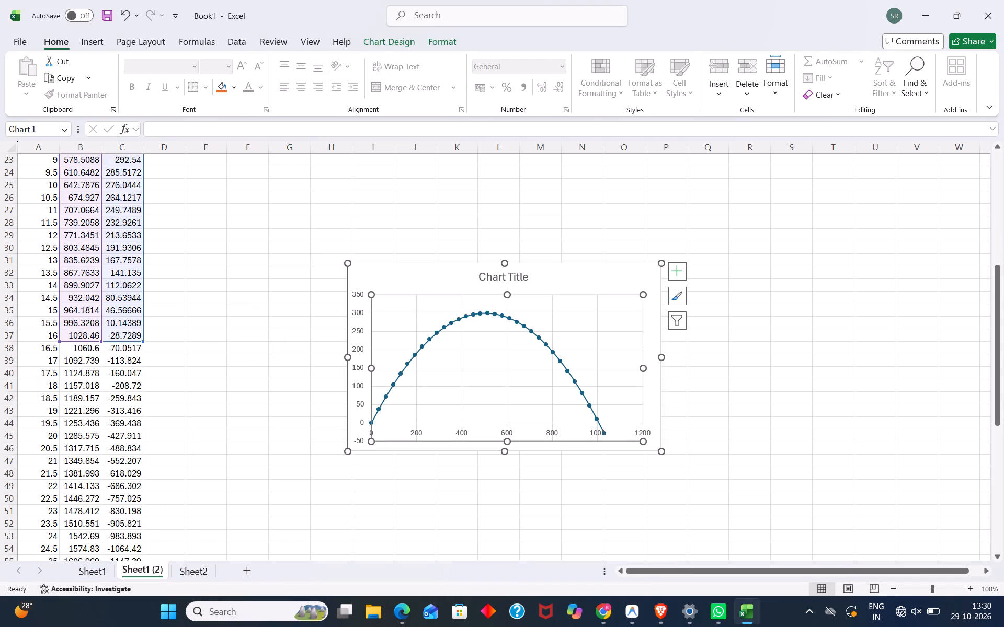
pyautogui.press('Delete')
pyautogui.click(479, 445)
pyautogui.press('BackSpace')
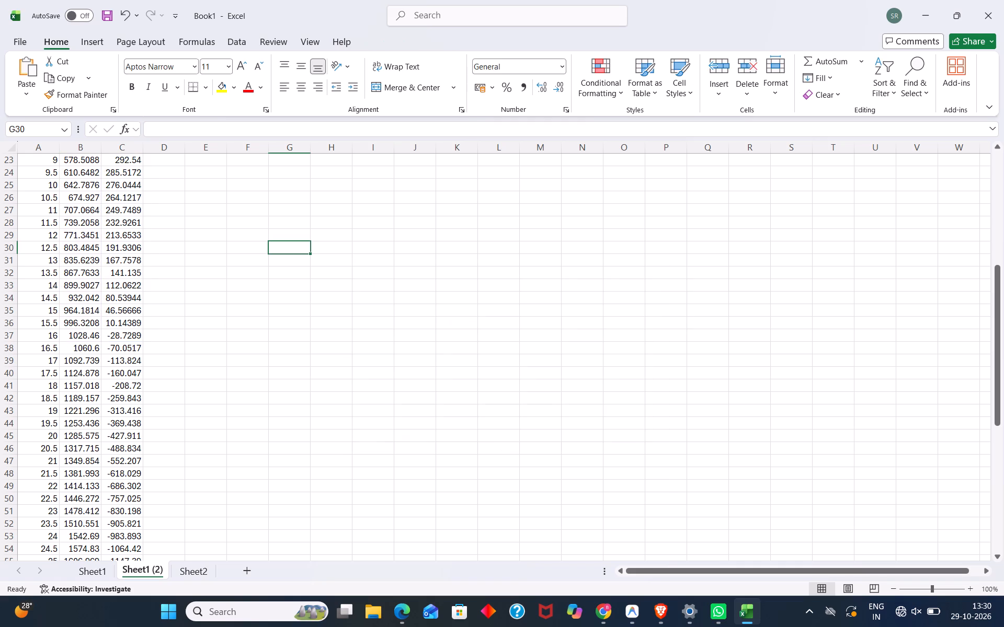
# Set teta in cell A2 of the copied sheet to 35.
pyautogui.click(1003, 168)
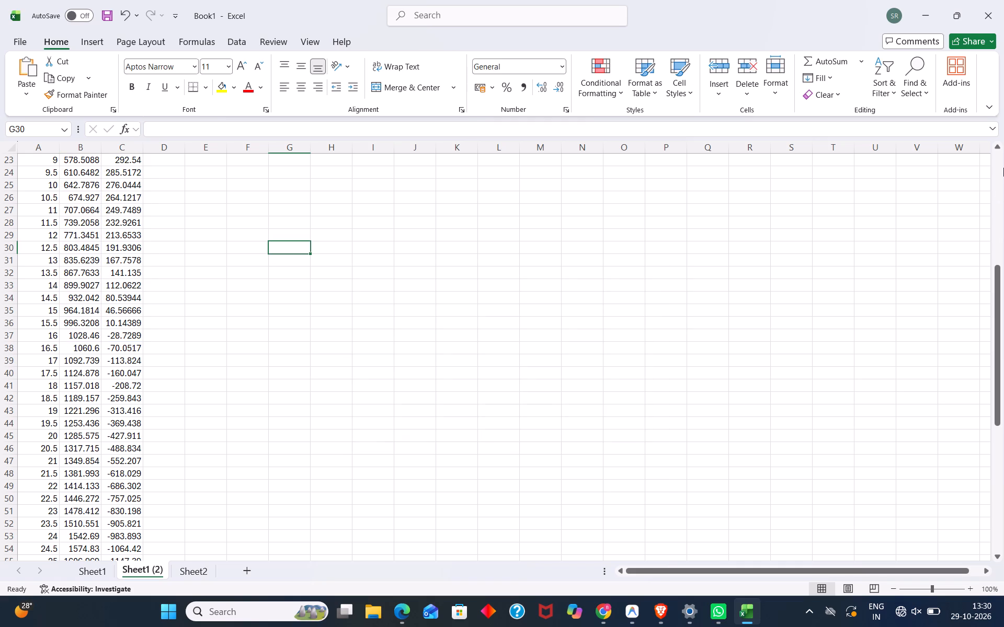
pyautogui.moveTo(1003, 168); pyautogui.dragTo(996, 162)
pyautogui.tripleClick(996, 162)
pyautogui.doubleClick(996, 162)
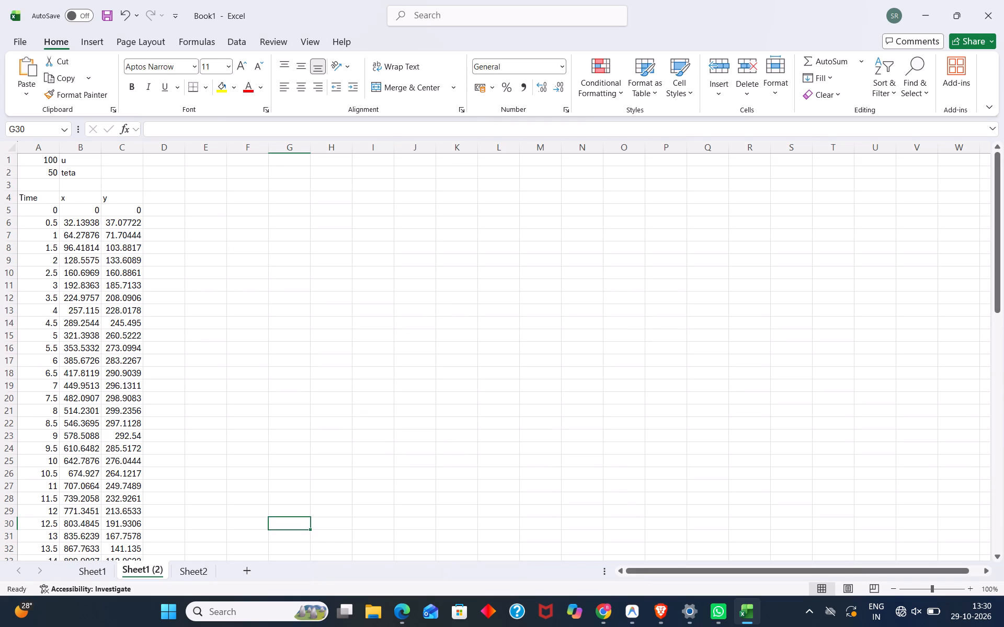
pyautogui.click(48, 173)
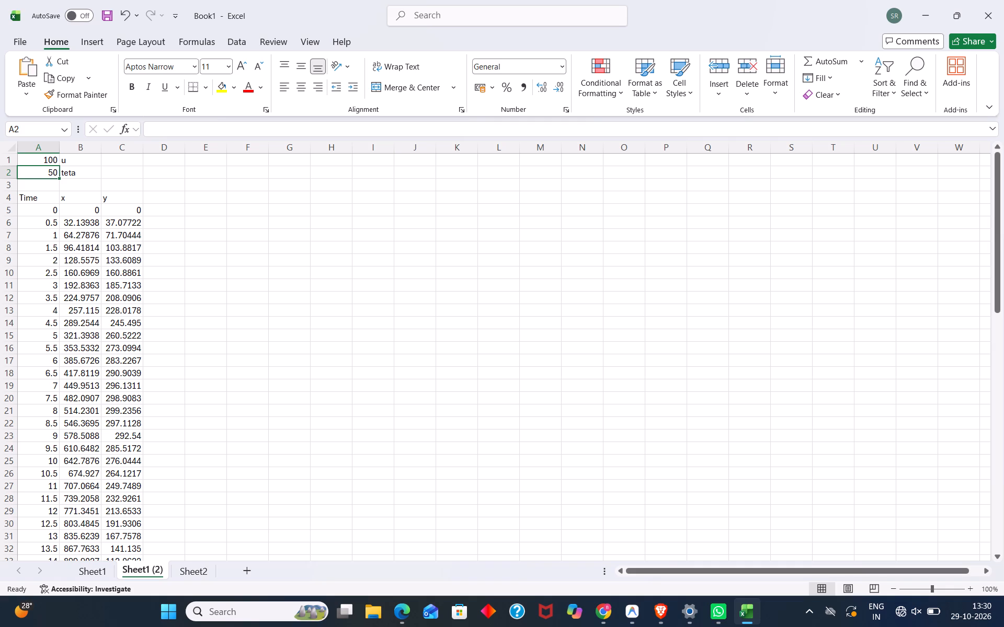
pyautogui.press('BackSpace')
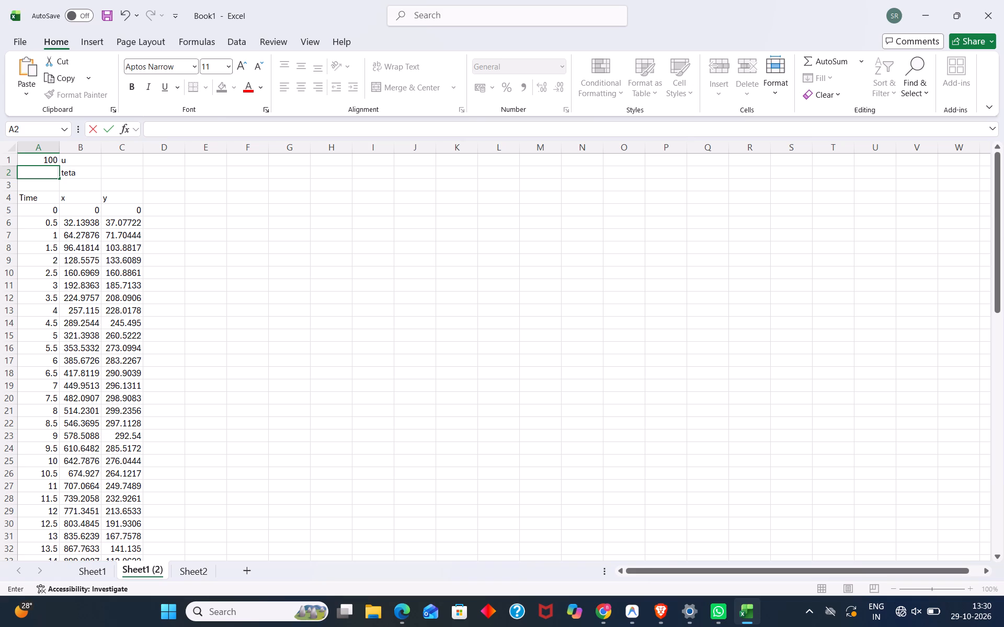
pyautogui.write('35')
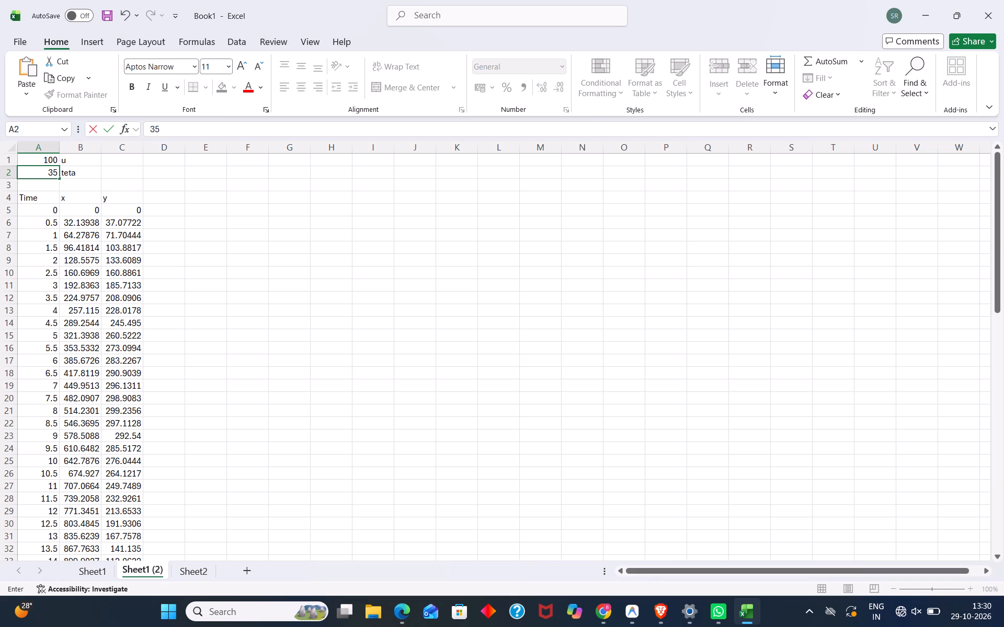
pyautogui.click(95, 216)
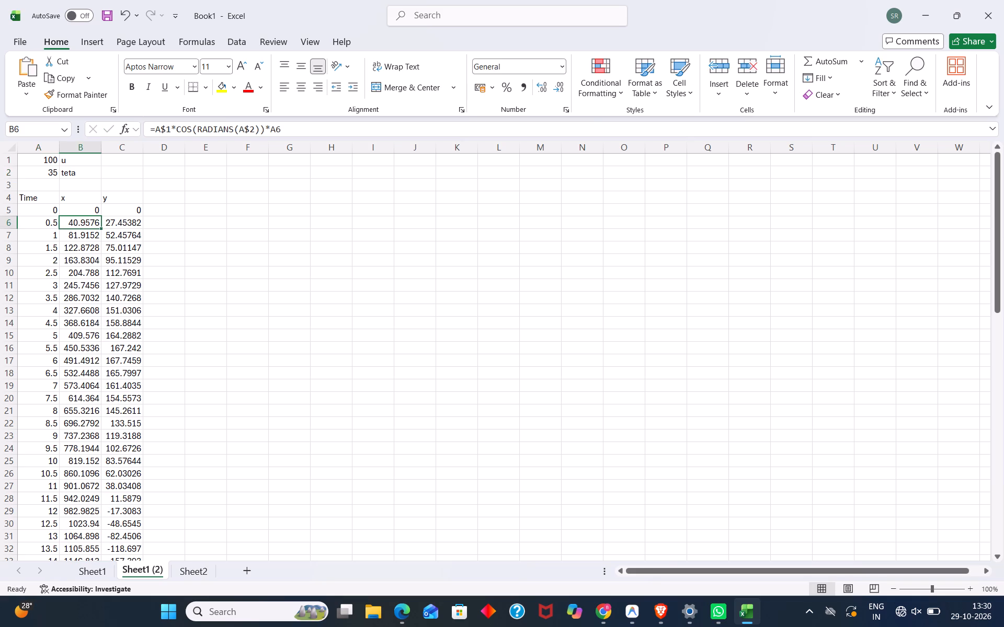
# Check the x formulas in B5 and B6 of the copied sheet and compare its data with Sheet1.
pyautogui.click(91, 206)
pyautogui.click(90, 223)
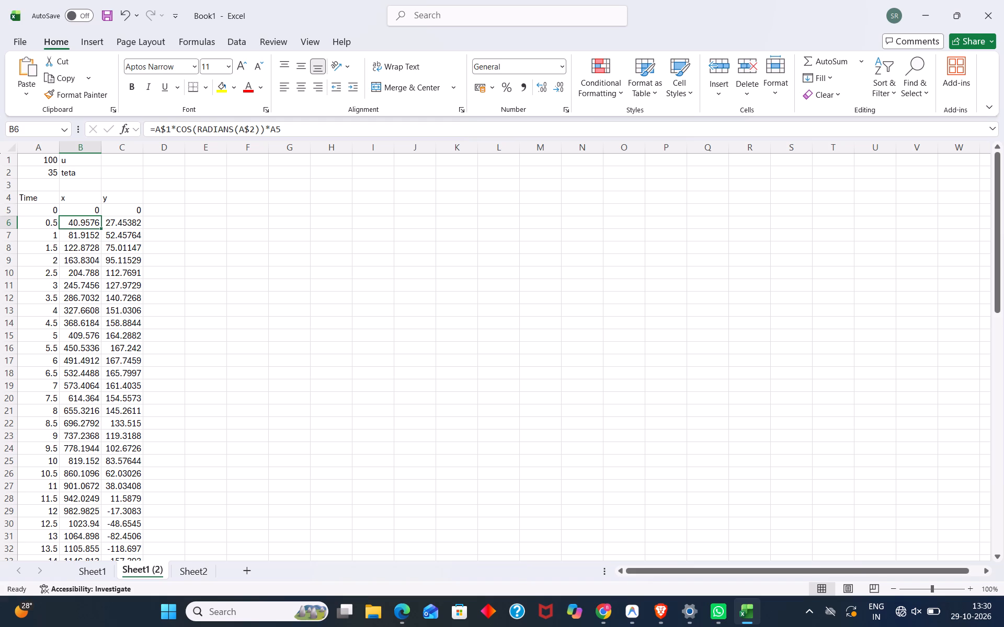
pyautogui.click(94, 574)
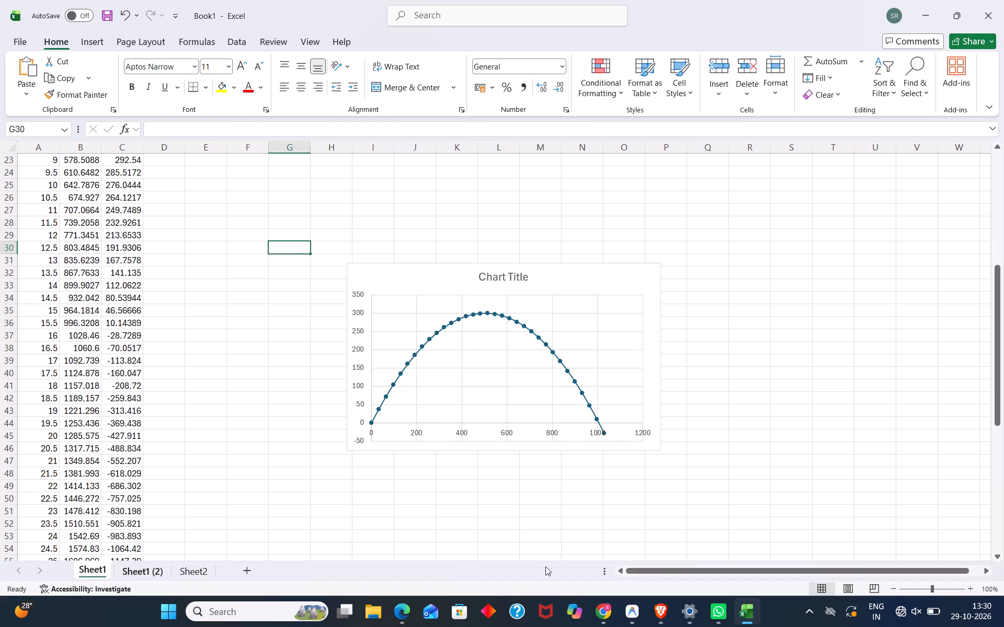
pyautogui.tripleClick(996, 164)
pyautogui.click(996, 164)
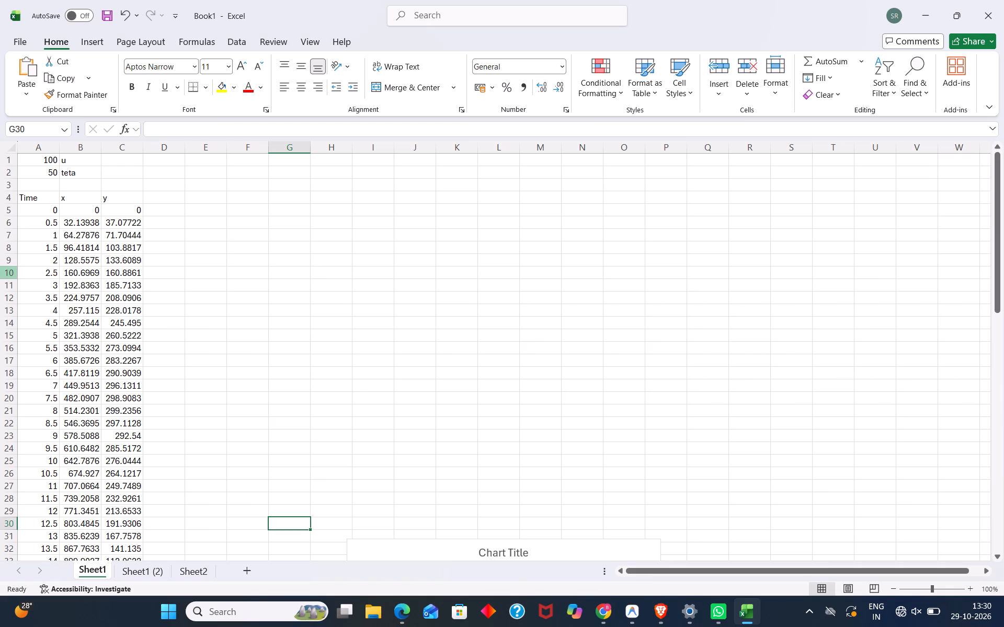
pyautogui.click(141, 564)
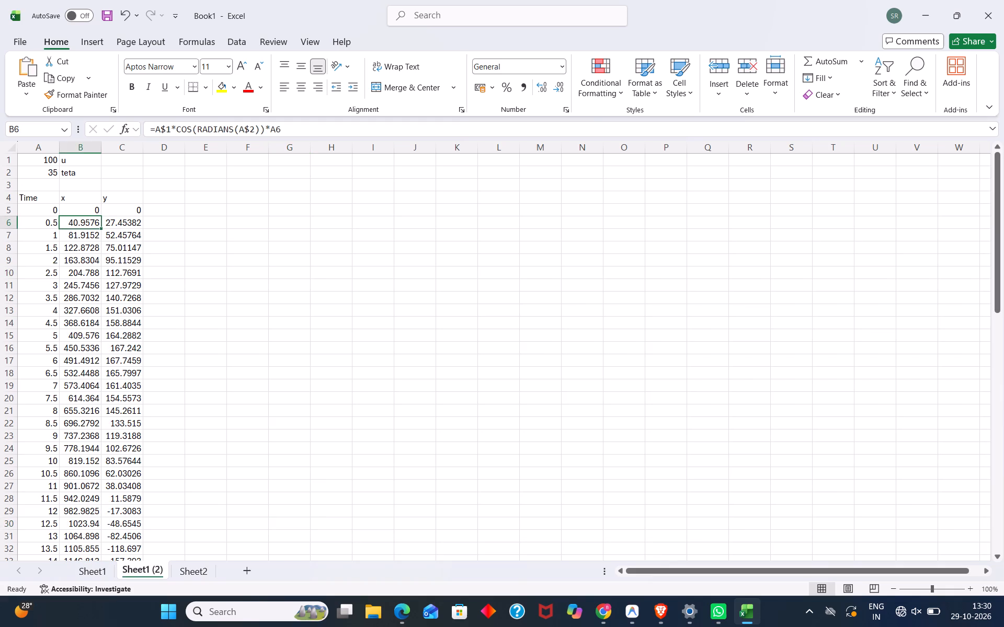
# Start inserting a scatter chart on the copied sheet with cell C6 of the y column selected.
pyautogui.click(141, 228)
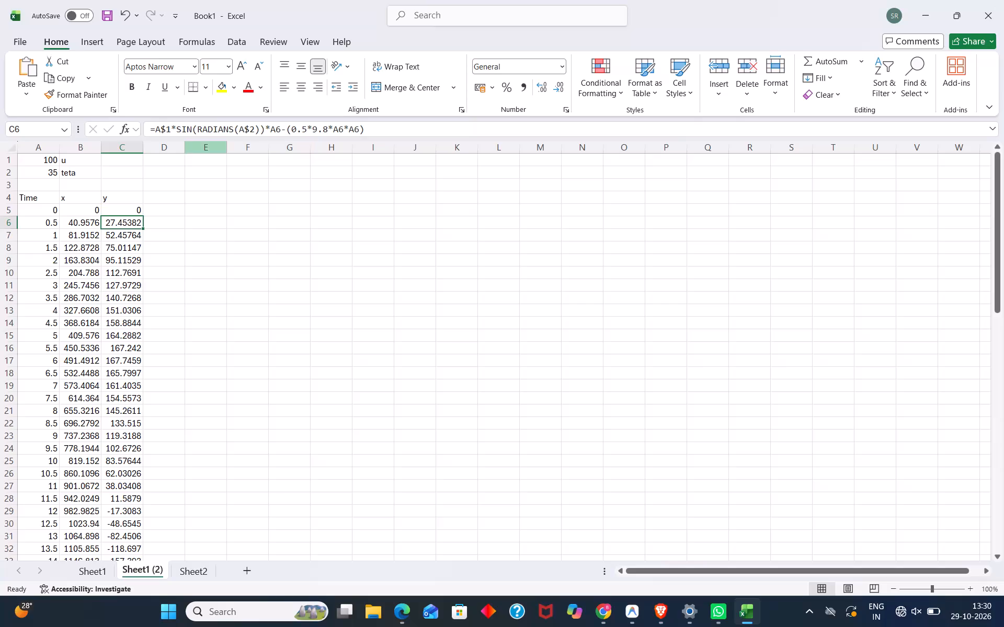
pyautogui.click(91, 35)
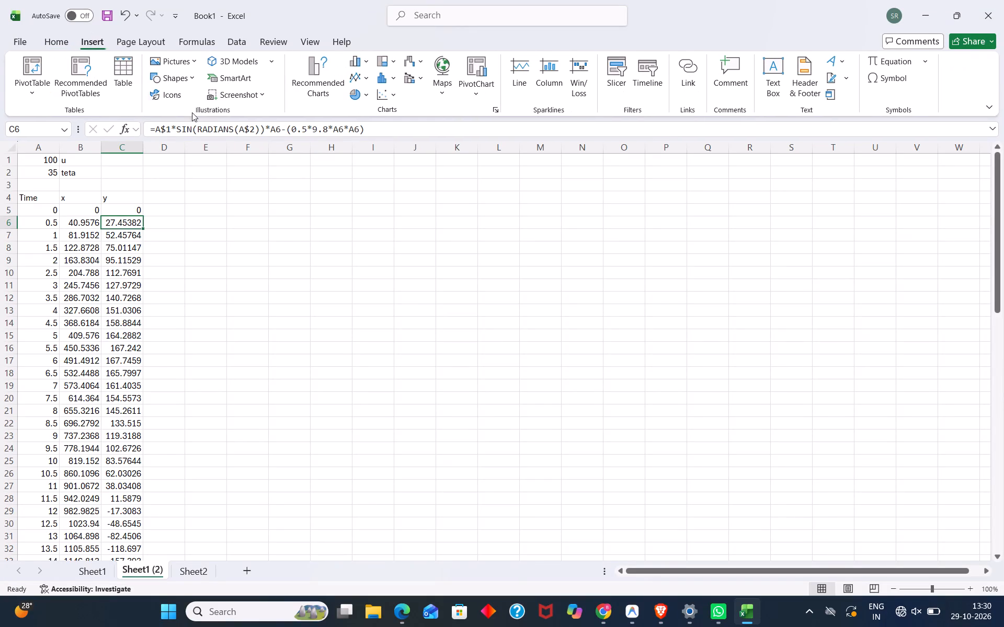
pyautogui.click(393, 88)
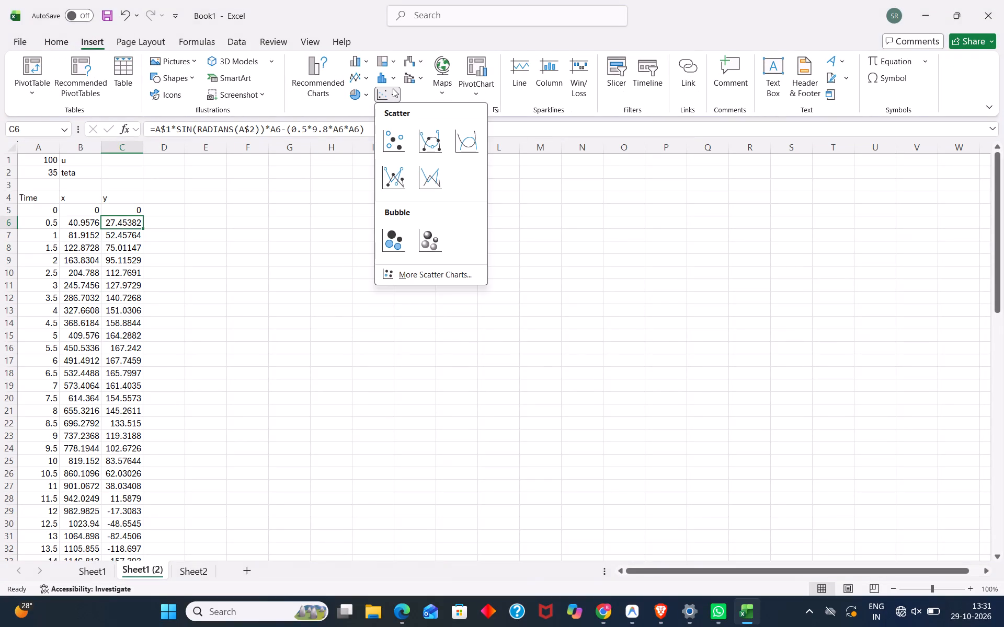
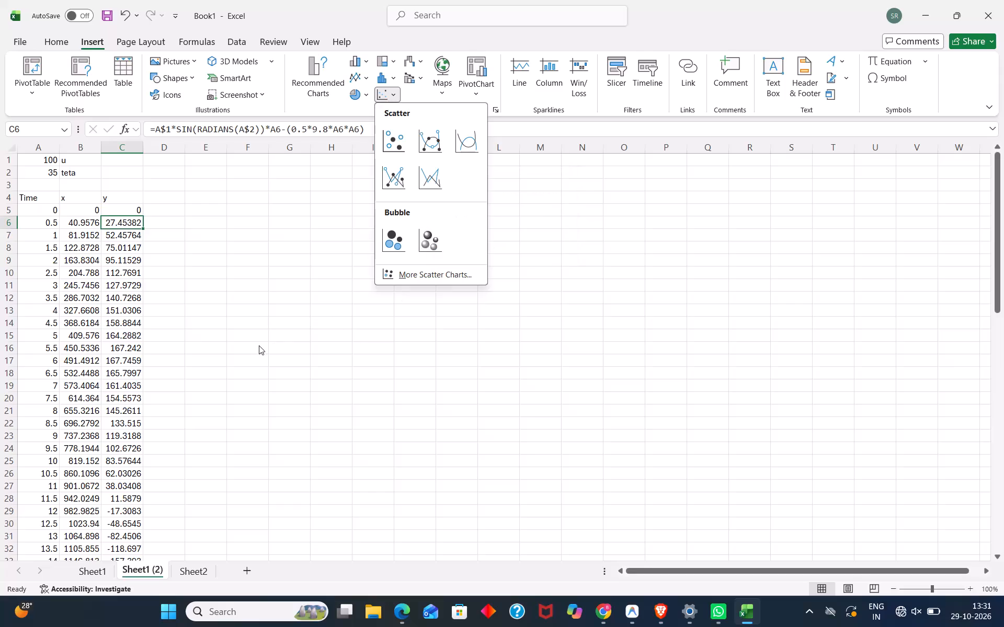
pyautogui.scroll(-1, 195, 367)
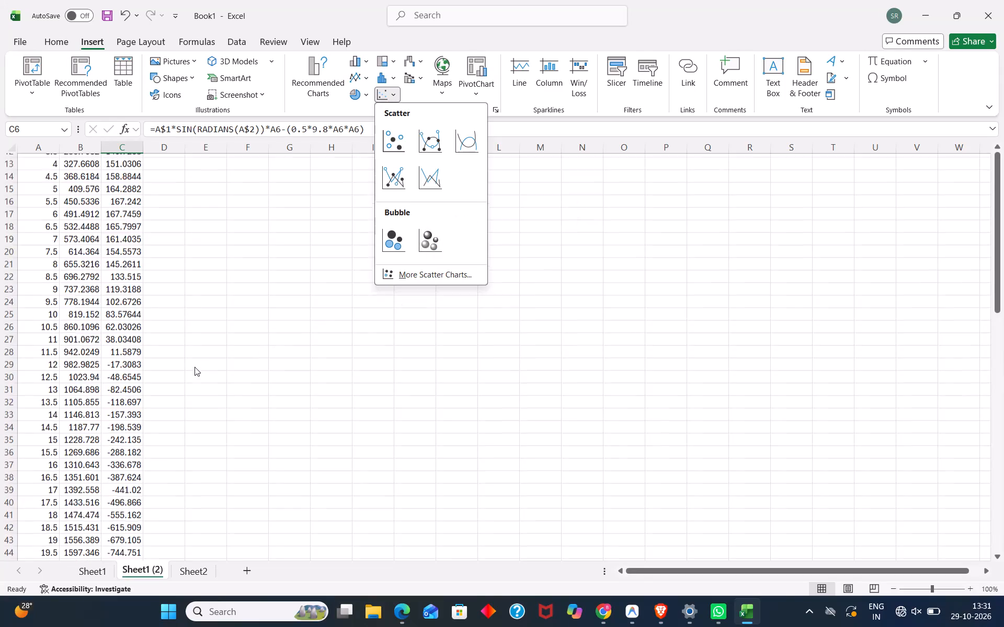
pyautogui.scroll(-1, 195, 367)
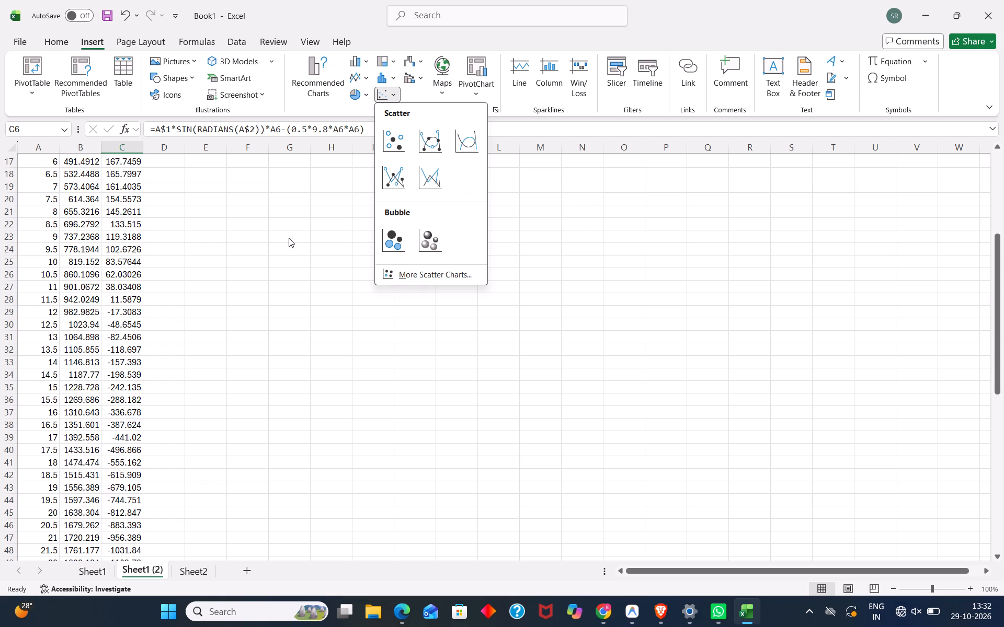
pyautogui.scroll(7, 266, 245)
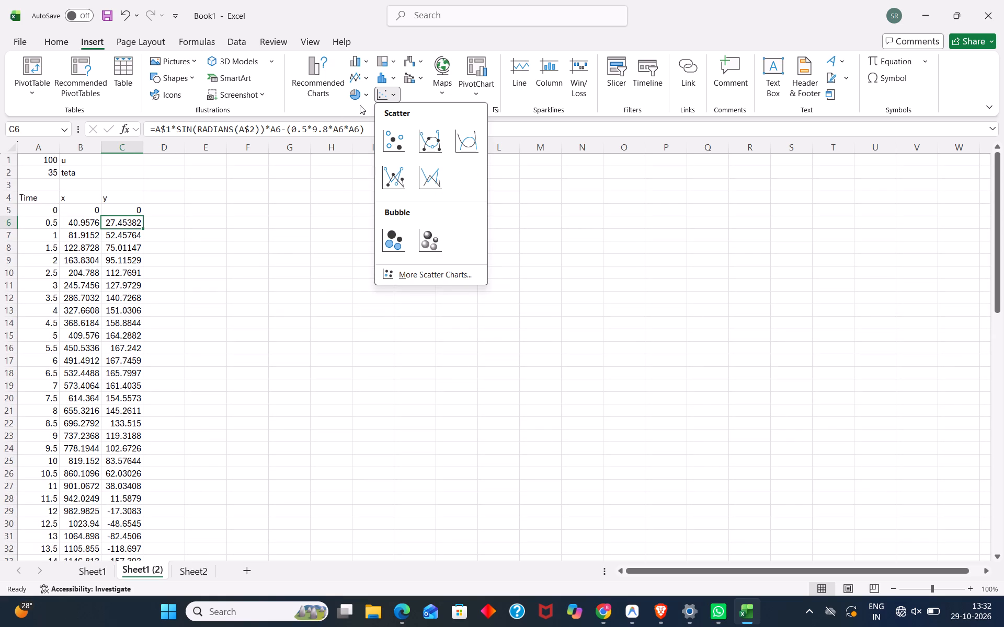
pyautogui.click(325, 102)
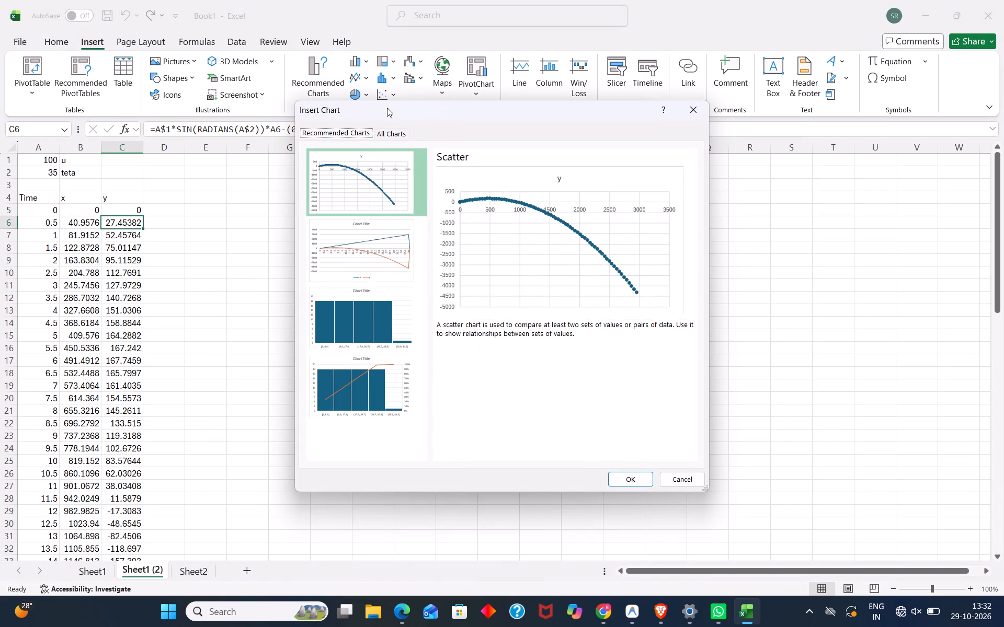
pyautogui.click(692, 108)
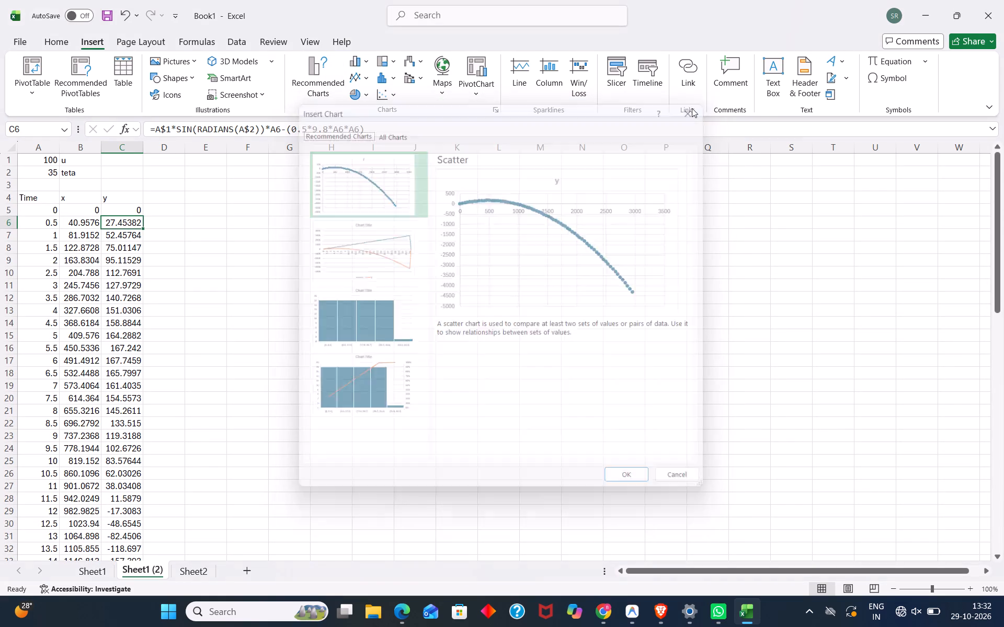
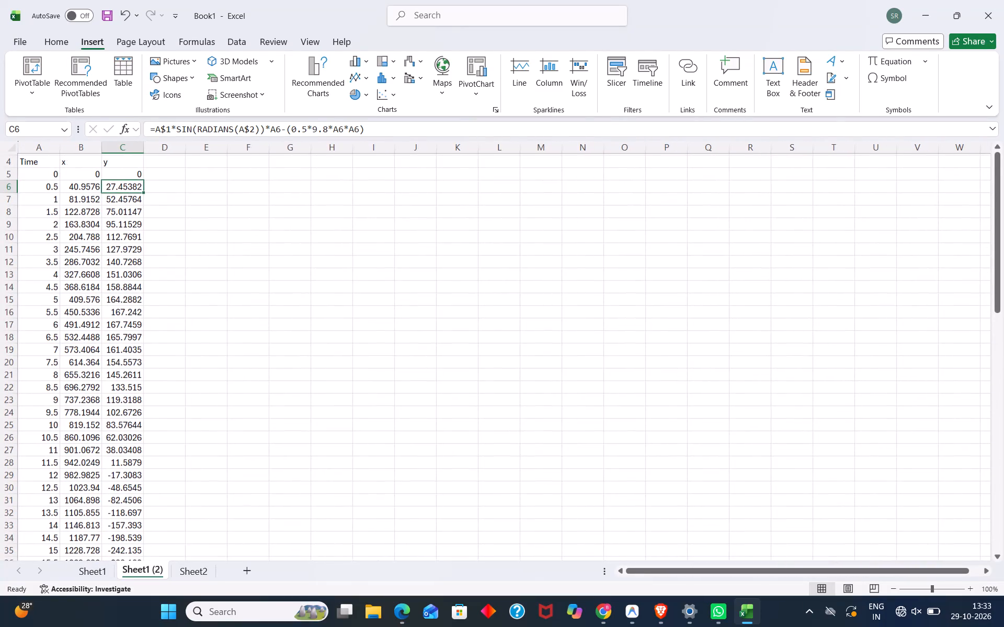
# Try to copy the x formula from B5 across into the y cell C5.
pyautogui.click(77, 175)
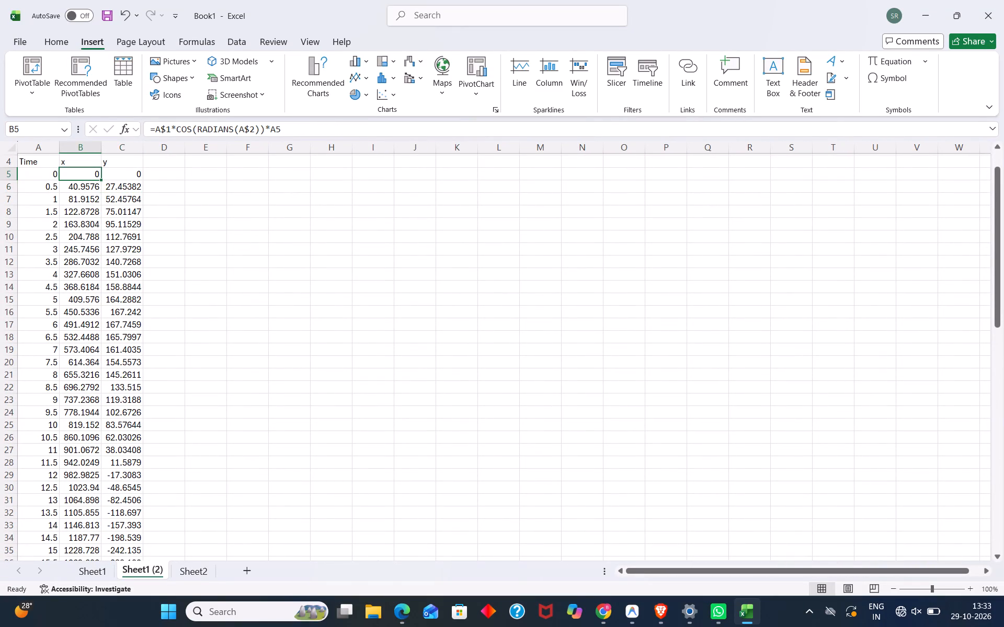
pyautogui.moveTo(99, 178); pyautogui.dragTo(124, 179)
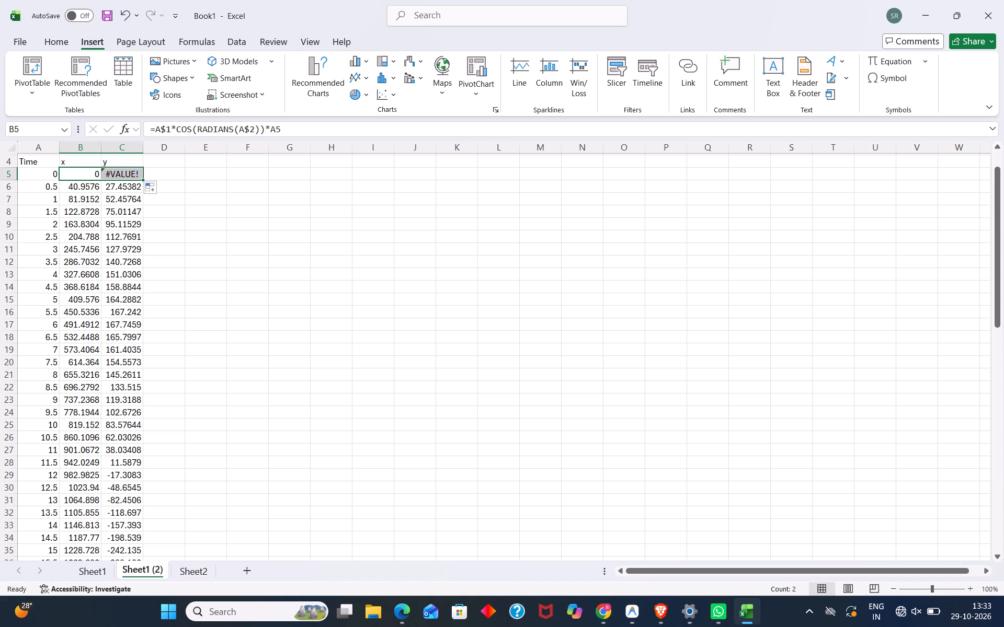
# Replace the contents of the first y cell, C5, with 0.
pyautogui.click(124, 177)
pyautogui.click(124, 177)
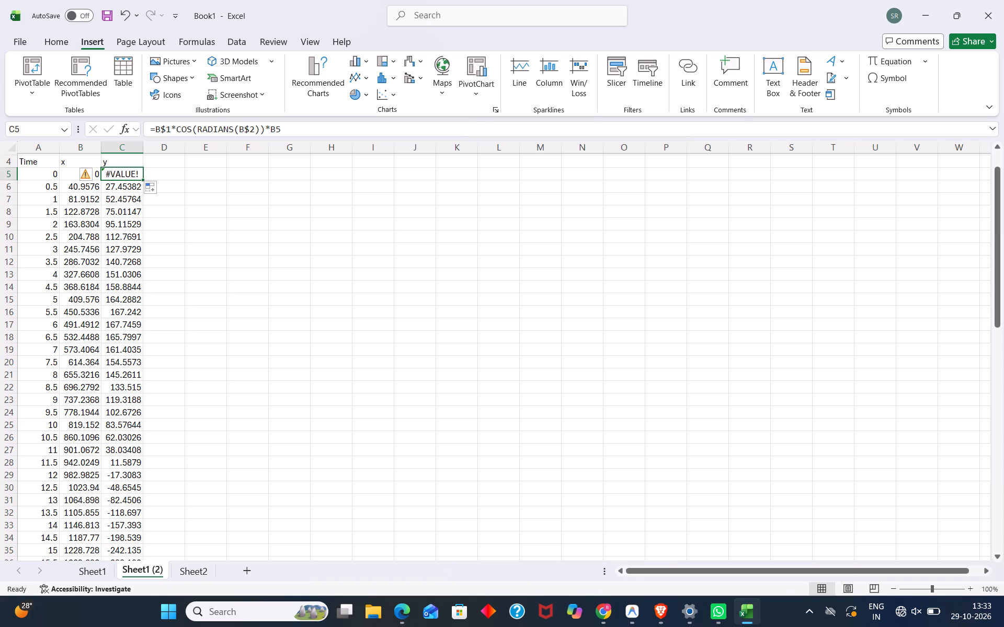
pyautogui.click(132, 175)
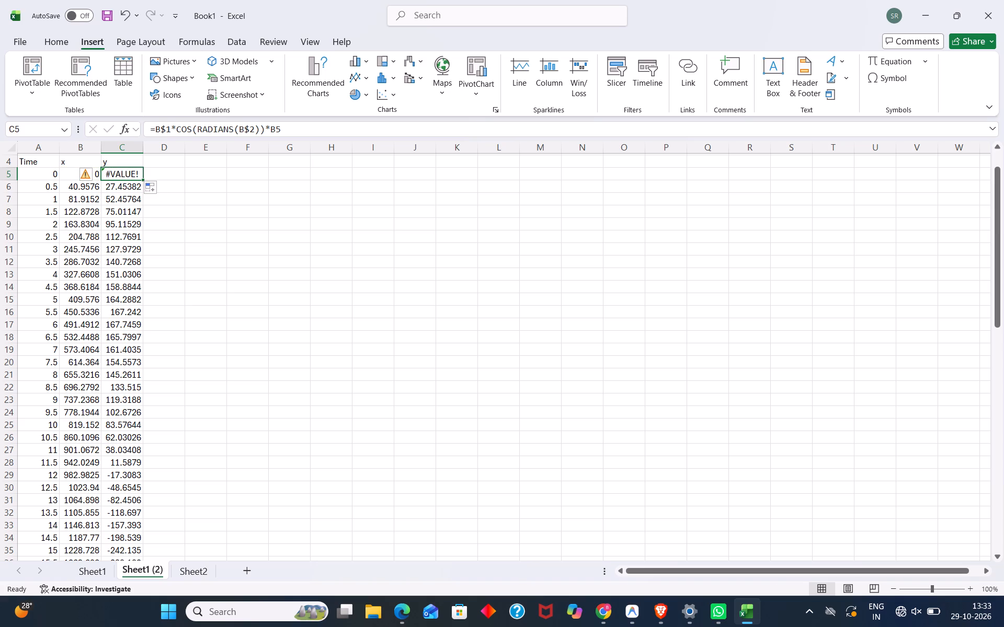
pyautogui.click(202, 184)
pyautogui.click(125, 177)
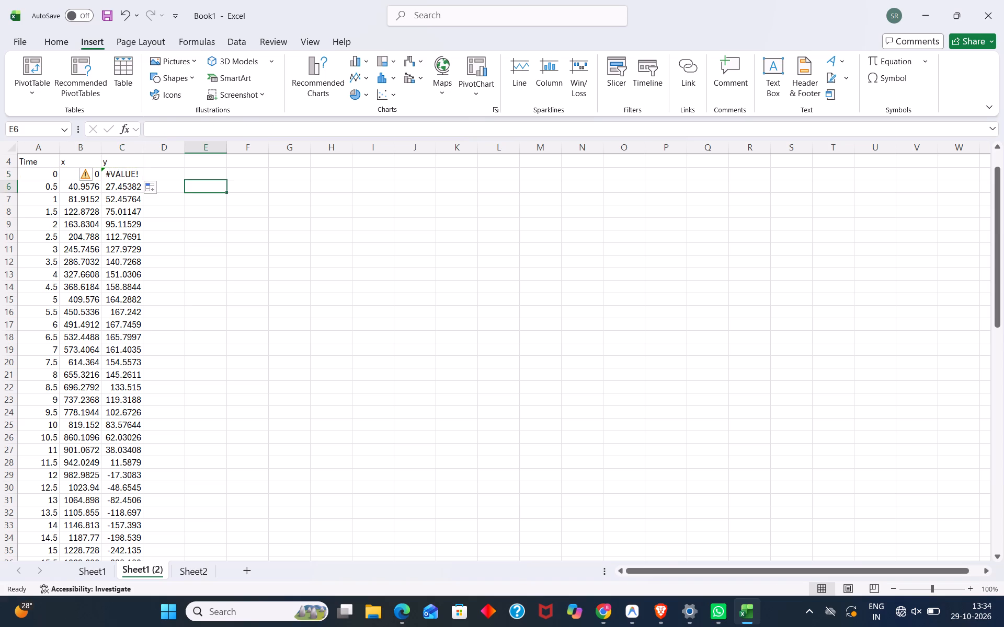
pyautogui.press('BackSpace')
pyautogui.press('0')
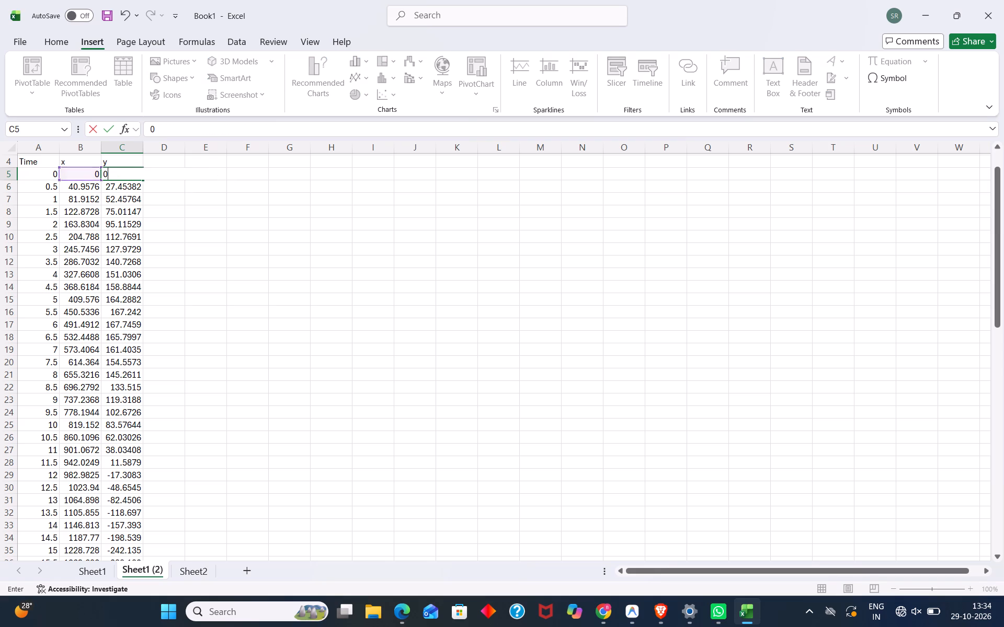
pyautogui.click(161, 197)
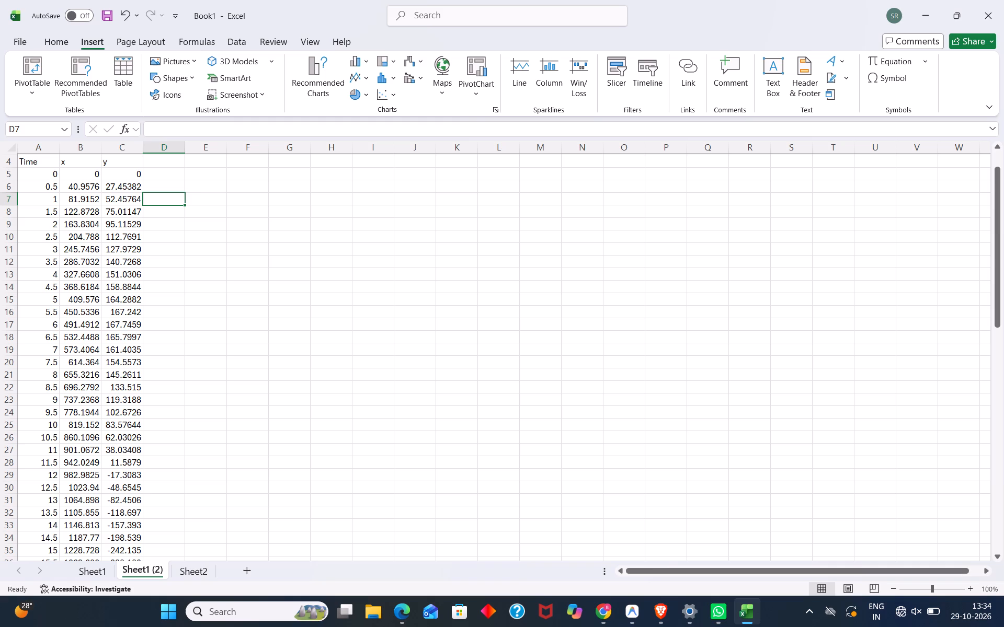
# Preview the scatter chart types for the full x and y columns, B and C.
pyautogui.click(78, 173)
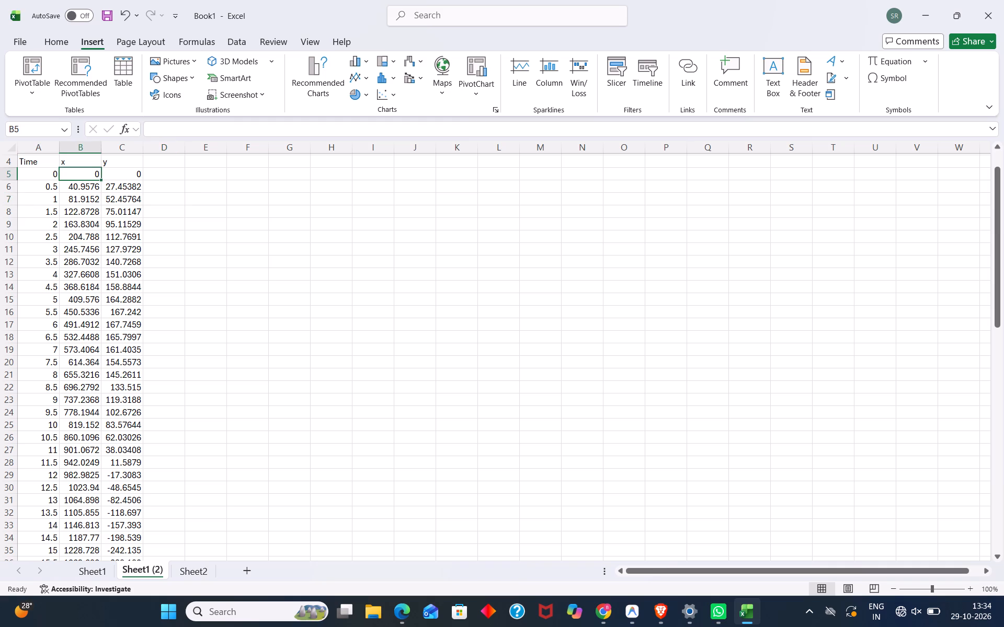
pyautogui.click(78, 173)
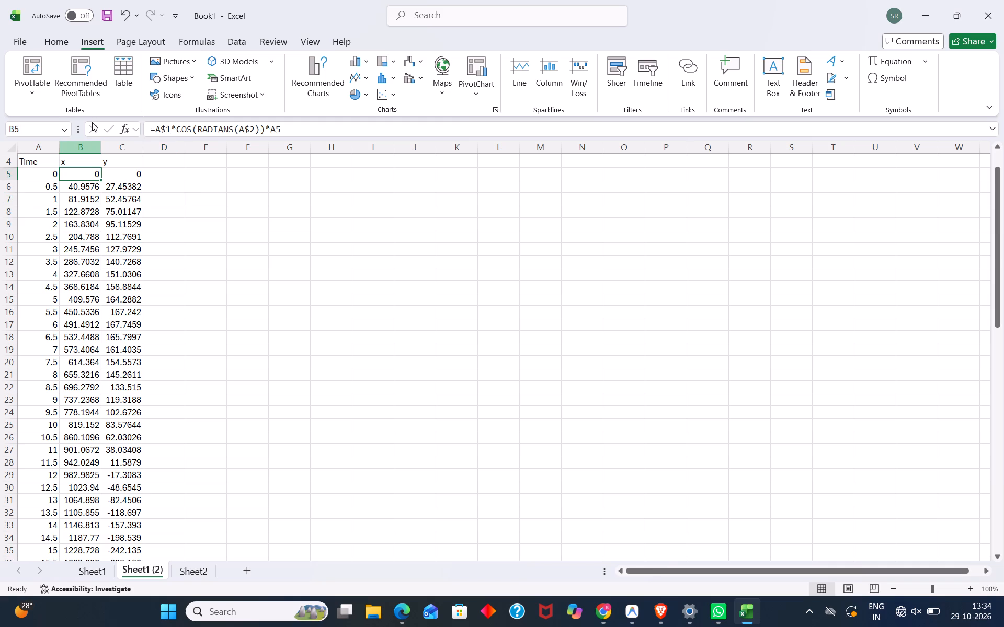
pyautogui.click(81, 149)
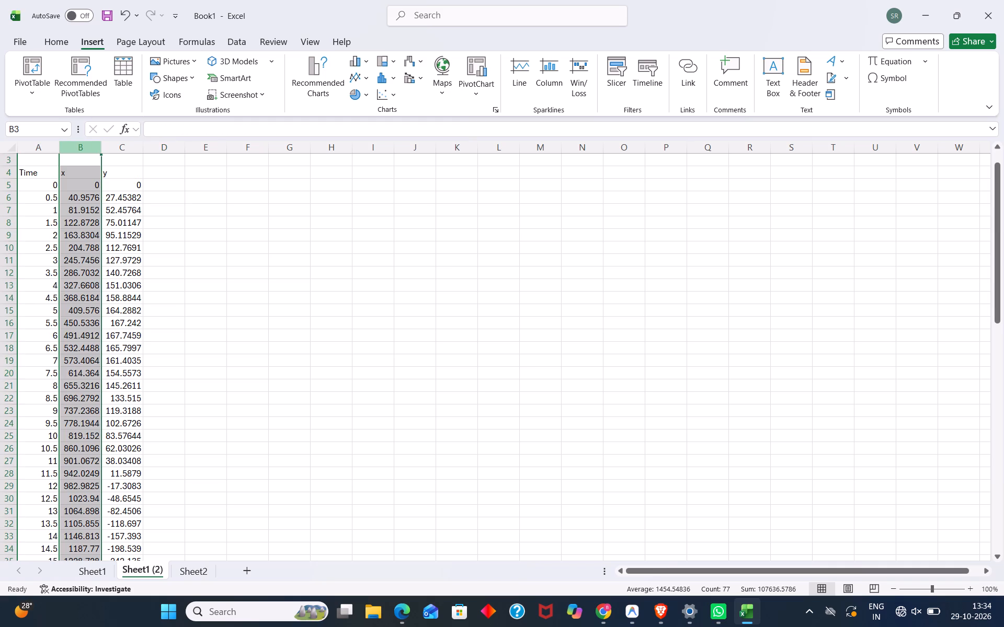
pyautogui.click(111, 149)
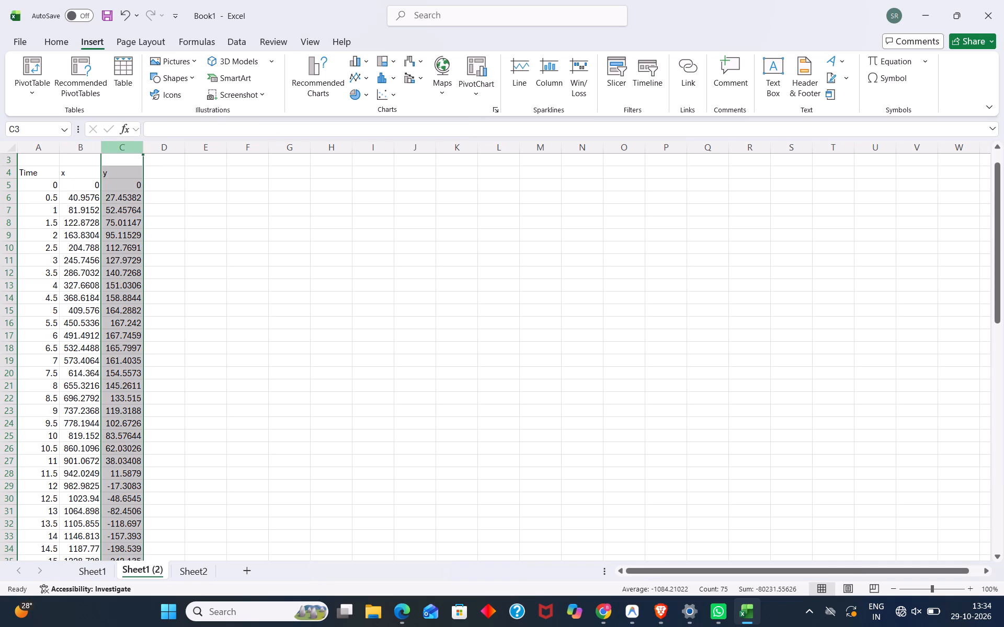
pyautogui.click(83, 149)
pyautogui.moveTo(83, 149); pyautogui.dragTo(94, 149)
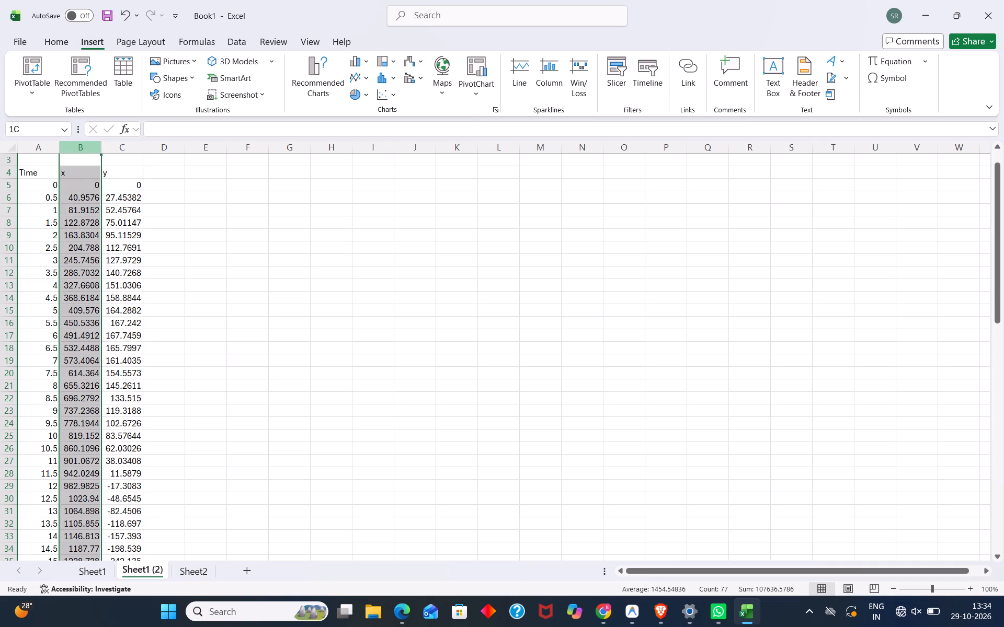
pyautogui.moveTo(94, 149); pyautogui.dragTo(129, 148)
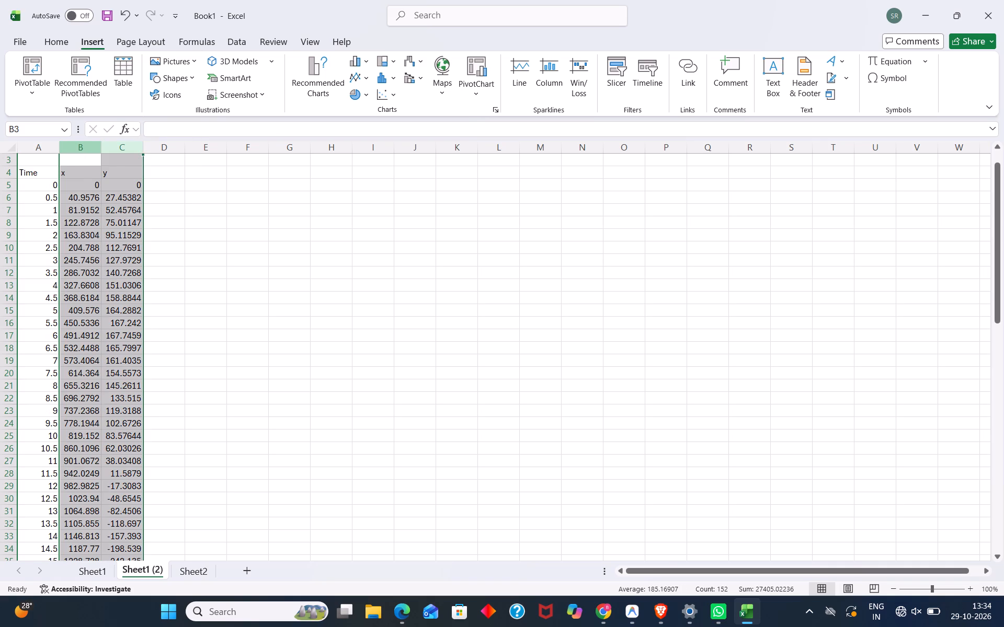
pyautogui.click(387, 100)
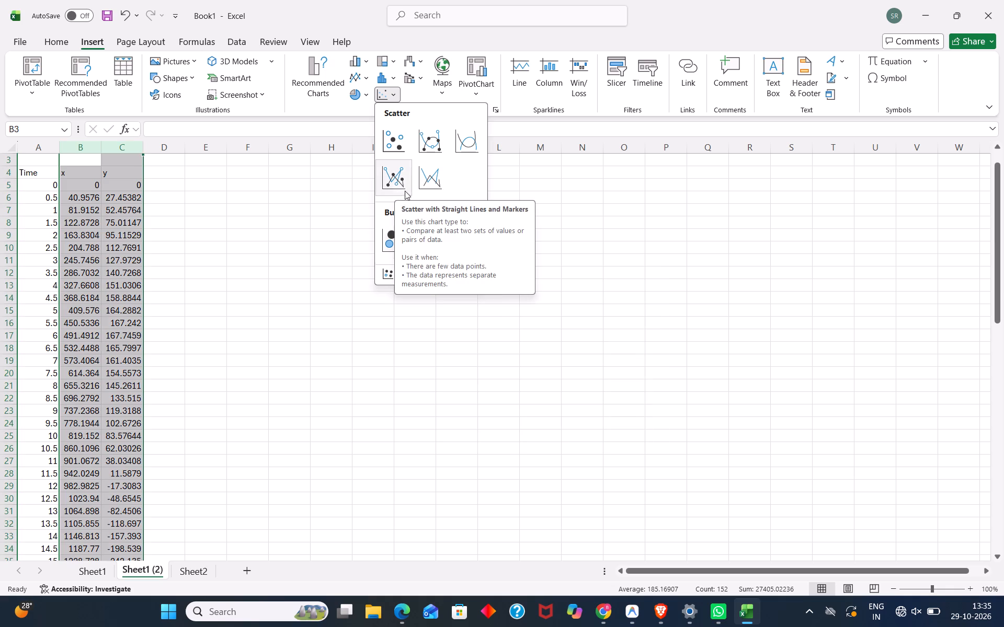
pyautogui.click(382, 76)
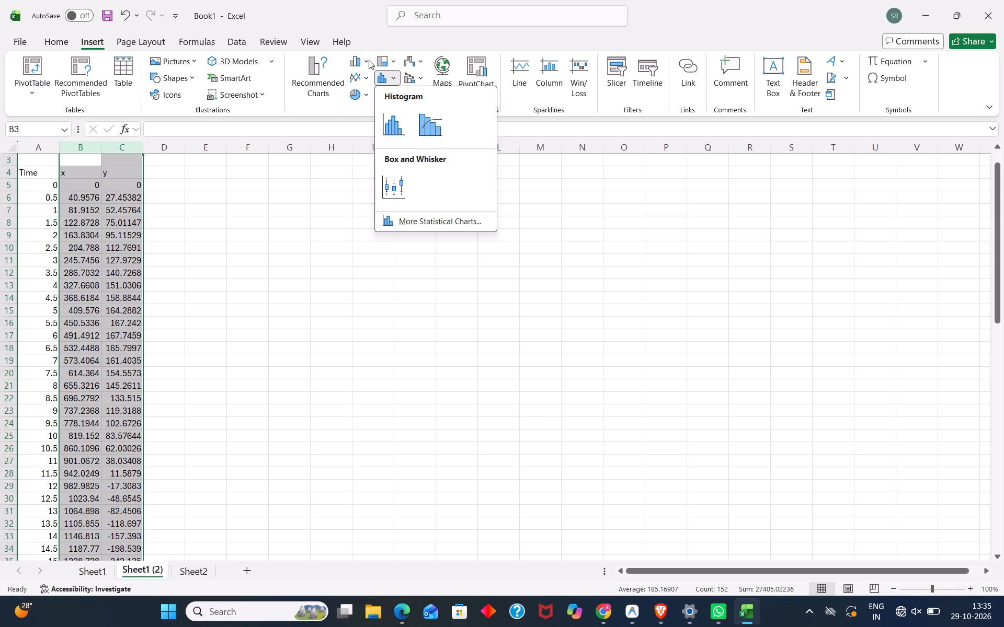
pyautogui.click(516, 129)
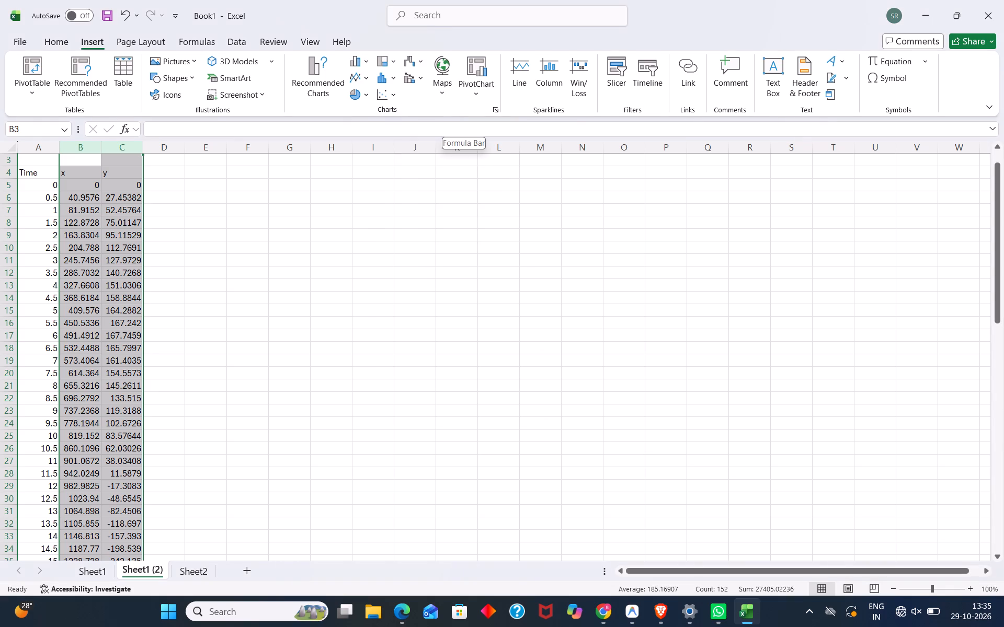
pyautogui.click(389, 112)
pyautogui.click(391, 99)
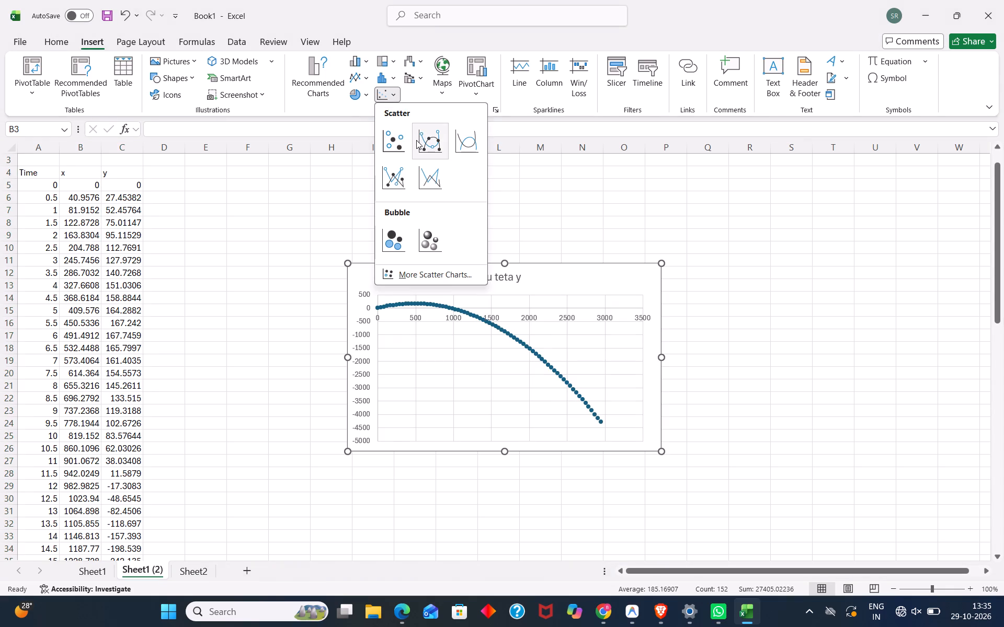
# Compare the map, area, bar, pie, line, column and recent chart types in the full chart gallery for the x and y columns.
pyautogui.click(432, 278)
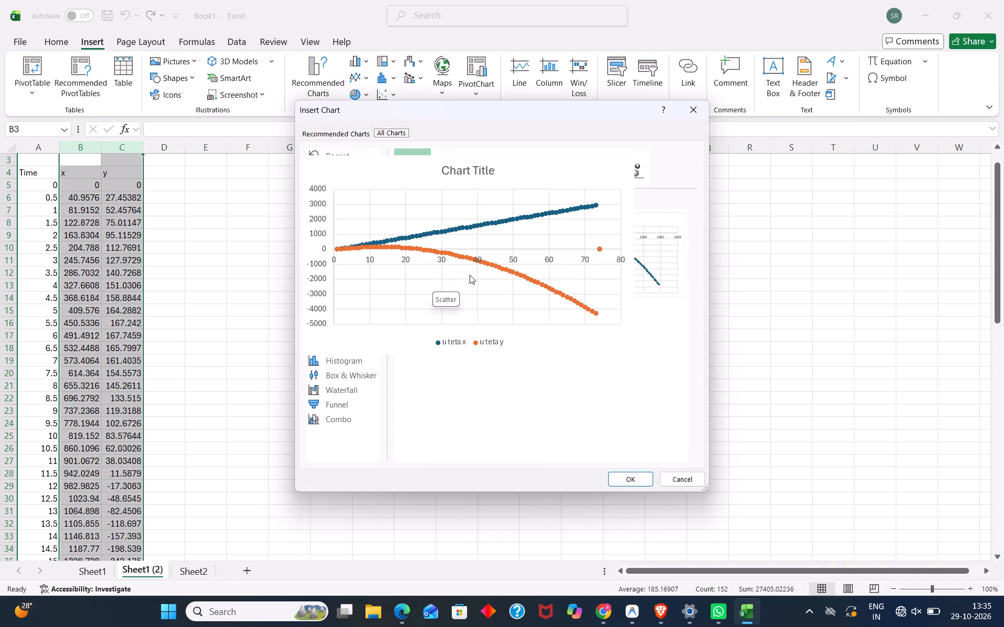
pyautogui.click(347, 272)
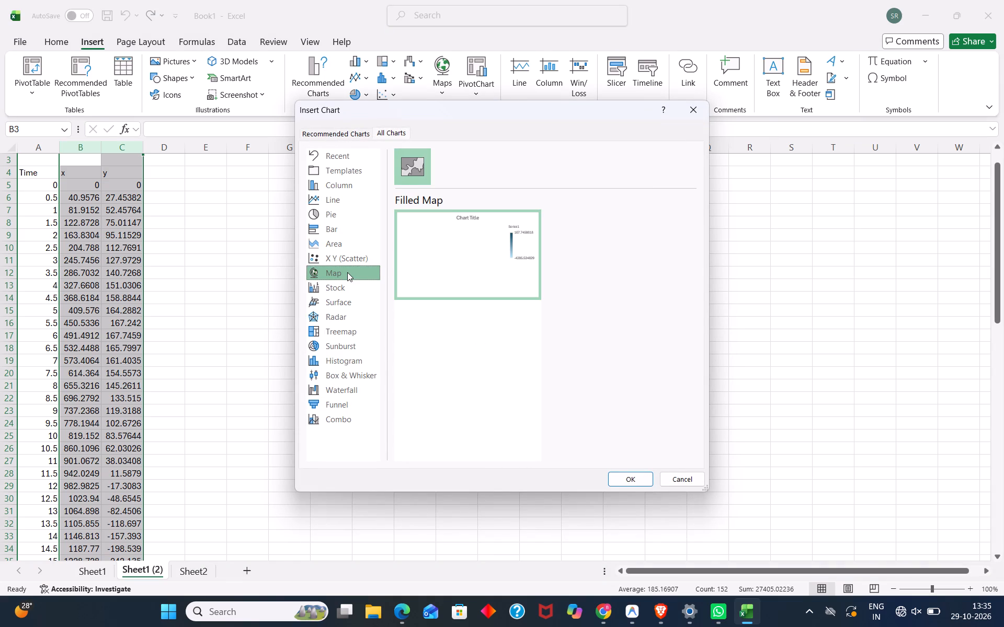
pyautogui.click(348, 247)
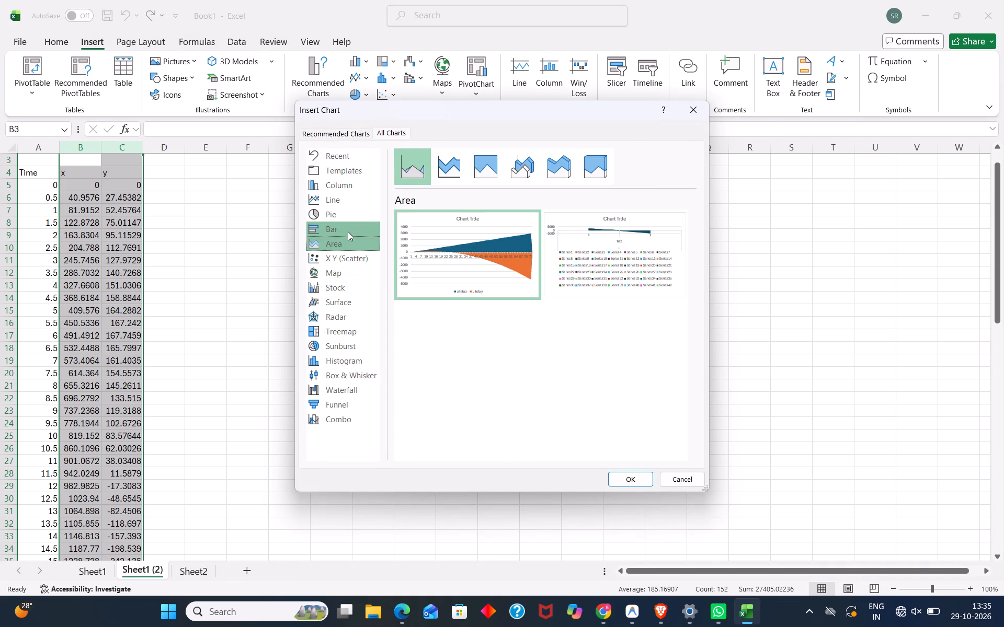
pyautogui.click(348, 231)
pyautogui.click(348, 216)
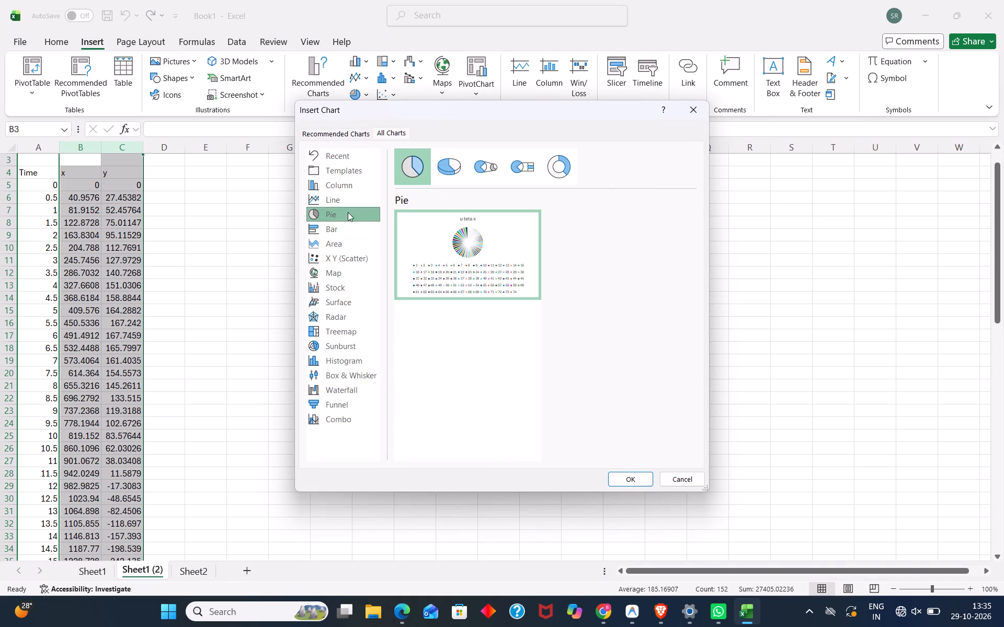
pyautogui.click(348, 201)
pyautogui.click(346, 184)
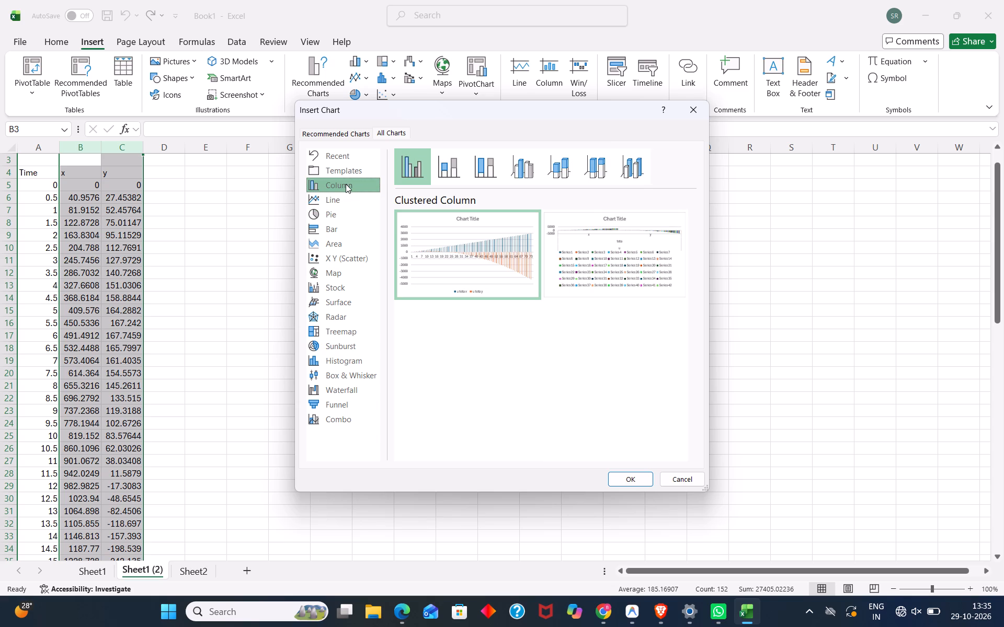
pyautogui.click(346, 170)
pyautogui.click(346, 159)
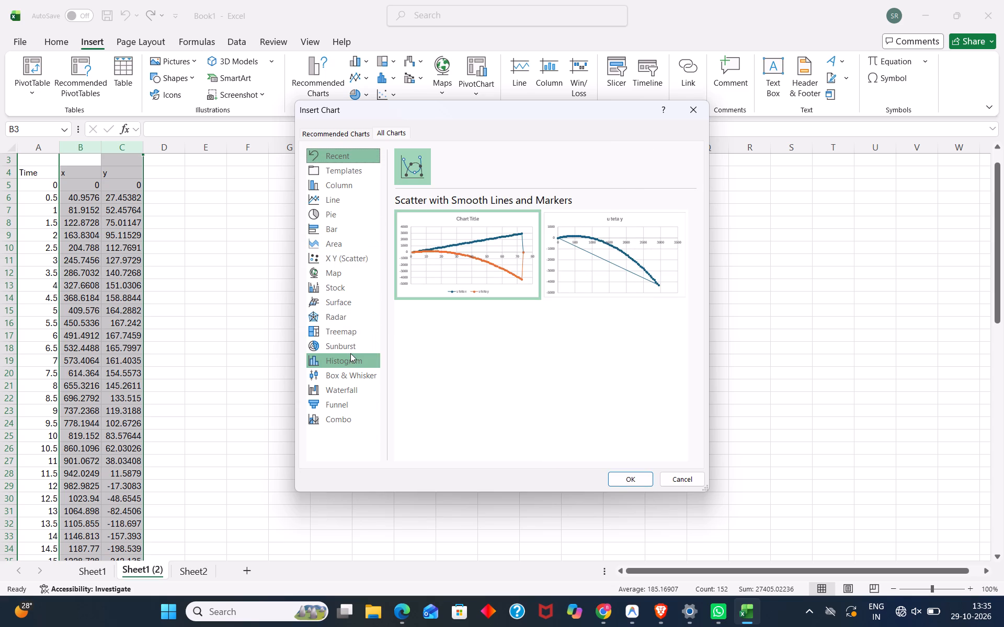
pyautogui.click(393, 129)
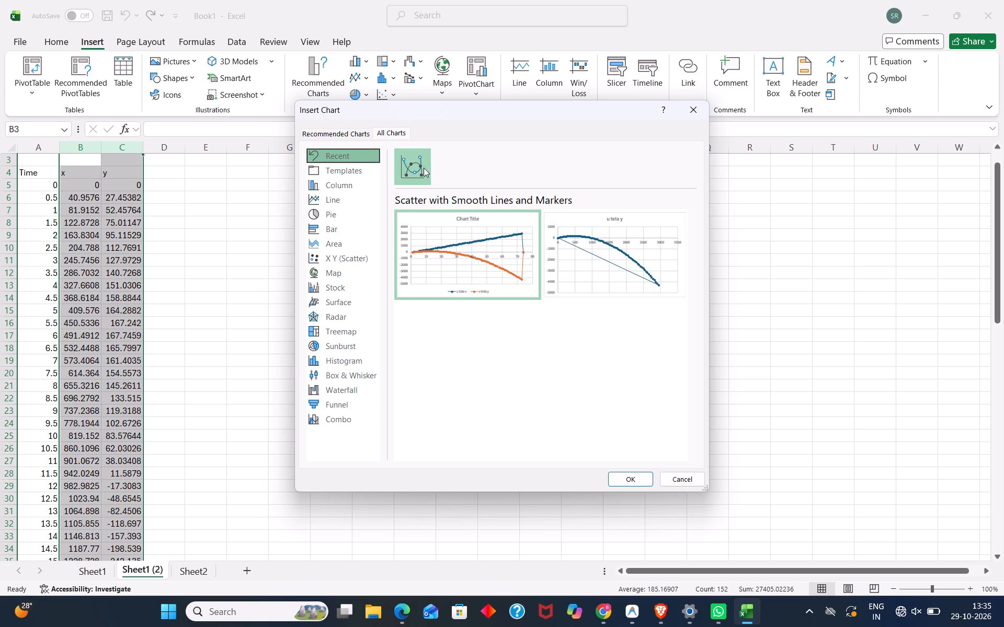
pyautogui.click(416, 164)
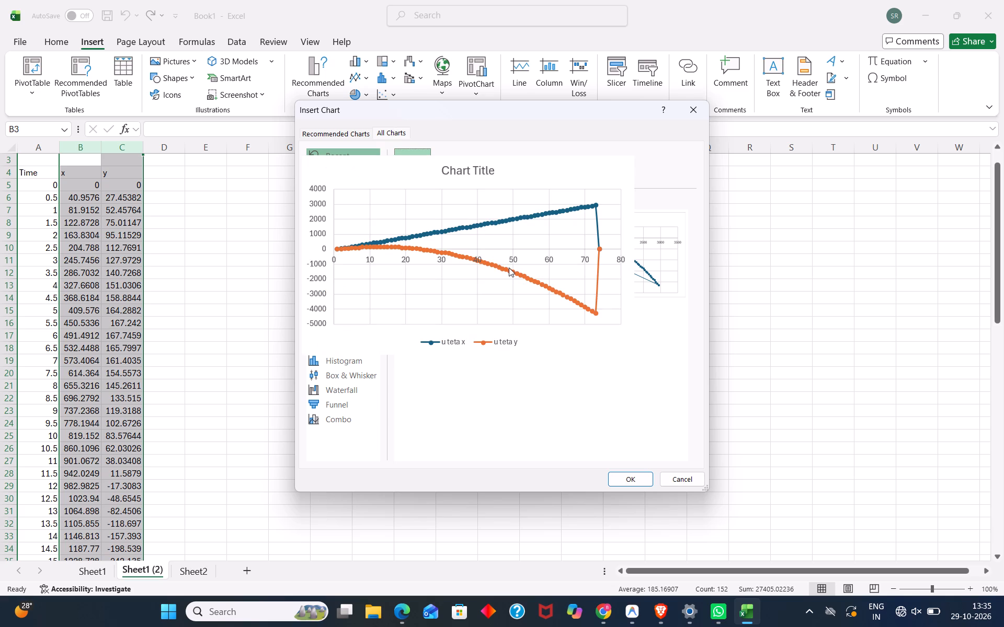
pyautogui.hscroll(9, 691, 109)
pyautogui.hscroll(-1, 691, 109)
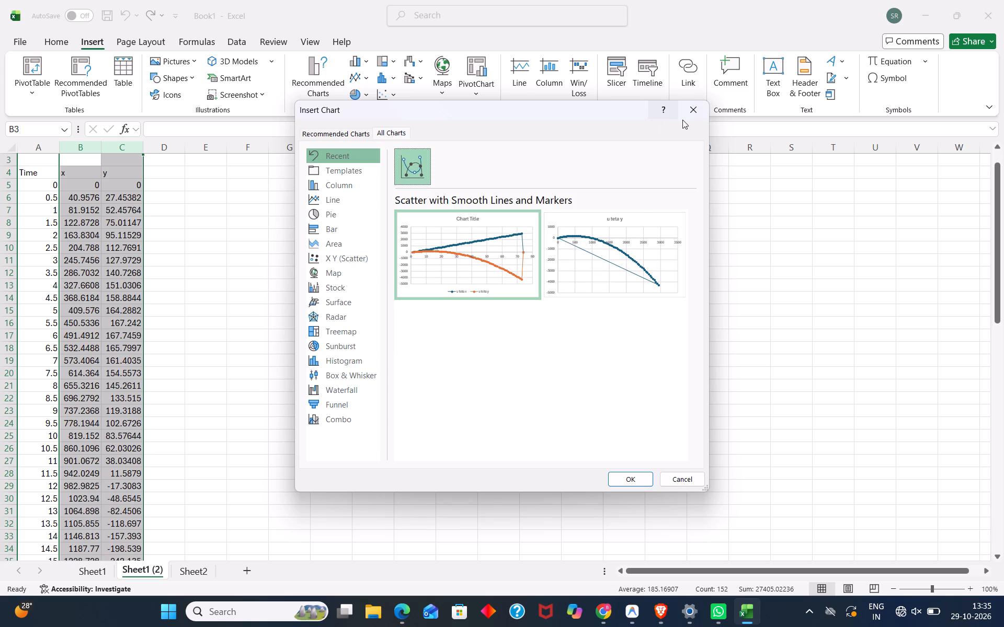
pyautogui.click(697, 107)
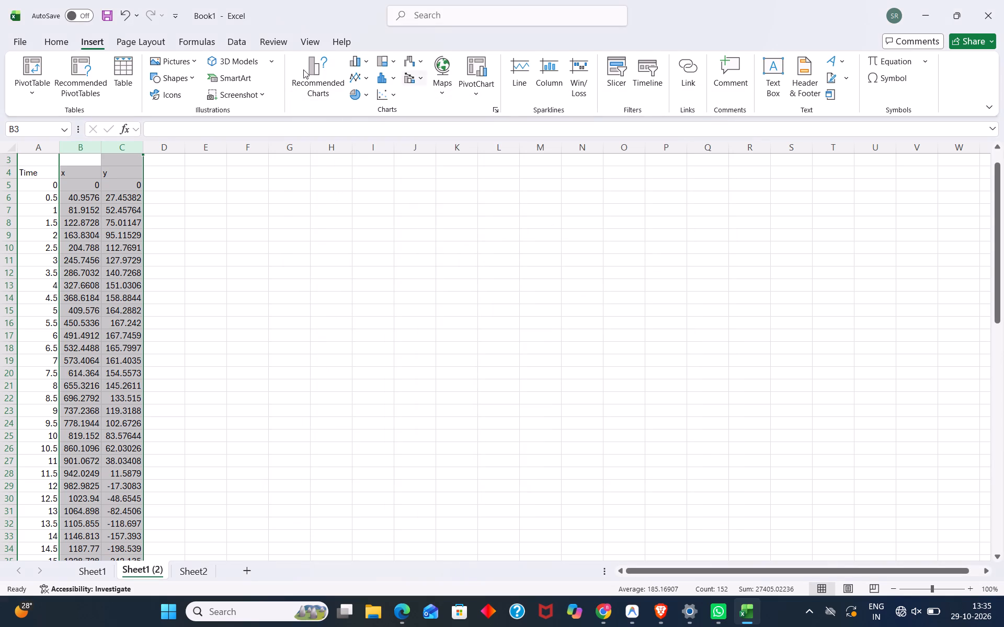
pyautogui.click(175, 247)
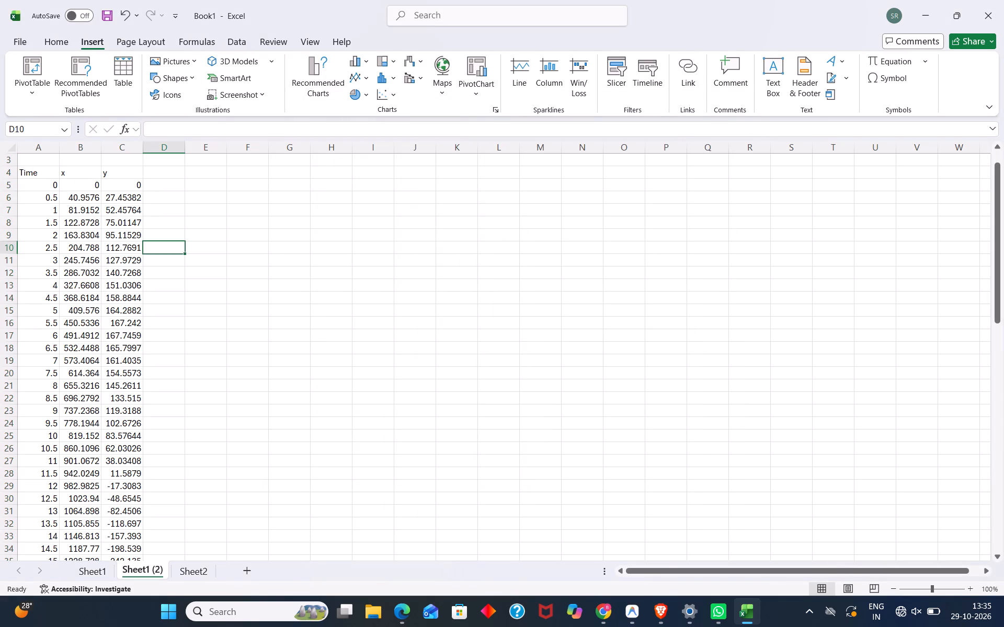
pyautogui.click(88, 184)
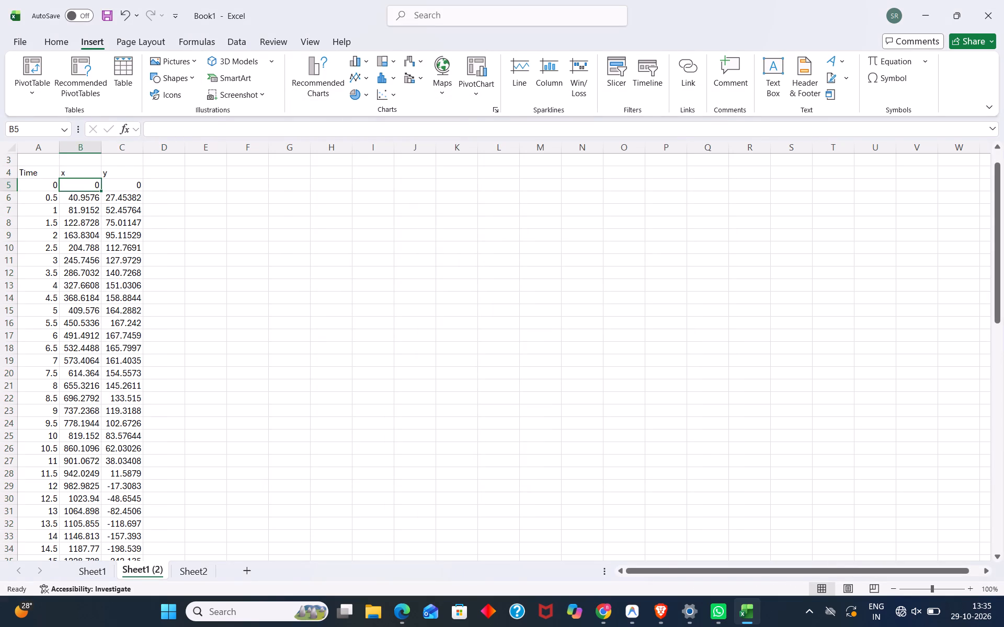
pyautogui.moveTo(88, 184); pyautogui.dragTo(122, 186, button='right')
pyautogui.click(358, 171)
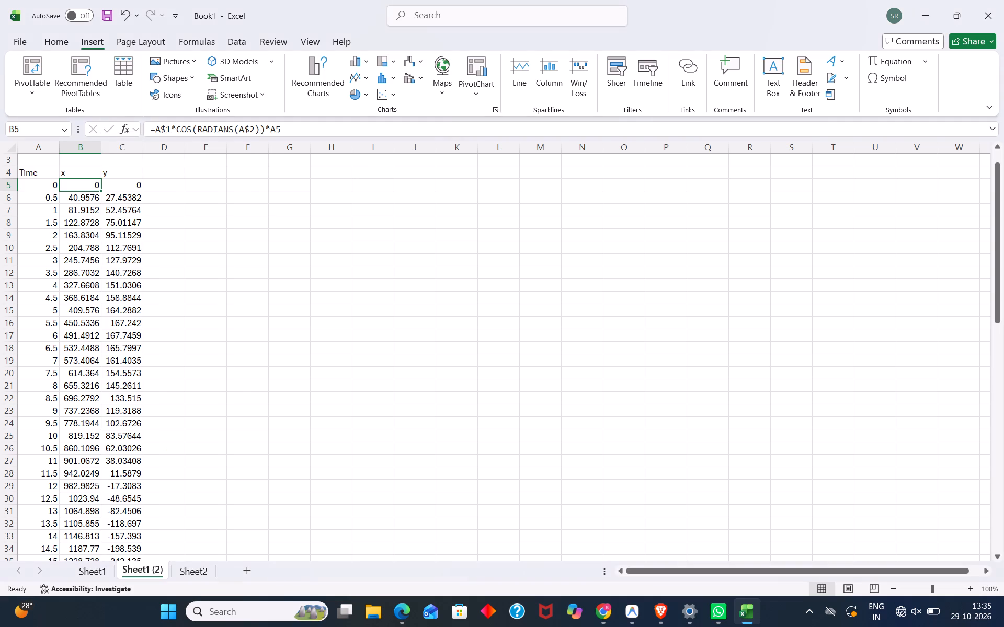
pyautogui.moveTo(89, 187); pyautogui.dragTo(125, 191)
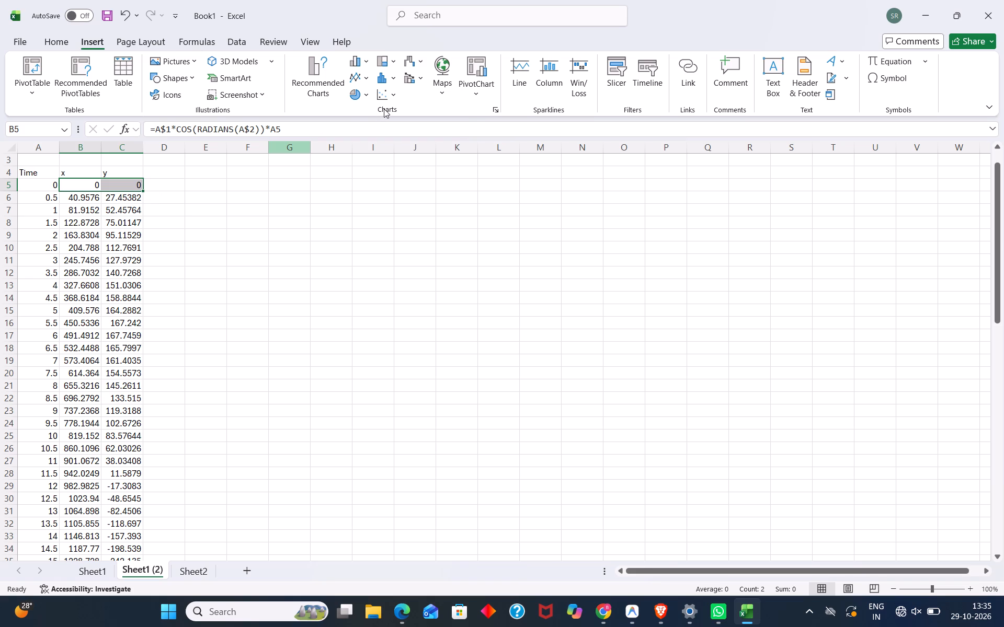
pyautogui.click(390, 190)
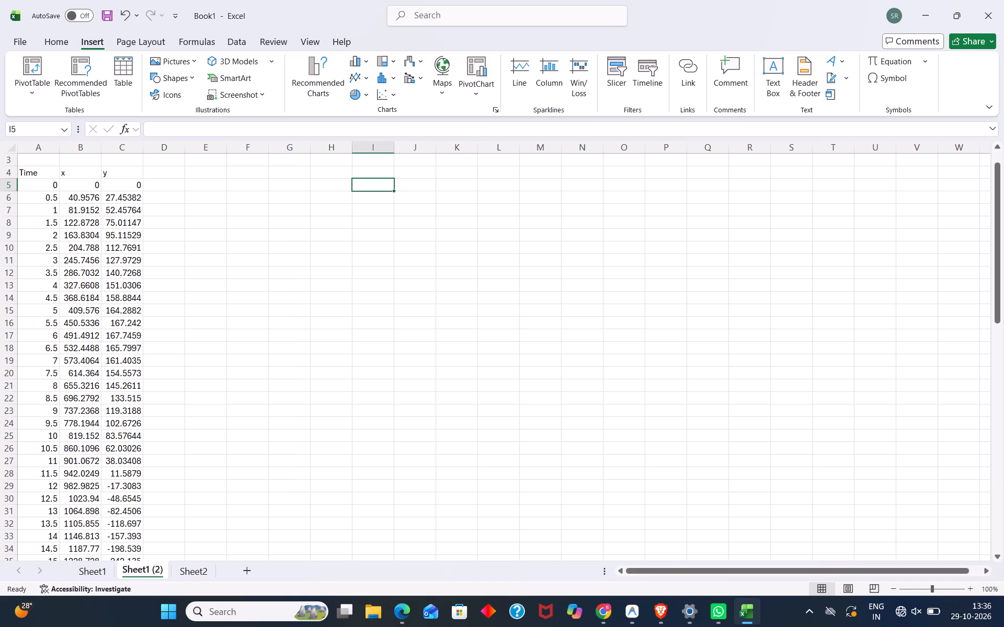
# Insert a scatter chart with smooth lines and markers from the x and y values in B5:C29.
pyautogui.moveTo(98, 185); pyautogui.dragTo(124, 405)
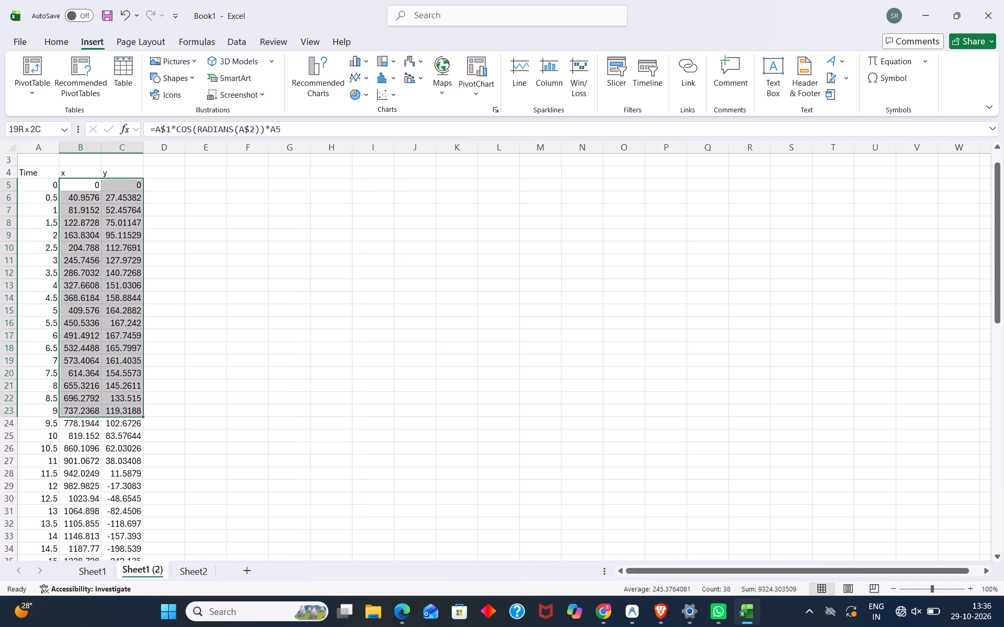
pyautogui.moveTo(124, 405); pyautogui.dragTo(156, 489)
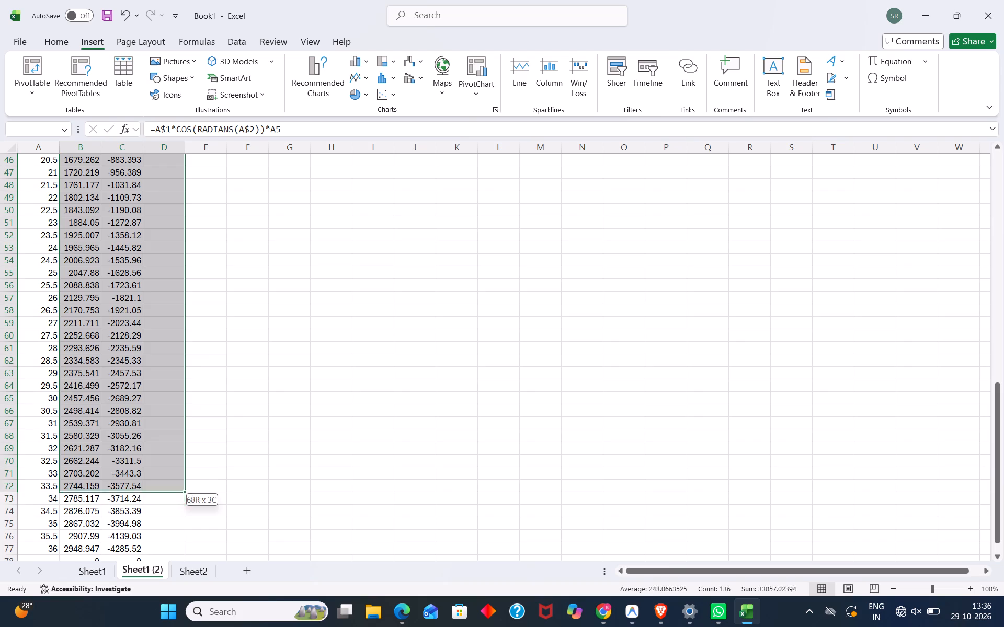
pyautogui.moveTo(156, 489); pyautogui.dragTo(136, 126)
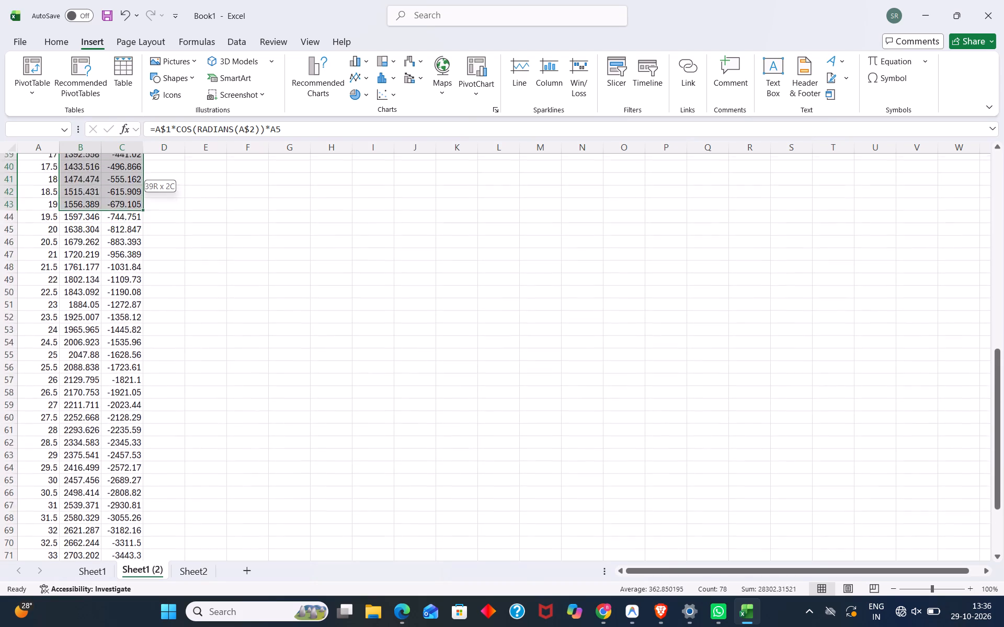
pyautogui.moveTo(136, 126); pyautogui.dragTo(80, 326)
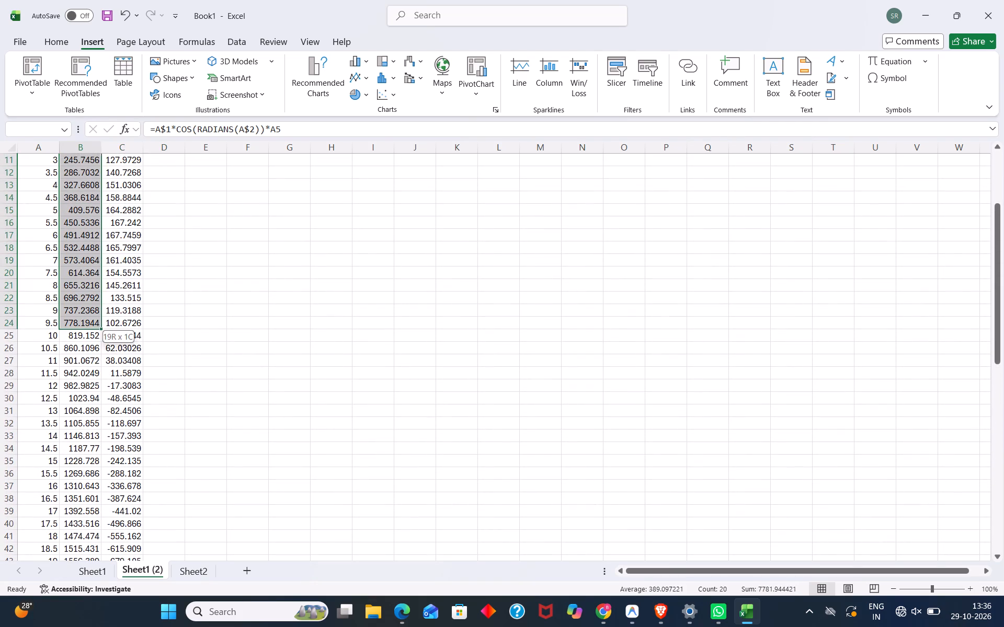
pyautogui.moveTo(80, 326); pyautogui.dragTo(121, 384)
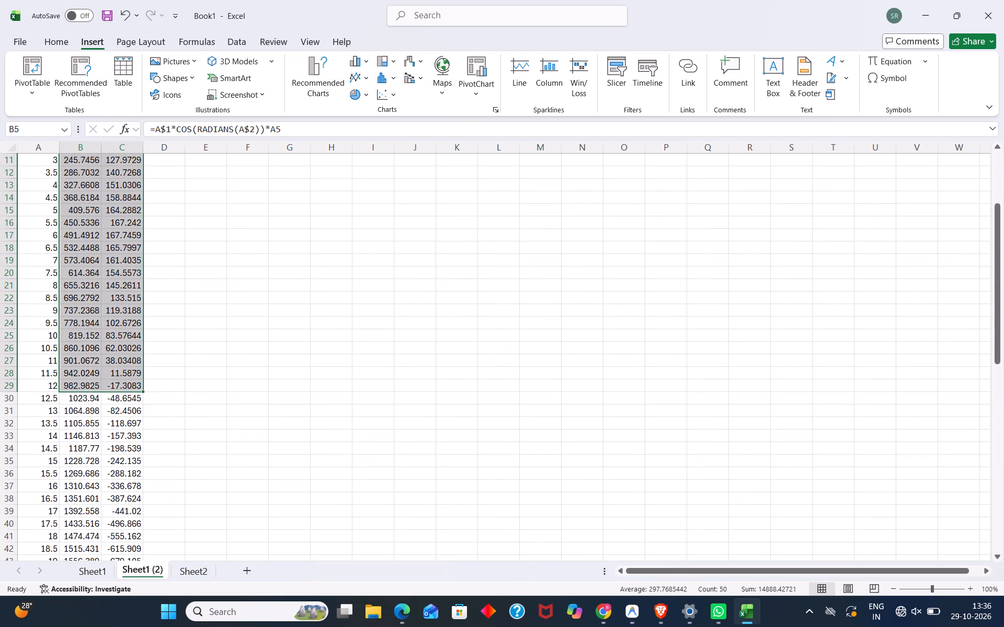
pyautogui.click(392, 91)
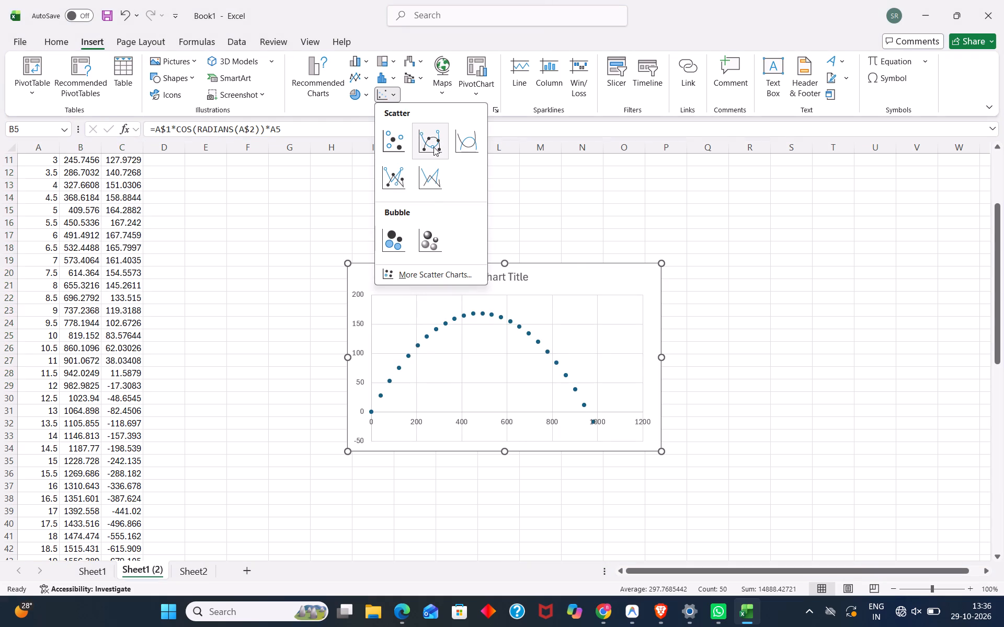
pyautogui.click(433, 147)
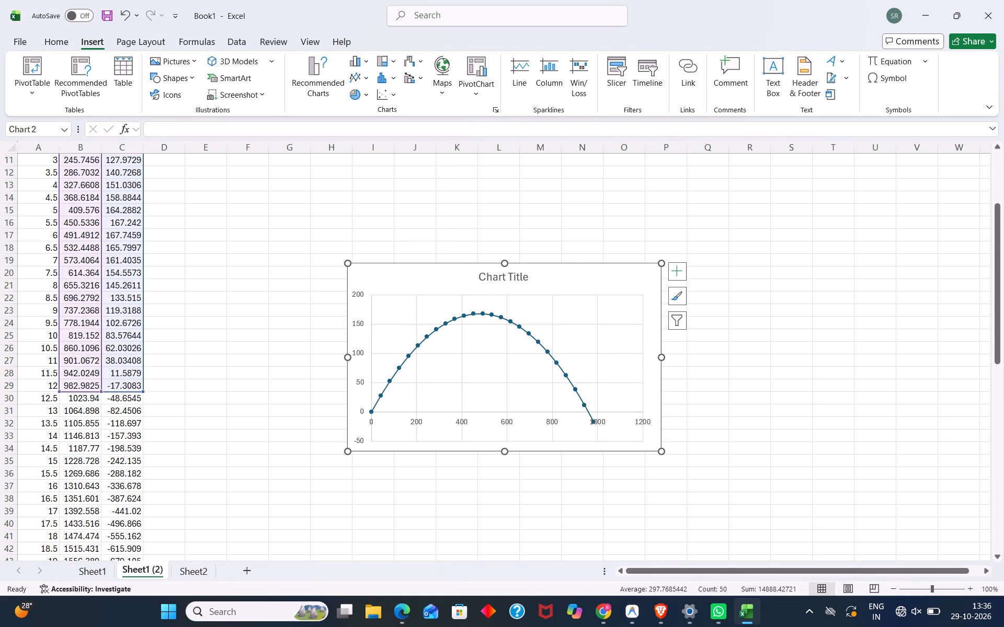
pyautogui.hotkey('ctrl', 's')
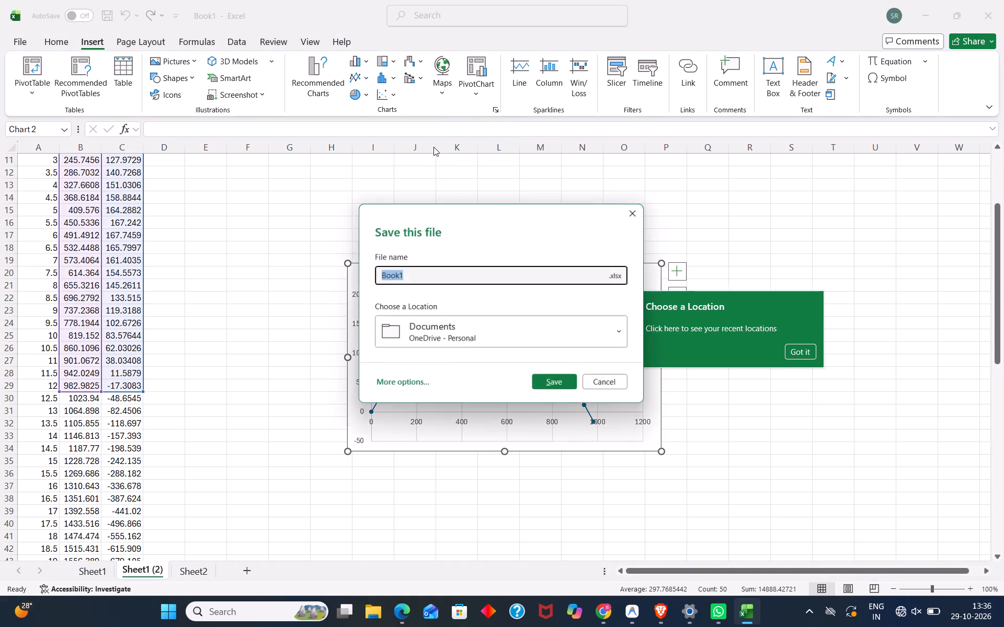
pyautogui.click(642, 215)
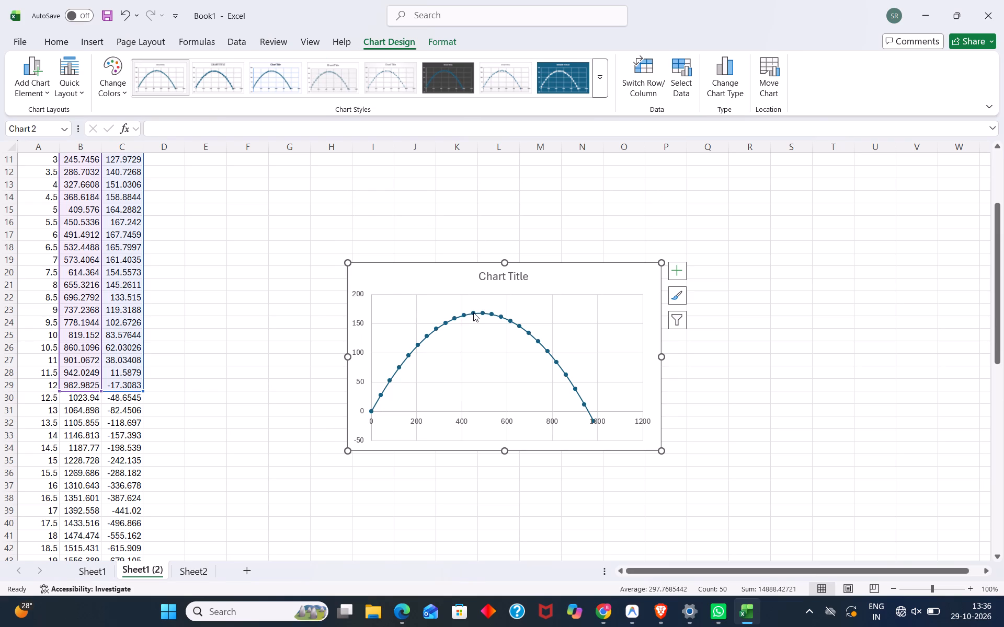
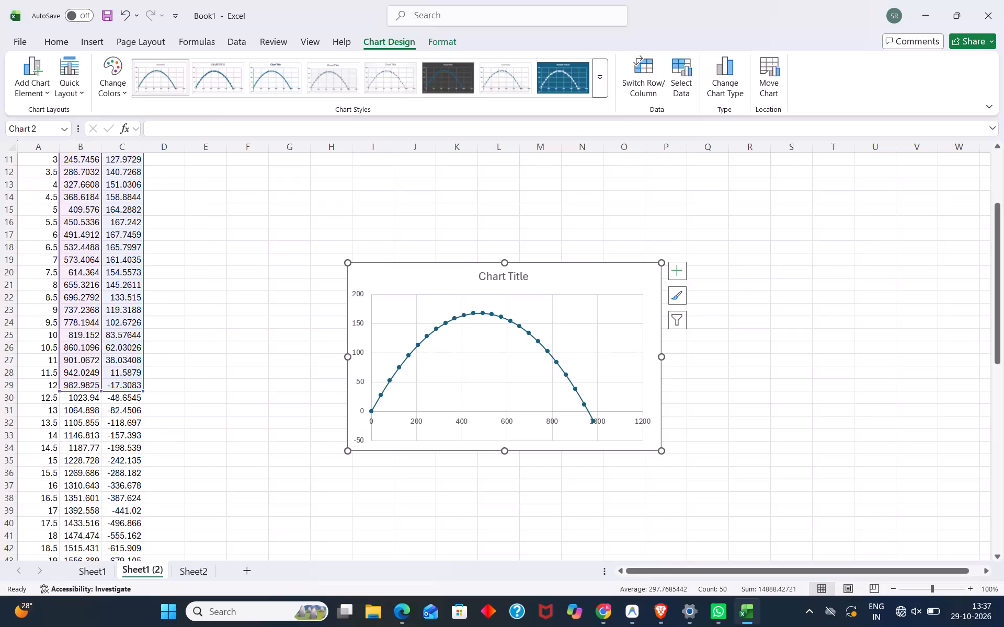
# Delete the empty worksheet Sheet2 from the workbook.
pyautogui.click(736, 377)
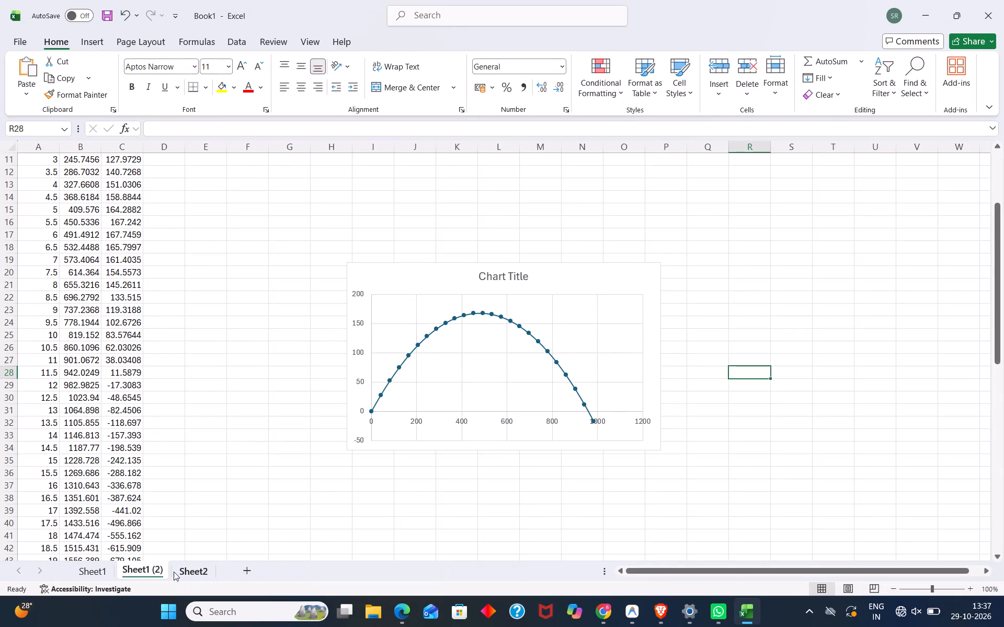
pyautogui.click(184, 572)
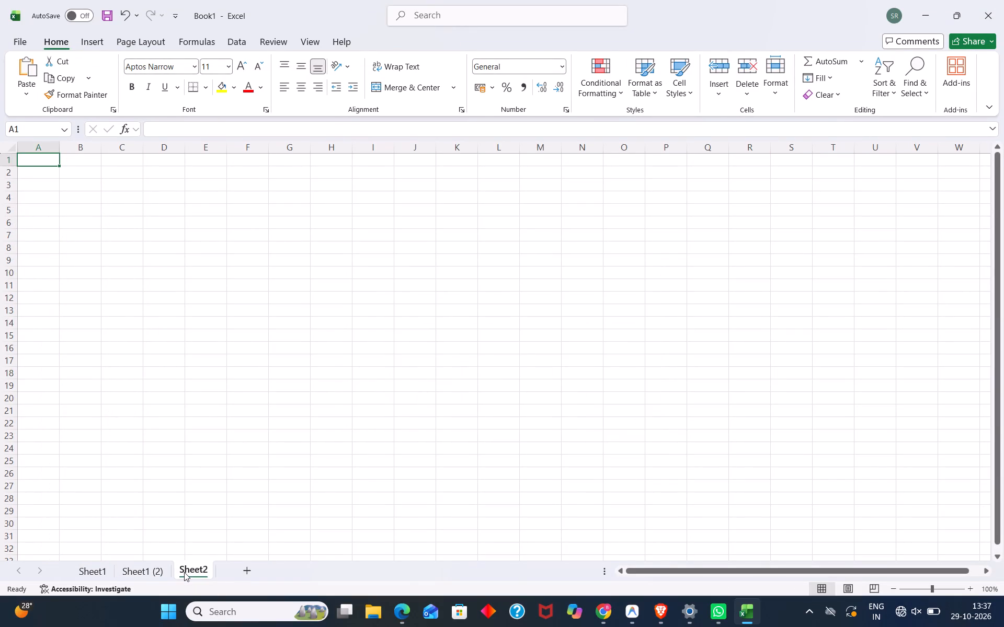
pyautogui.rightClick(184, 572)
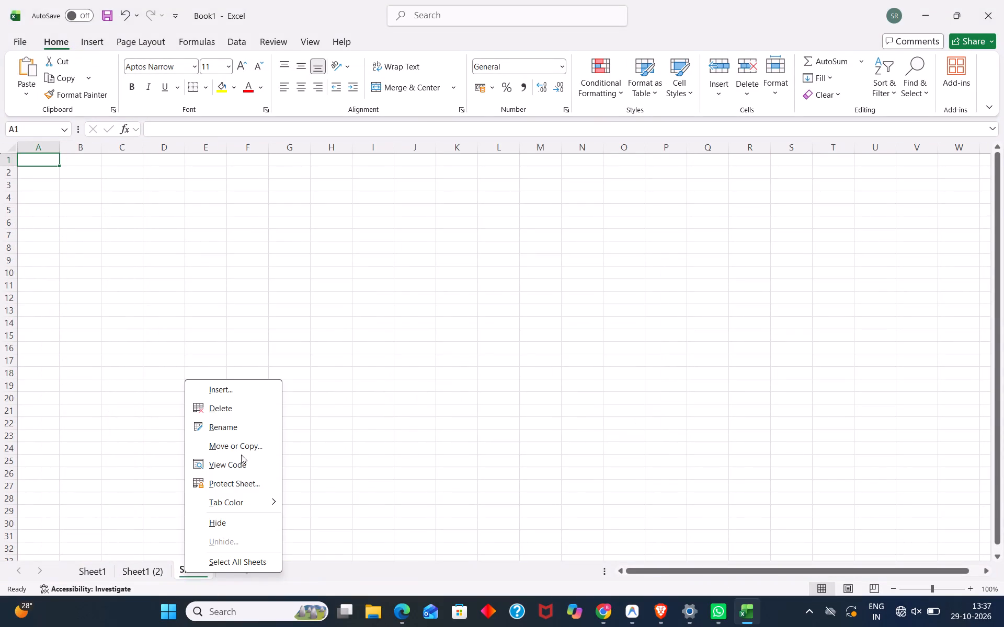
pyautogui.click(242, 415)
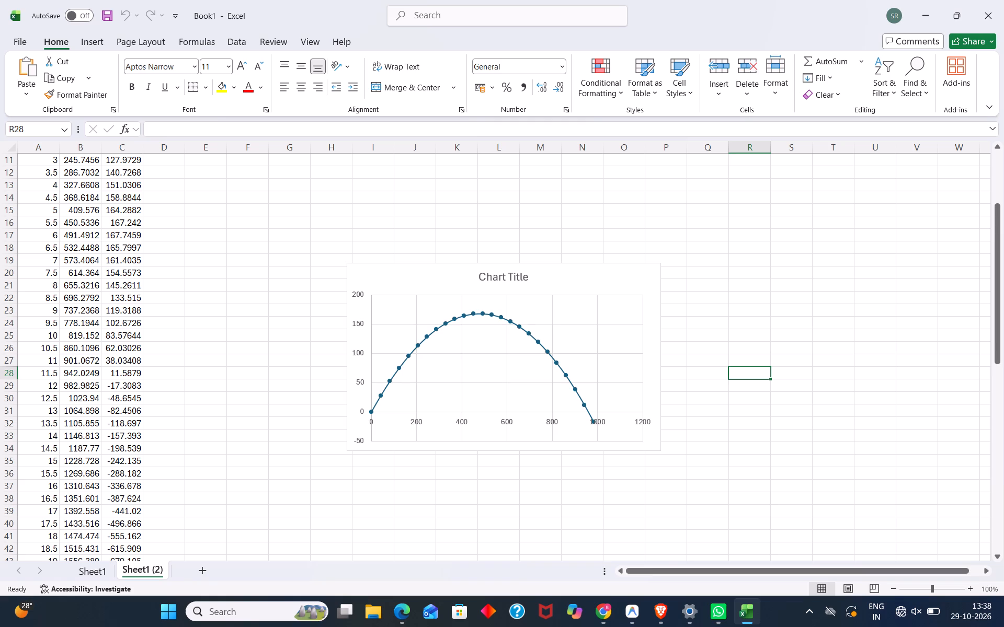
# Compare the Time, x and y columns and the trajectory charts on Sheet1 and Sheet1 (2).
pyautogui.scroll(3, 229, 446)
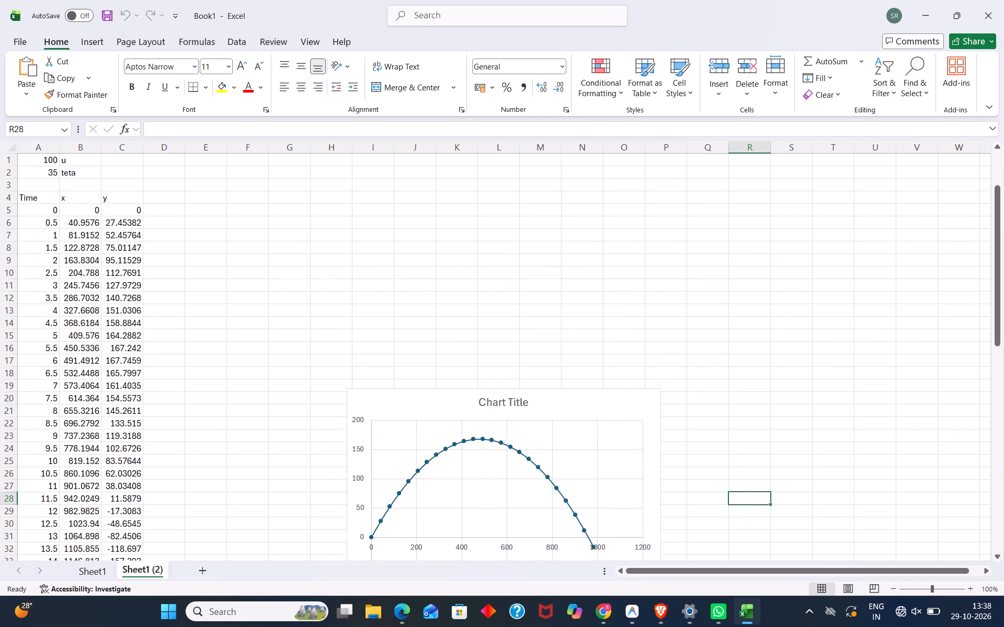
pyautogui.click(92, 567)
pyautogui.click(134, 577)
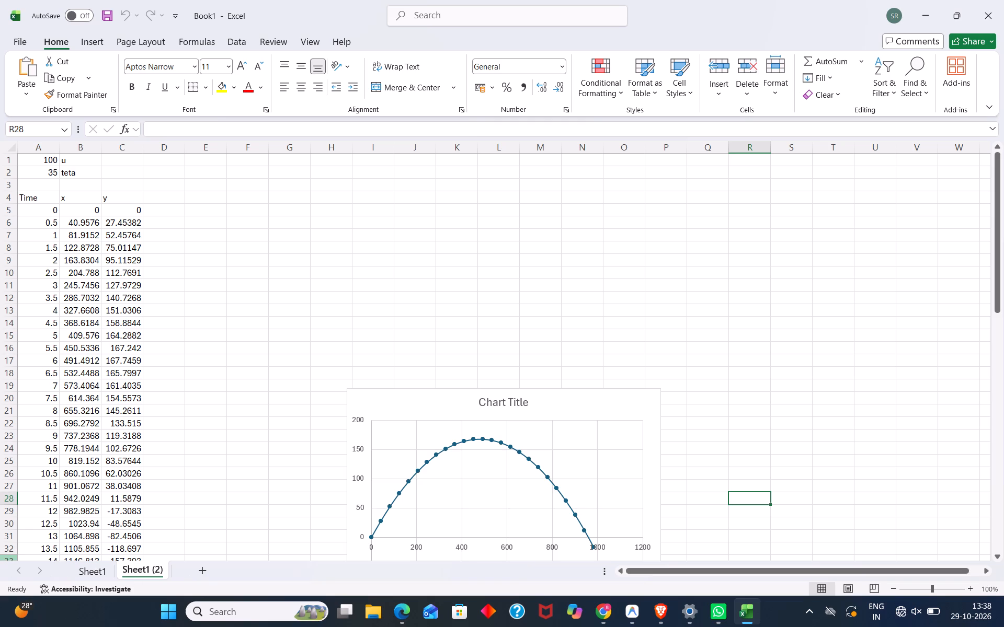
pyautogui.click(230, 405)
pyautogui.scroll(-6, 230, 405)
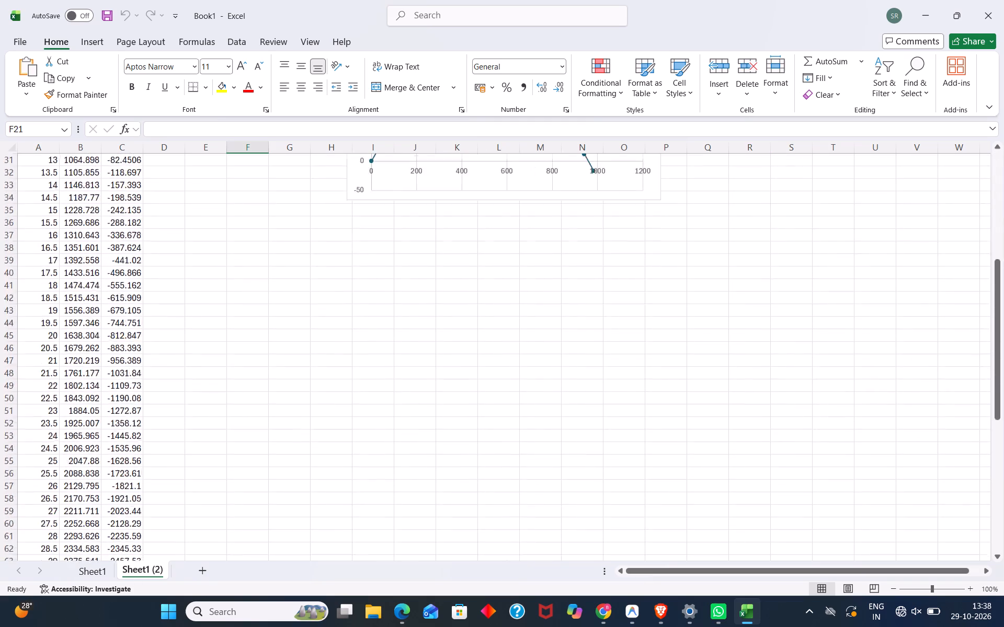
pyautogui.scroll(-3, 230, 405)
pyautogui.hscroll(1, 230, 405)
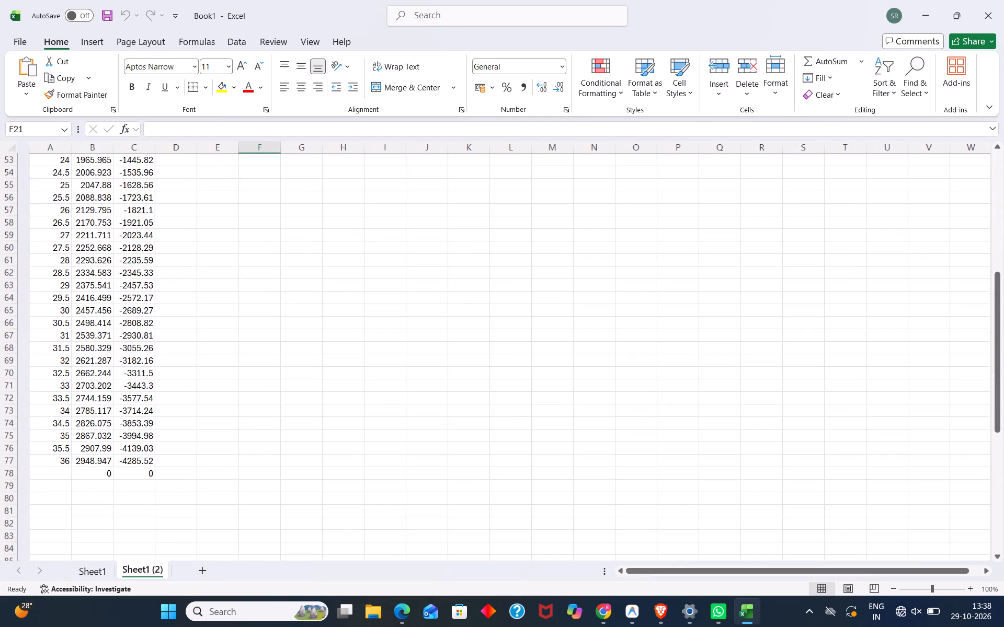
pyautogui.hscroll(1, 230, 405)
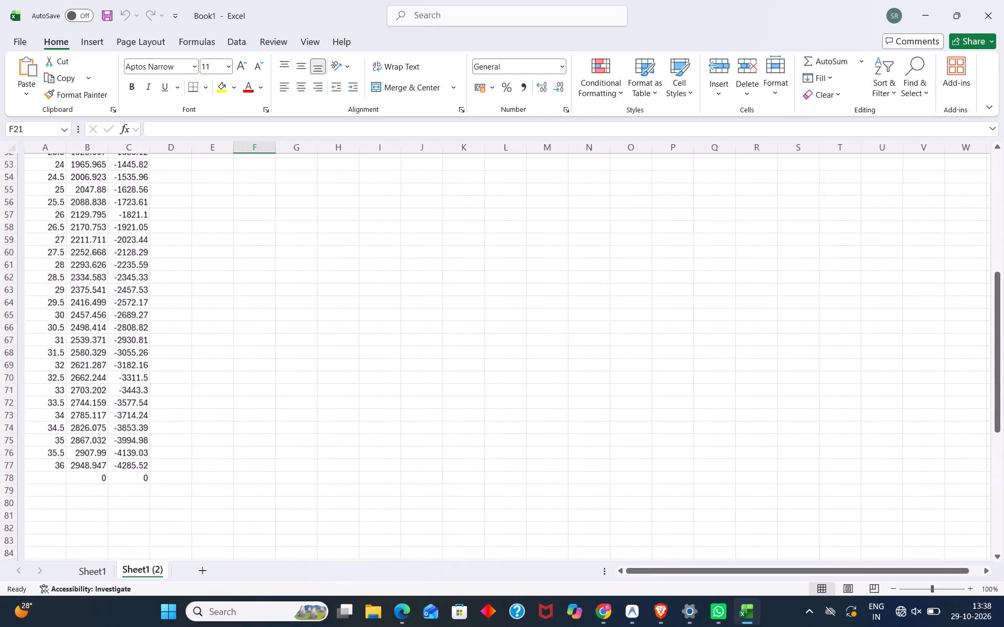
pyautogui.click(100, 579)
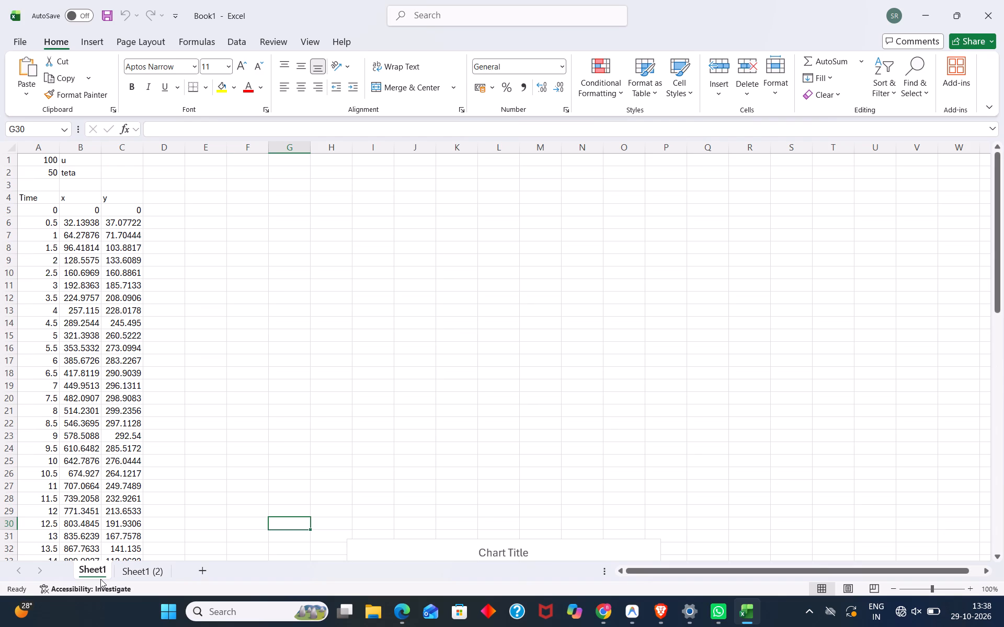
pyautogui.scroll(-4, 171, 400)
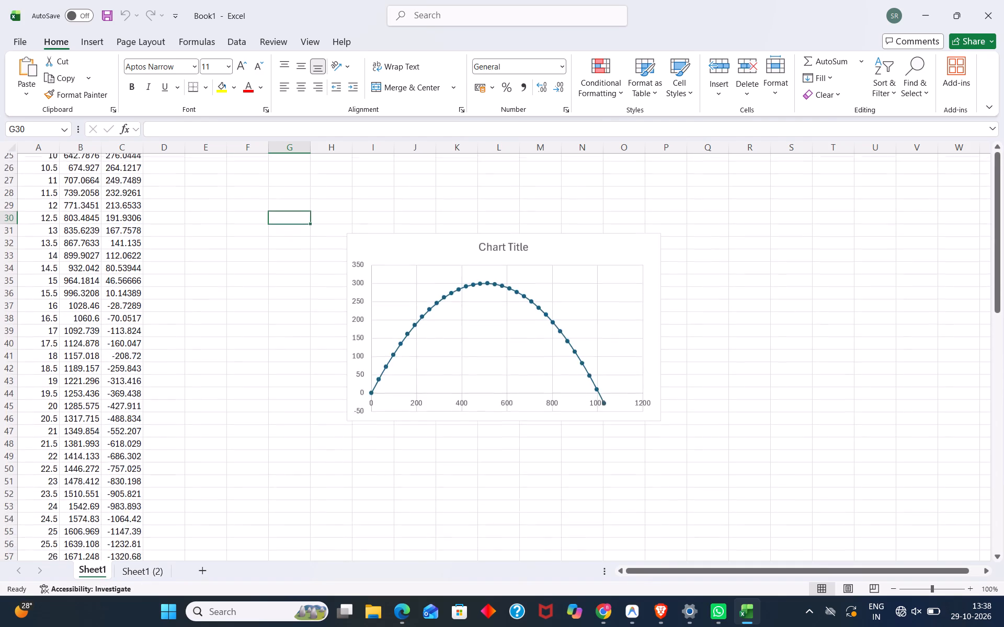
pyautogui.scroll(1, 171, 400)
pyautogui.scroll(-1, 171, 400)
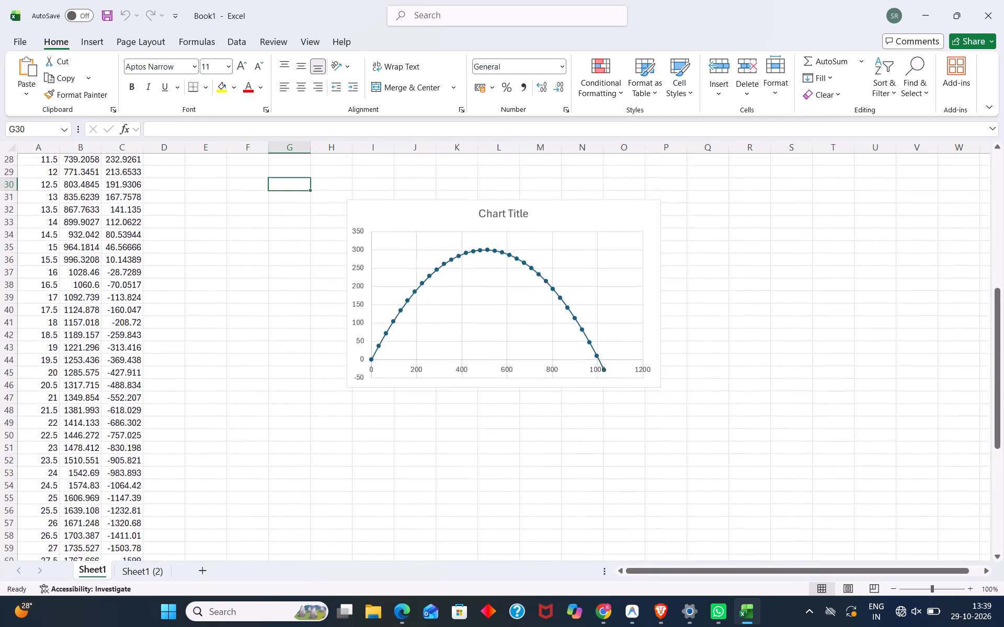
pyautogui.scroll(-4, 171, 400)
pyautogui.click(136, 571)
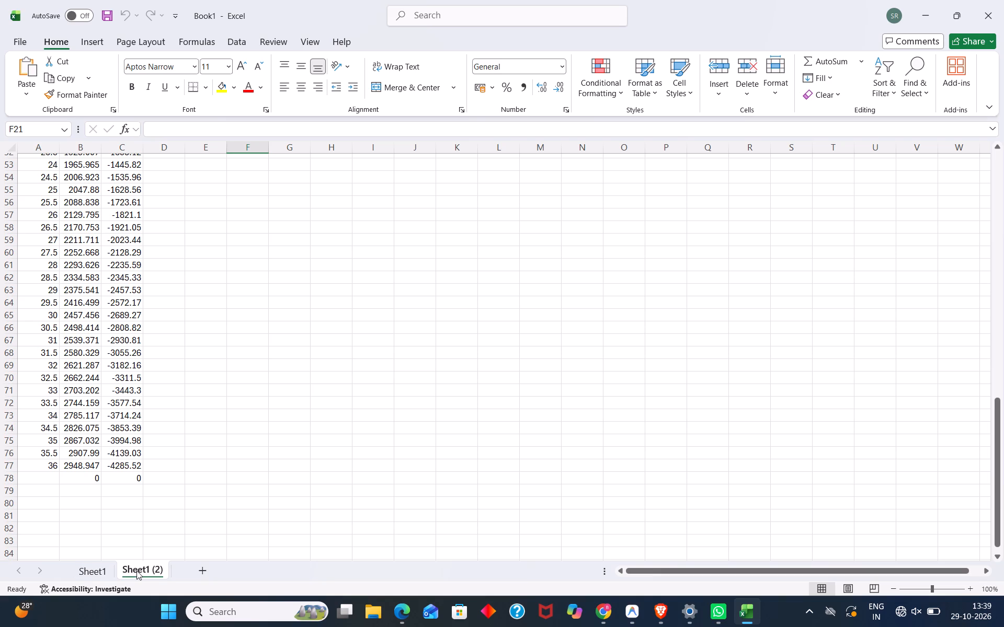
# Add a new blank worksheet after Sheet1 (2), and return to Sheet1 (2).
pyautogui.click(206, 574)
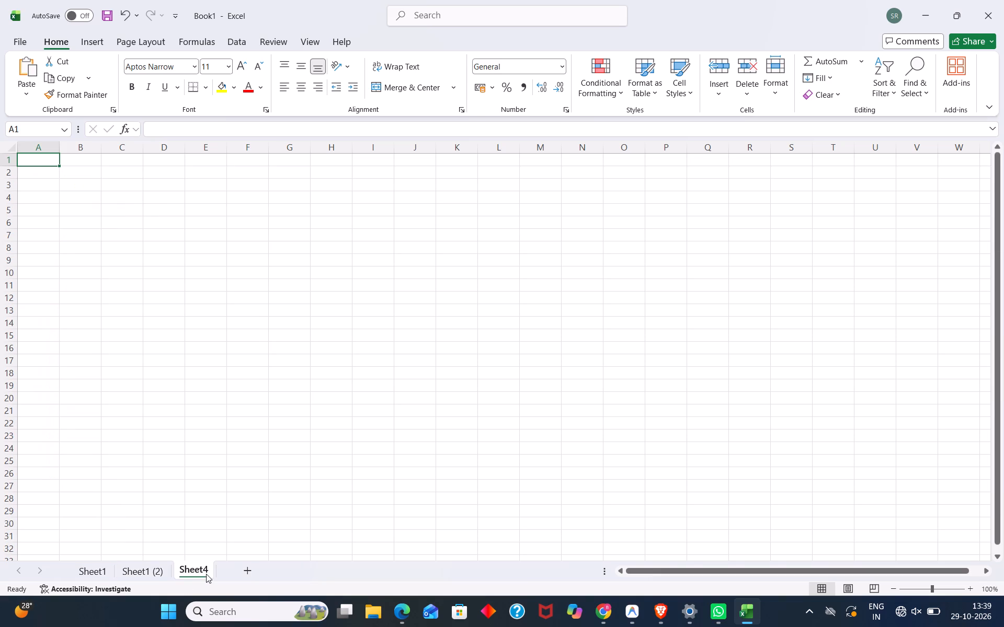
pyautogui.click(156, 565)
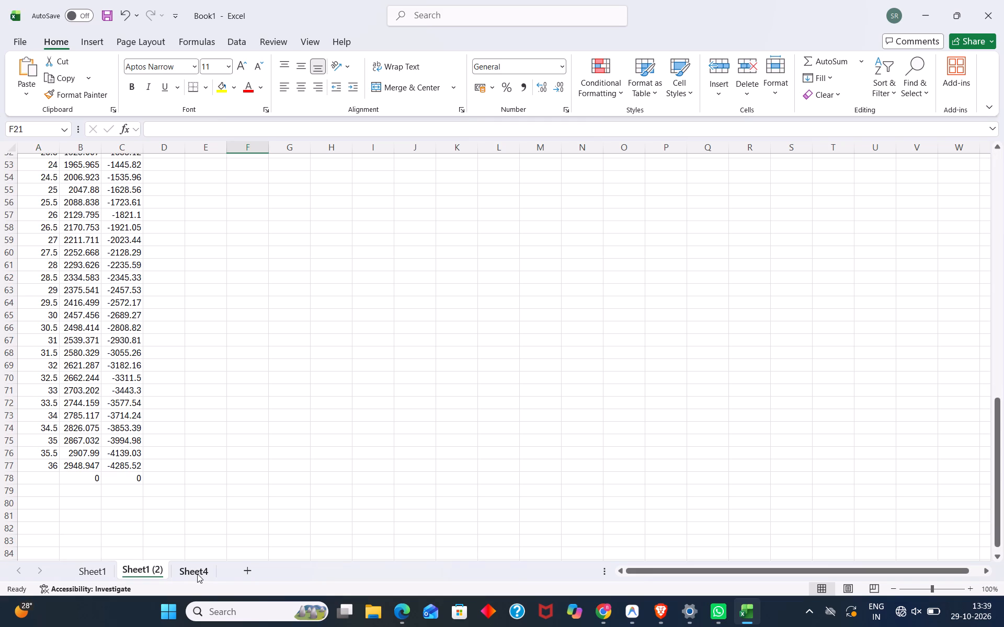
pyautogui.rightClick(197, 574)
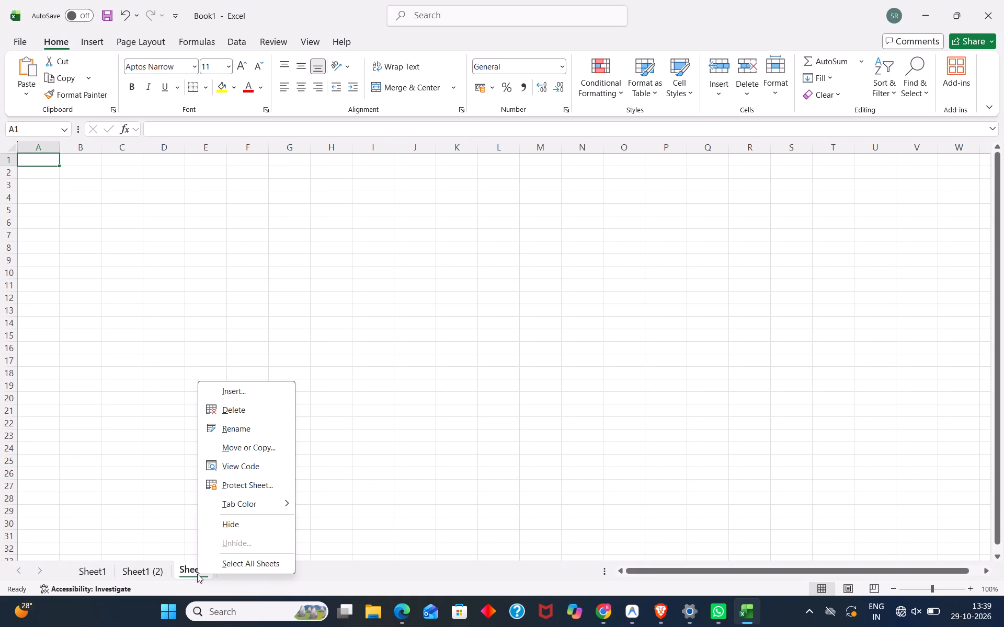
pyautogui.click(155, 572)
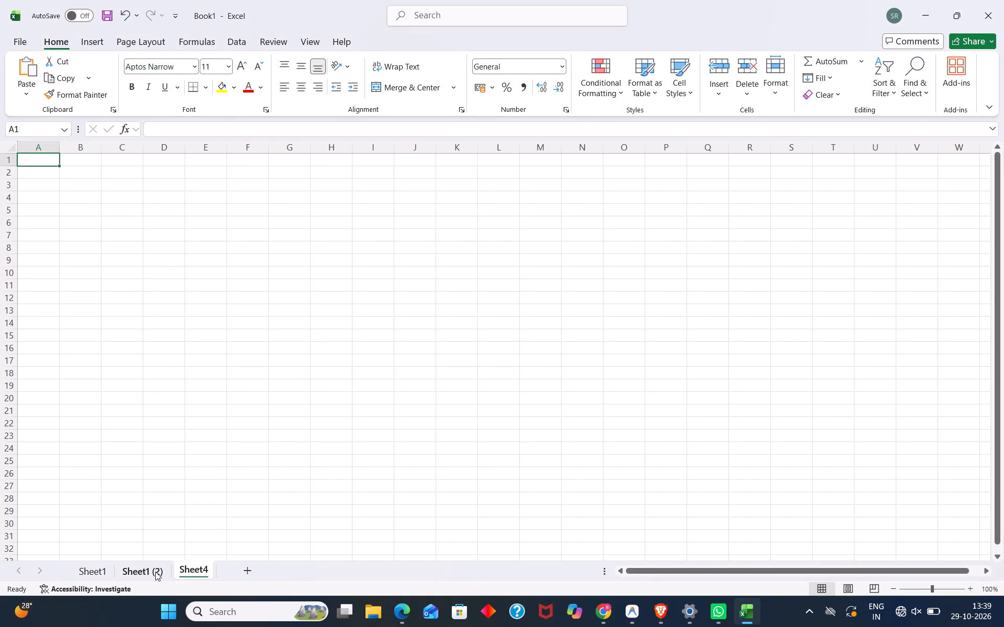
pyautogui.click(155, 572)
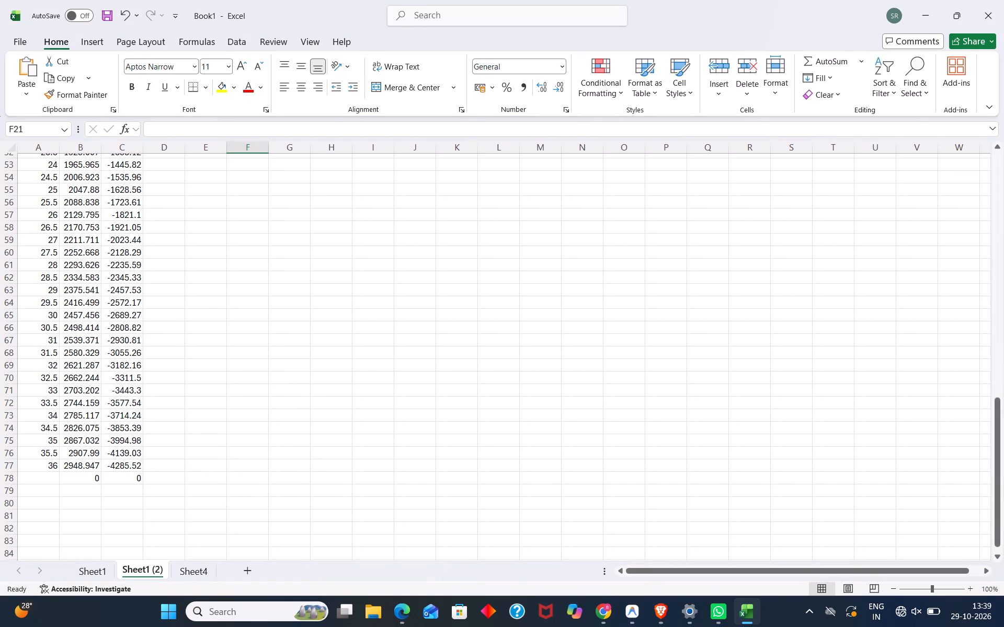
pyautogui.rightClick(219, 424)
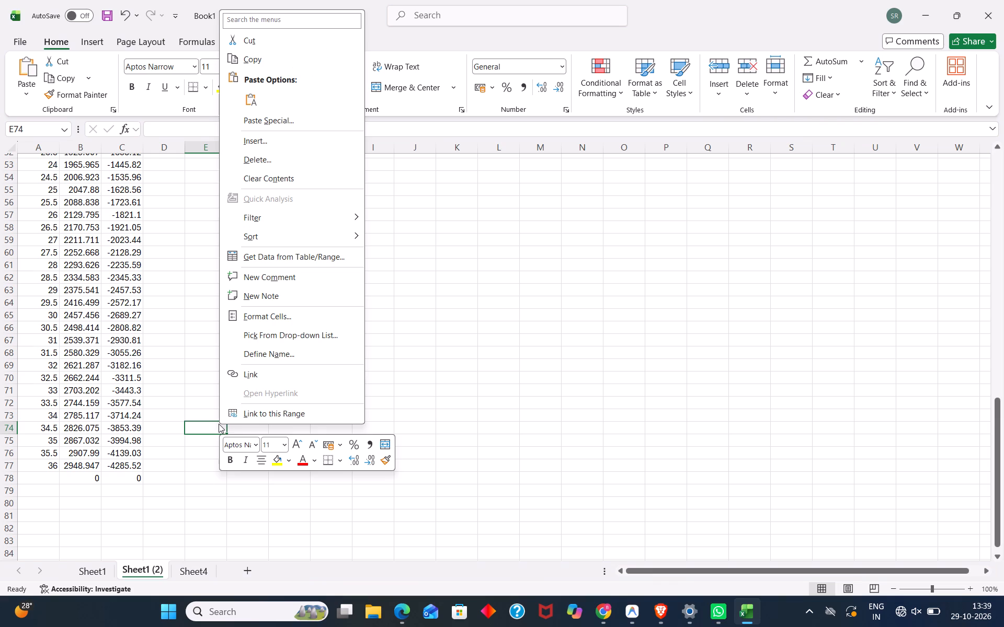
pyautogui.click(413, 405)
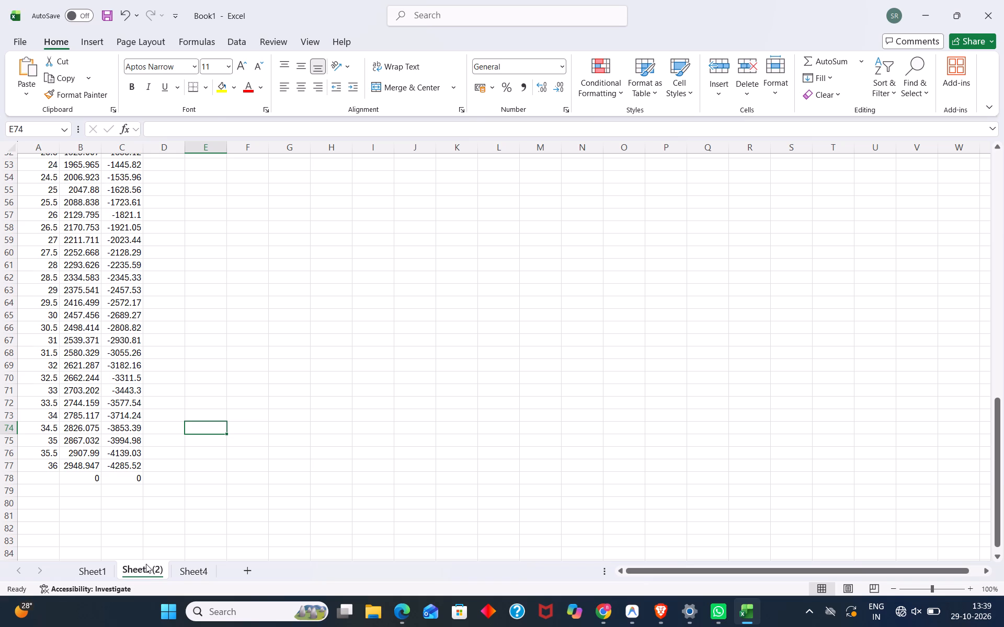
# Create a copy of the Sheet1 (2) worksheet at the end of the workbook.
pyautogui.rightClick(147, 563)
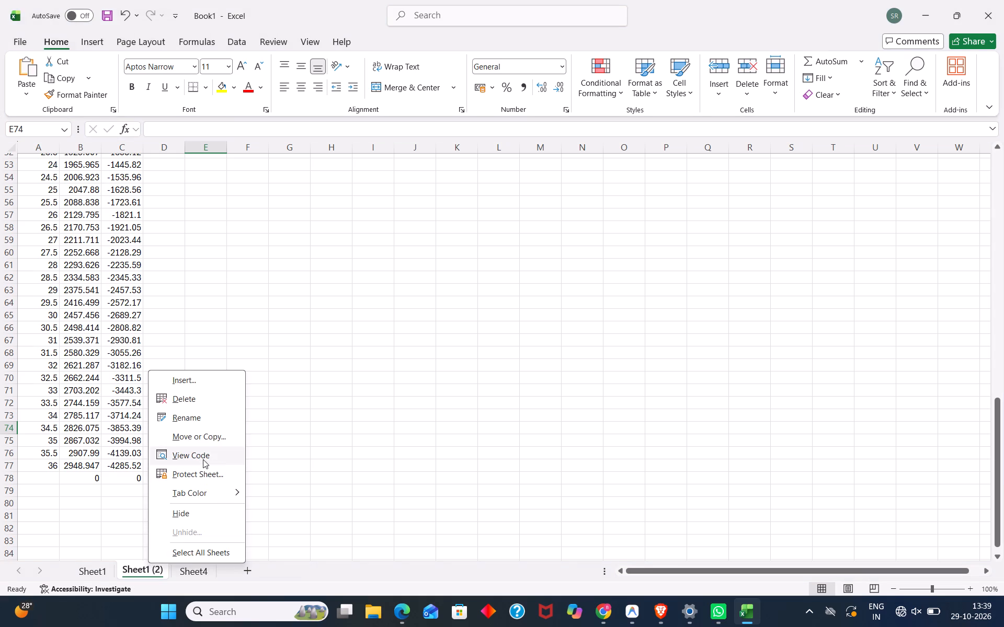
pyautogui.click(223, 432)
pyautogui.click(200, 424)
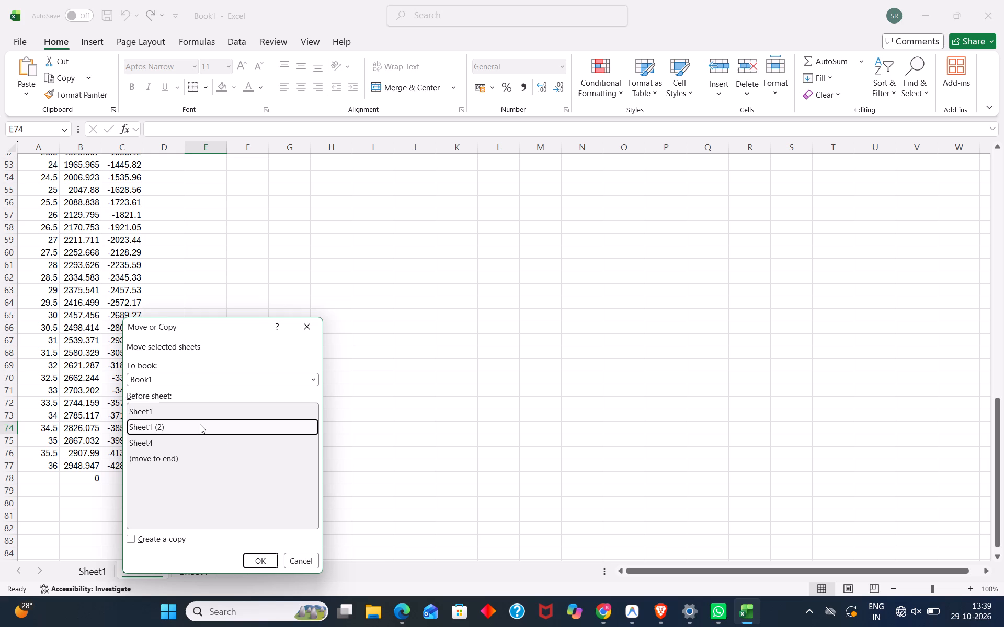
pyautogui.click(184, 458)
pyautogui.click(164, 538)
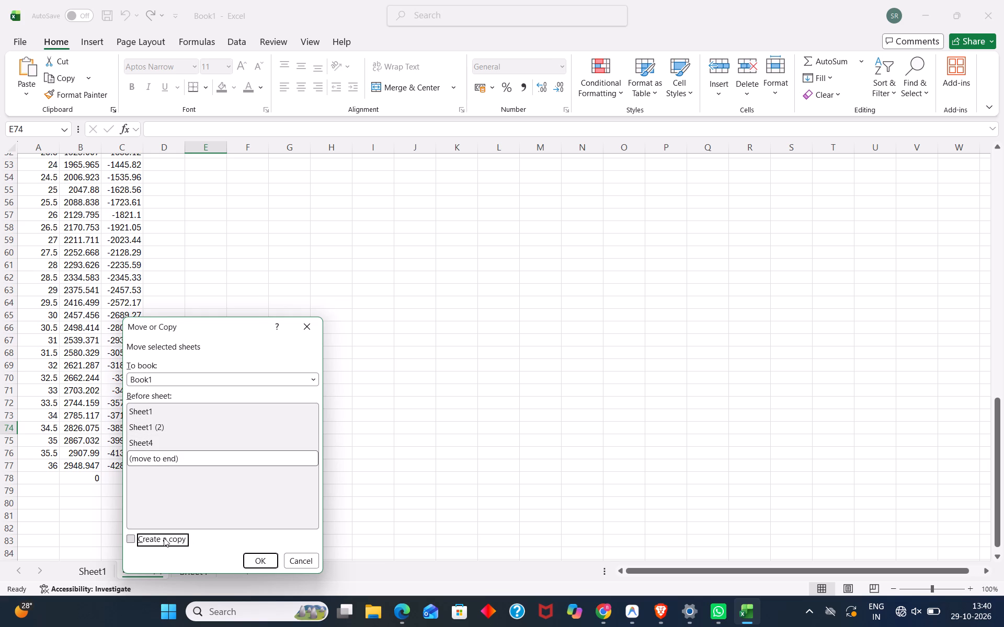
pyautogui.click(260, 559)
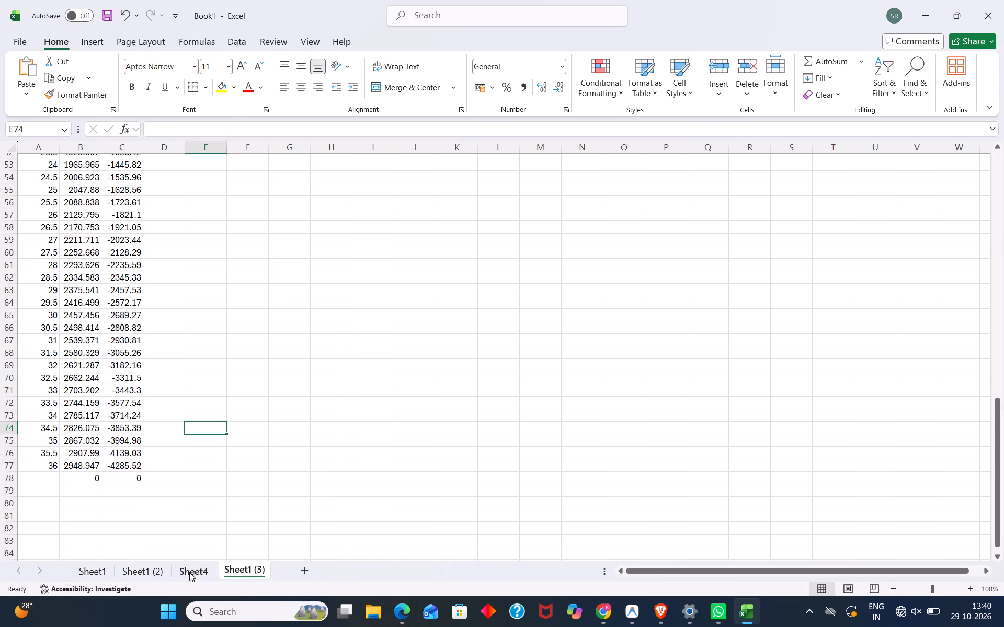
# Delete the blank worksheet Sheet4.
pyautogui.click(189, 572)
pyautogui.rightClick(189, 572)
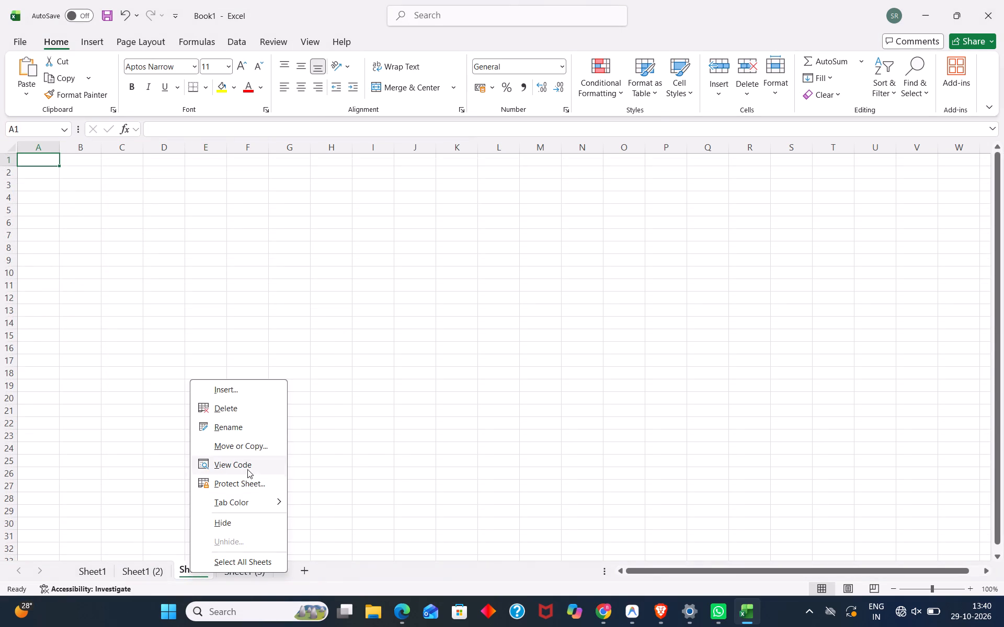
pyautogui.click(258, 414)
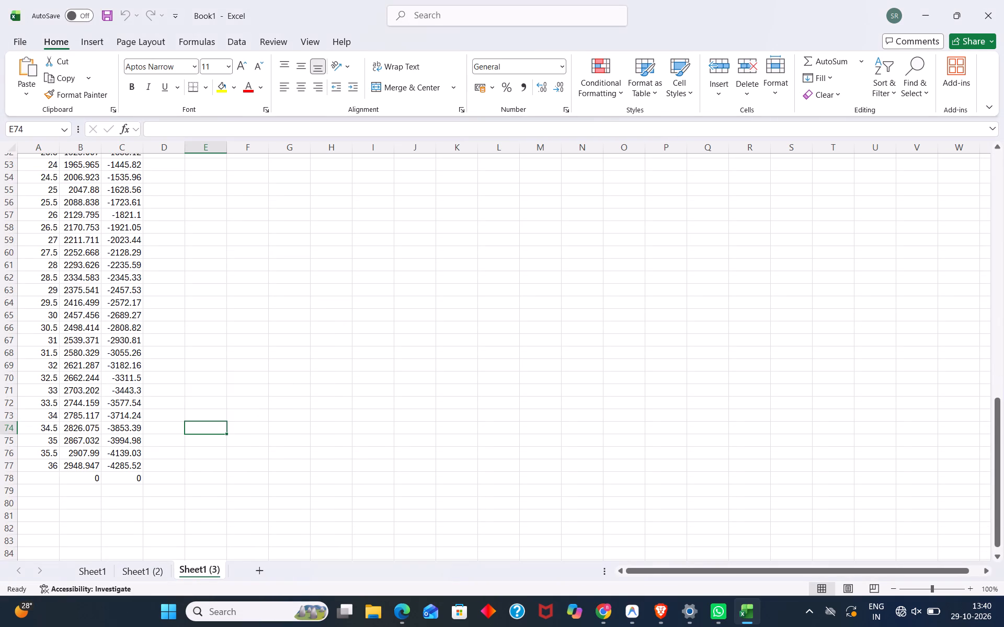
# Set the teta value in cell A2 of the copied sheet, Sheet1 (3), to 45.
pyautogui.scroll(10, 175, 497)
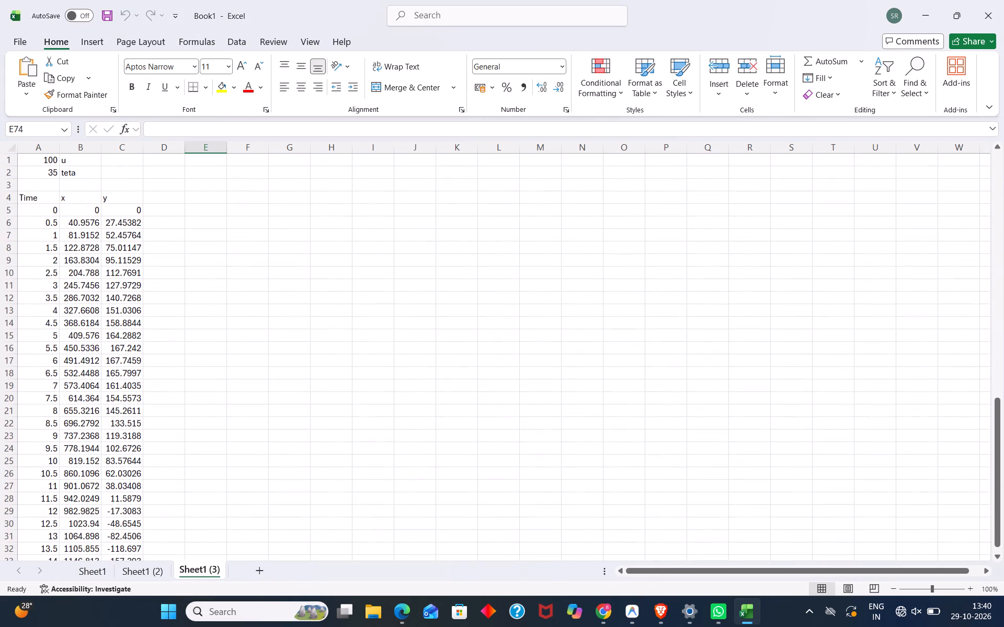
pyautogui.click(51, 173)
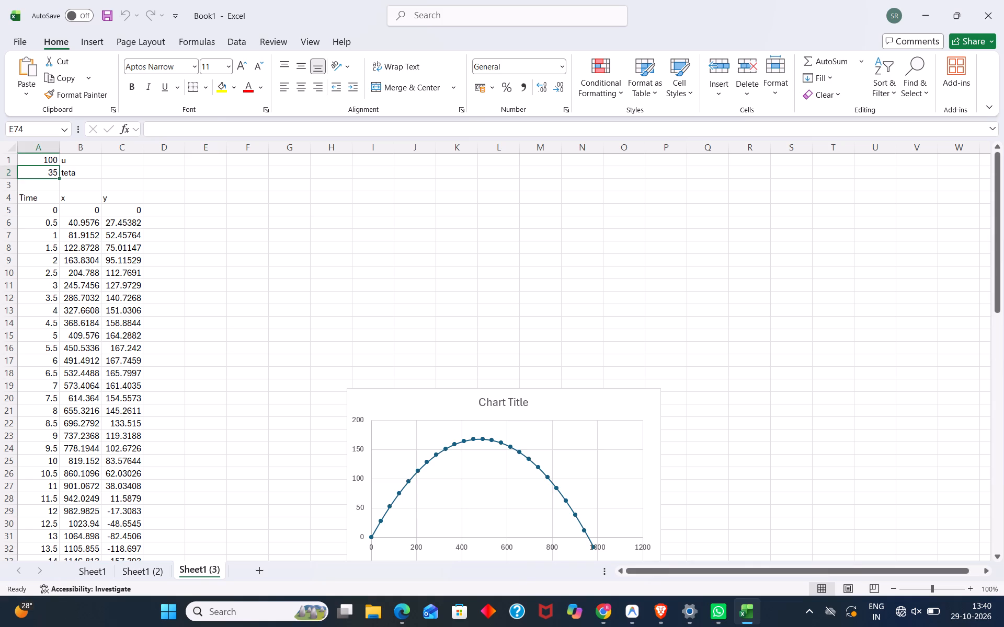
pyautogui.press('BackSpace')
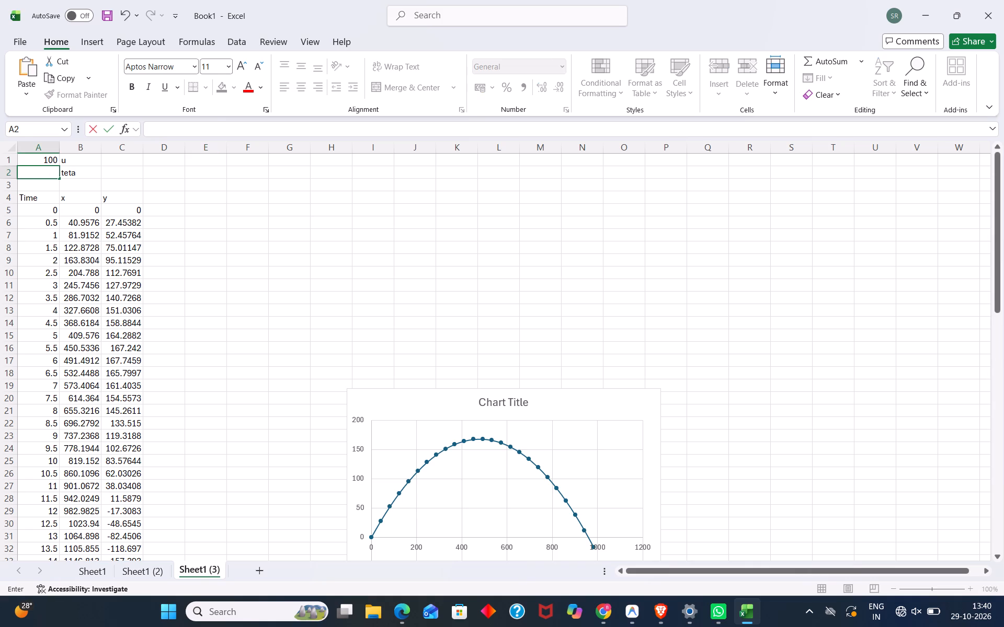
pyautogui.write('45')
pyautogui.click(173, 188)
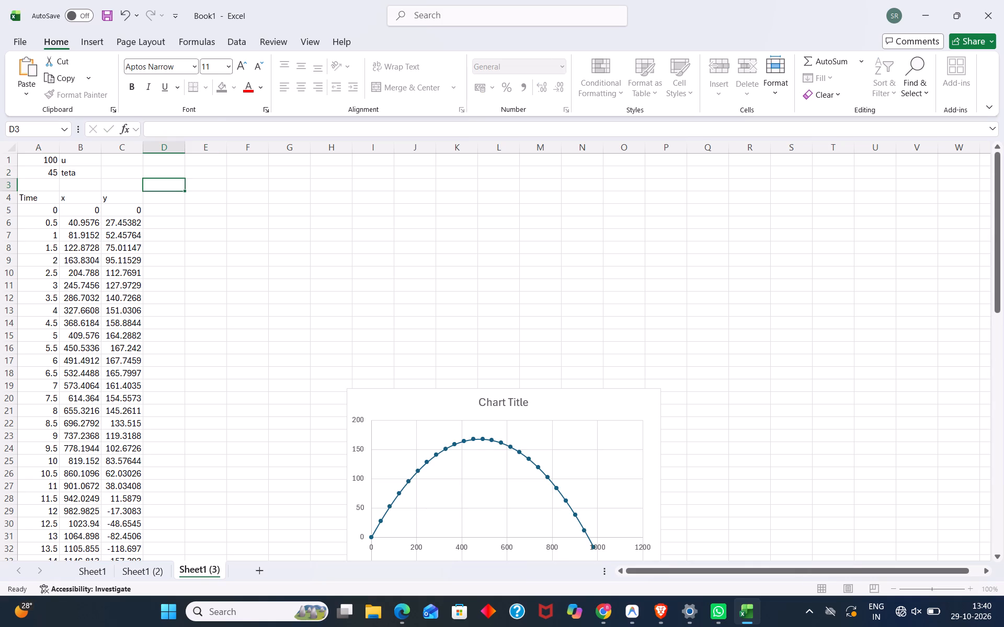
# Delete the vertical gridlines from the trajectory chart on Sheet1 (3).
pyautogui.scroll(-2, 202, 252)
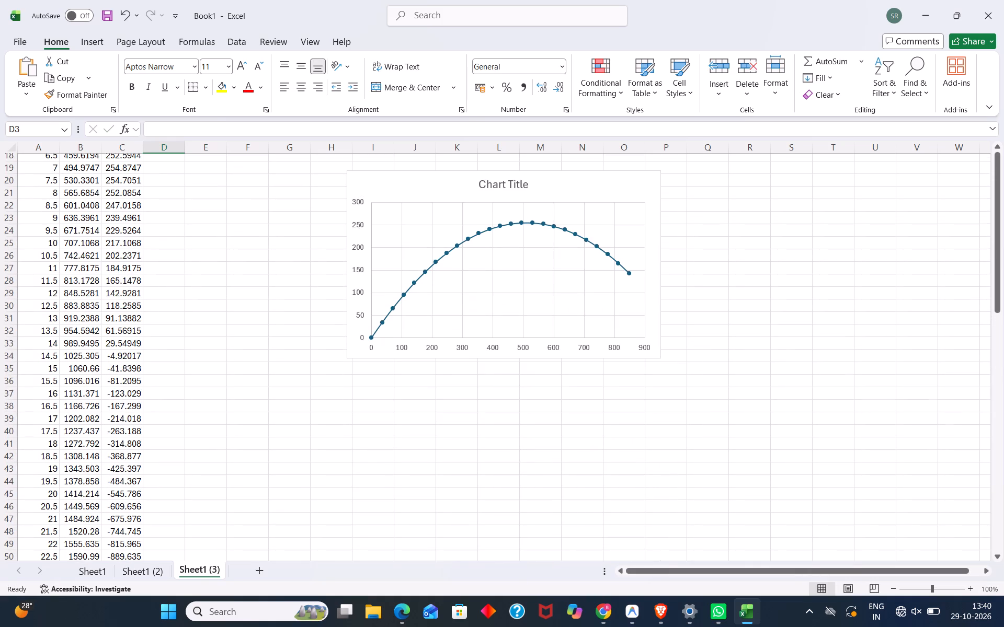
pyautogui.scroll(-1, 202, 252)
pyautogui.scroll(2, 202, 252)
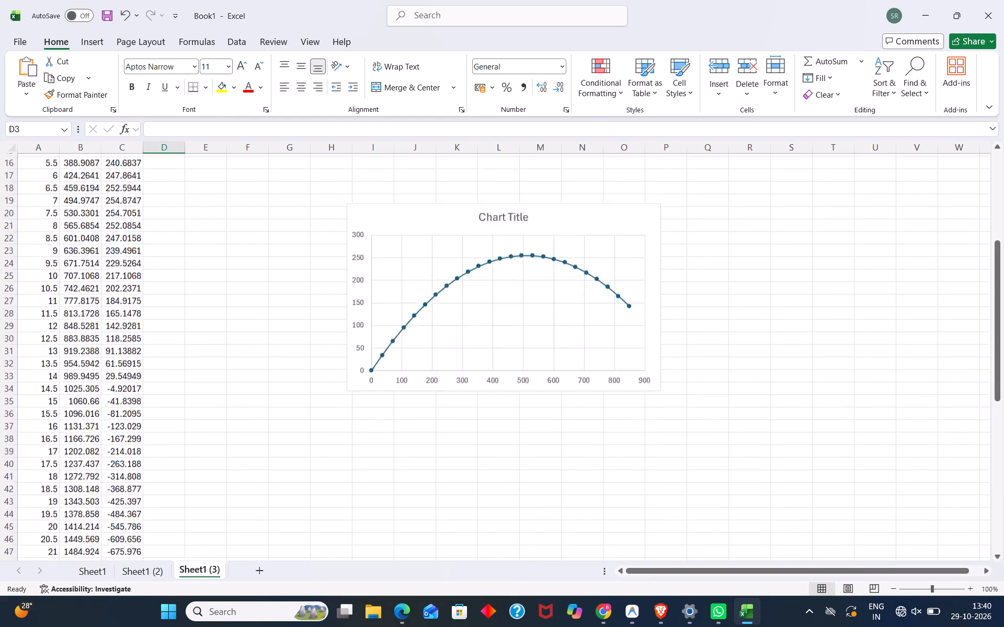
pyautogui.scroll(2, 202, 252)
pyautogui.hscroll(1, 202, 252)
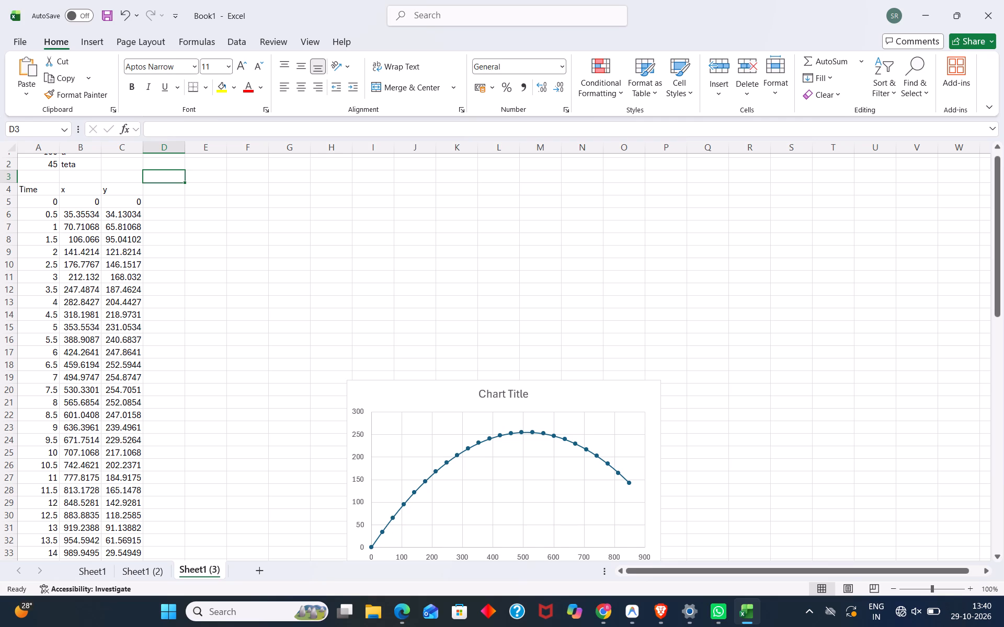
pyautogui.rightClick(400, 486)
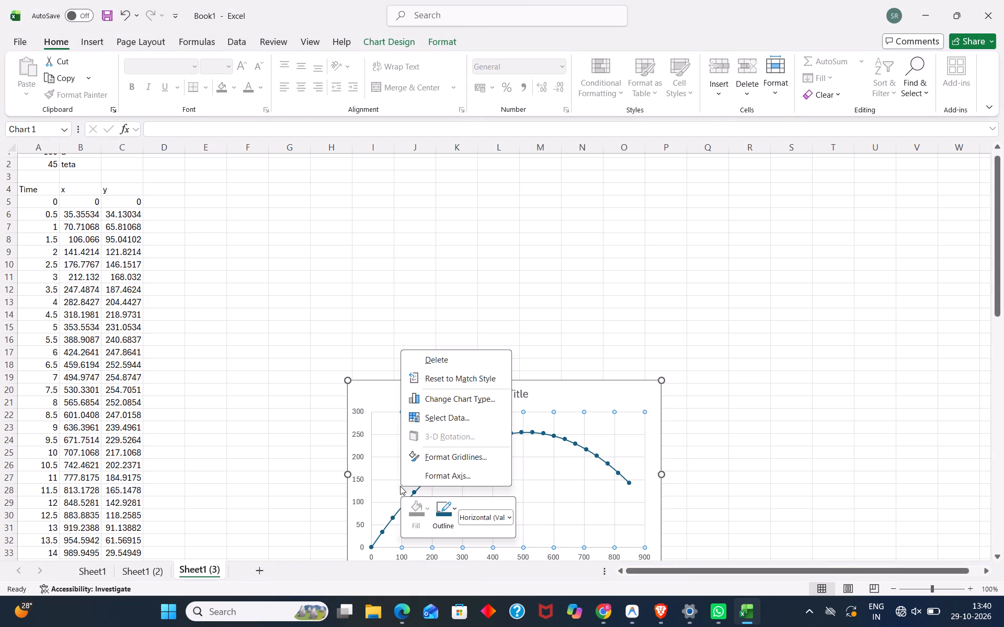
pyautogui.press('Delete')
pyautogui.click(453, 358)
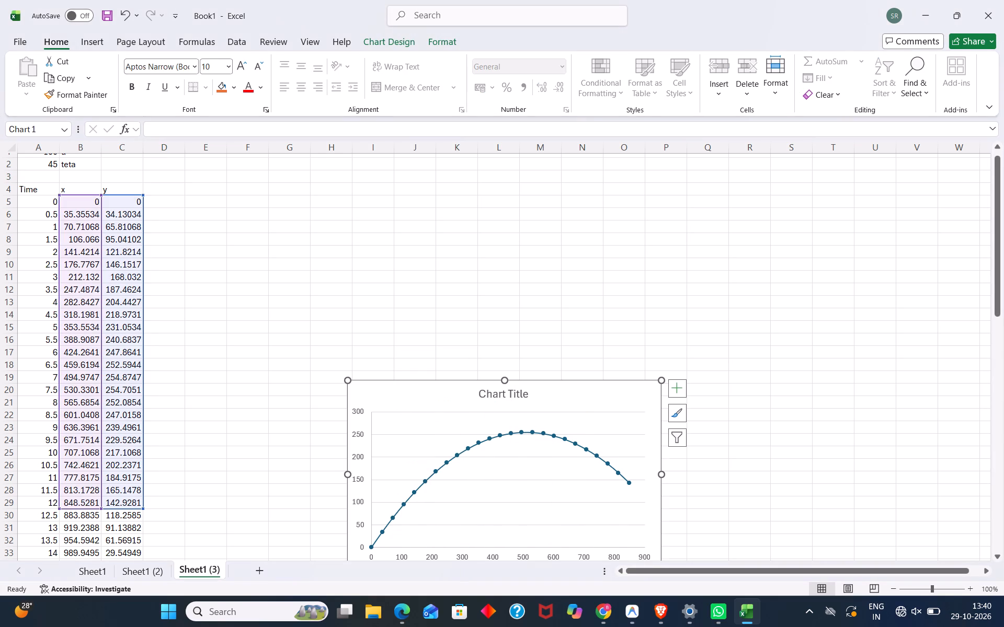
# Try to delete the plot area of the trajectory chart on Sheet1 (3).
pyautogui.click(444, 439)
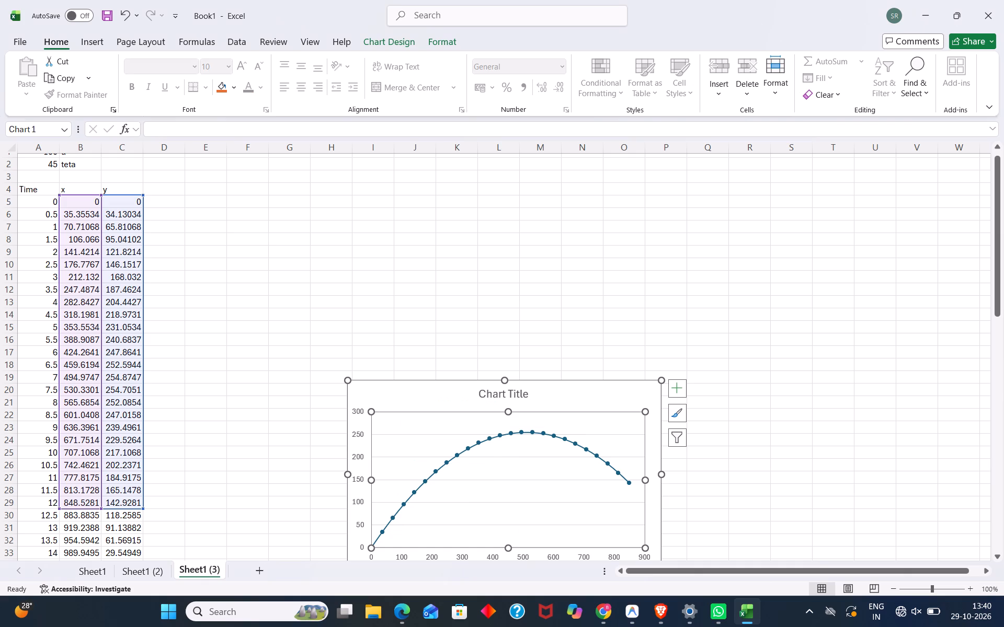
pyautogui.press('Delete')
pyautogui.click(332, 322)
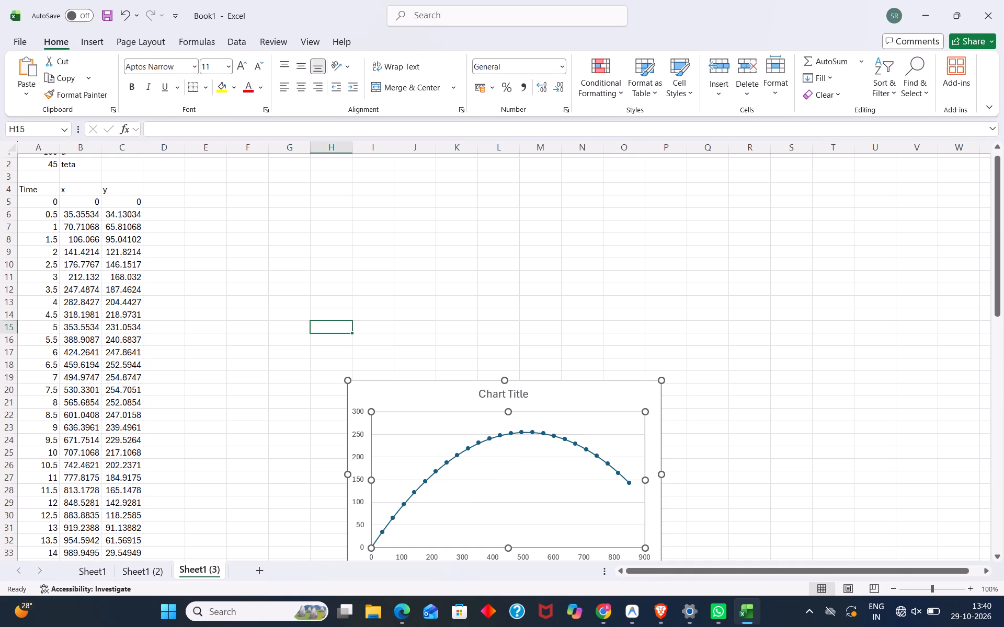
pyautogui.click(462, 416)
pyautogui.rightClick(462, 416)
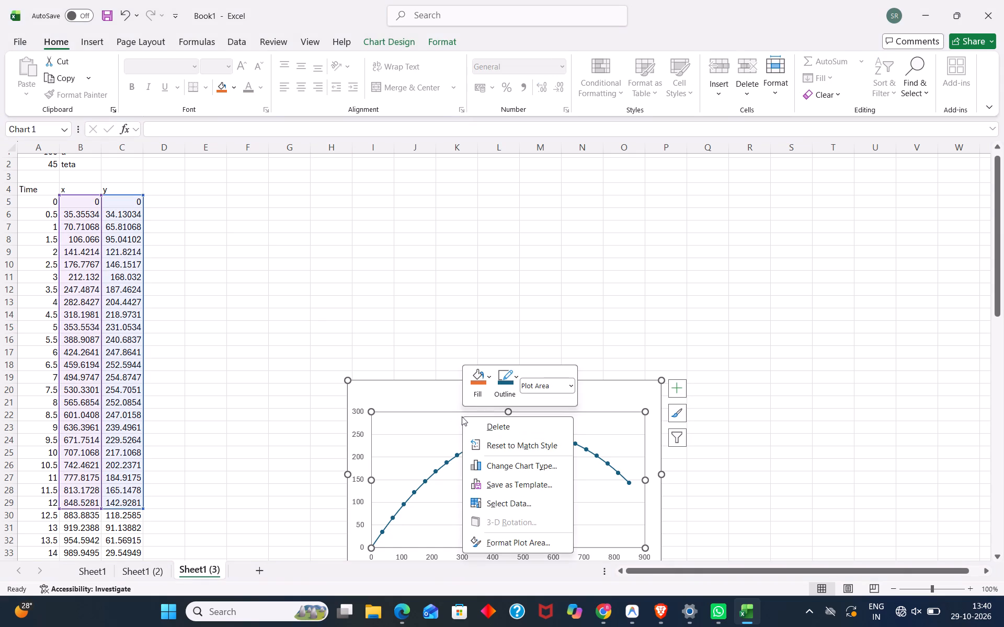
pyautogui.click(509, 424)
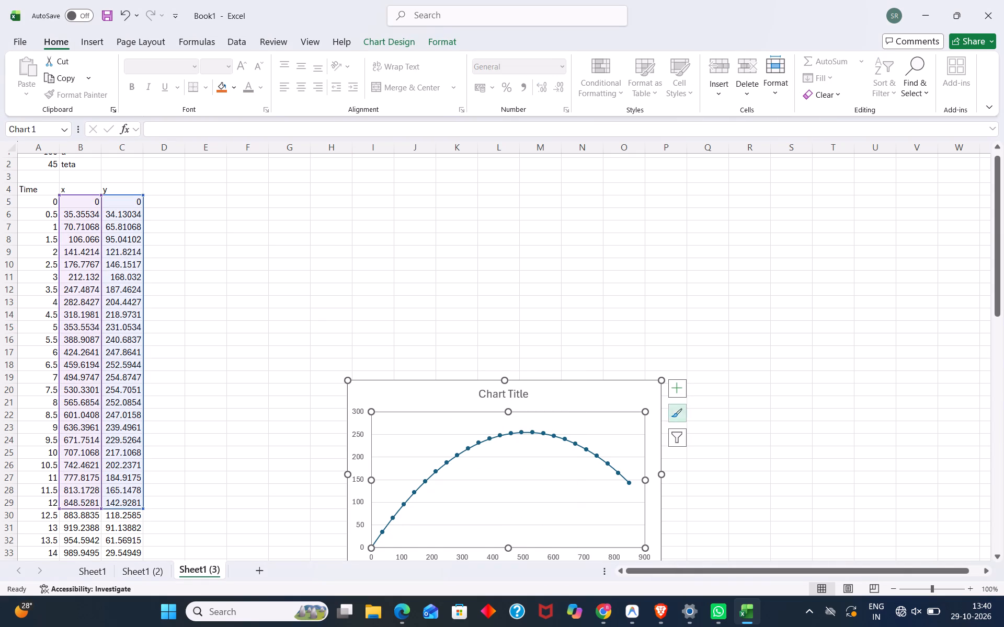
# Delete the horizontal gridlines from the trajectory chart on Sheet1 (3).
pyautogui.rightClick(584, 435)
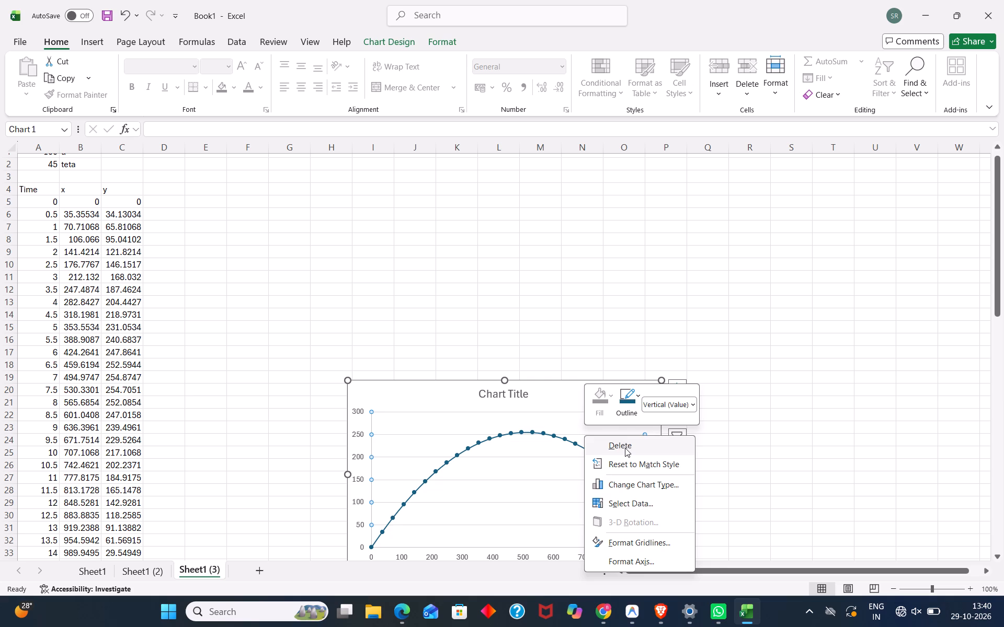
pyautogui.click(623, 447)
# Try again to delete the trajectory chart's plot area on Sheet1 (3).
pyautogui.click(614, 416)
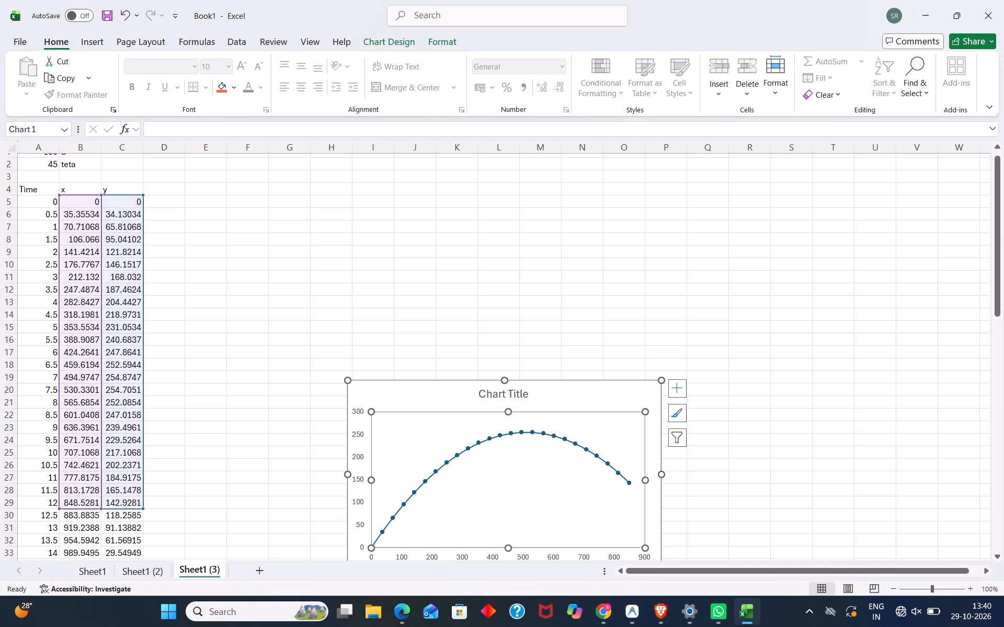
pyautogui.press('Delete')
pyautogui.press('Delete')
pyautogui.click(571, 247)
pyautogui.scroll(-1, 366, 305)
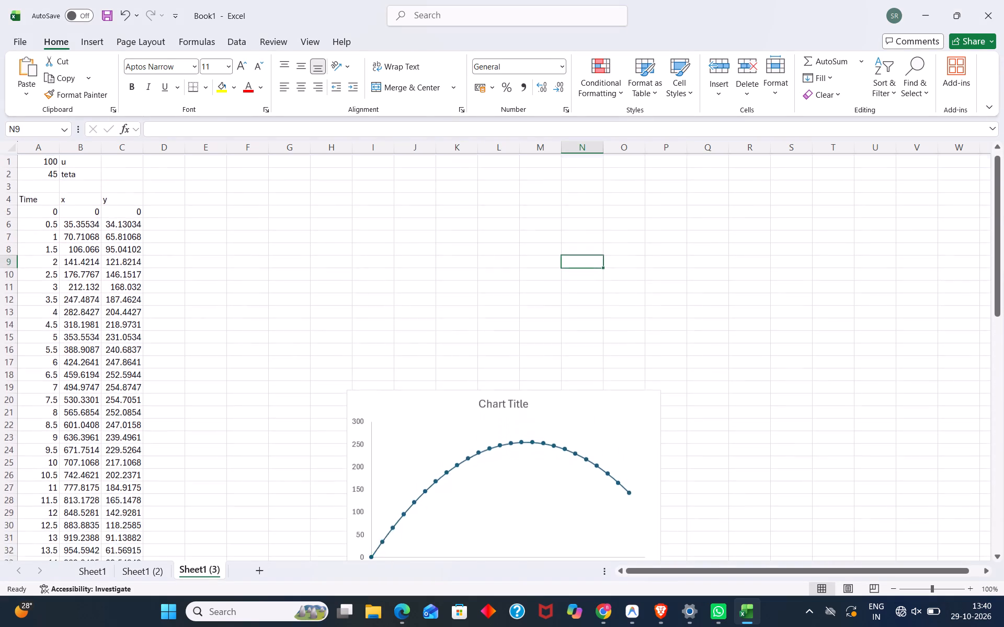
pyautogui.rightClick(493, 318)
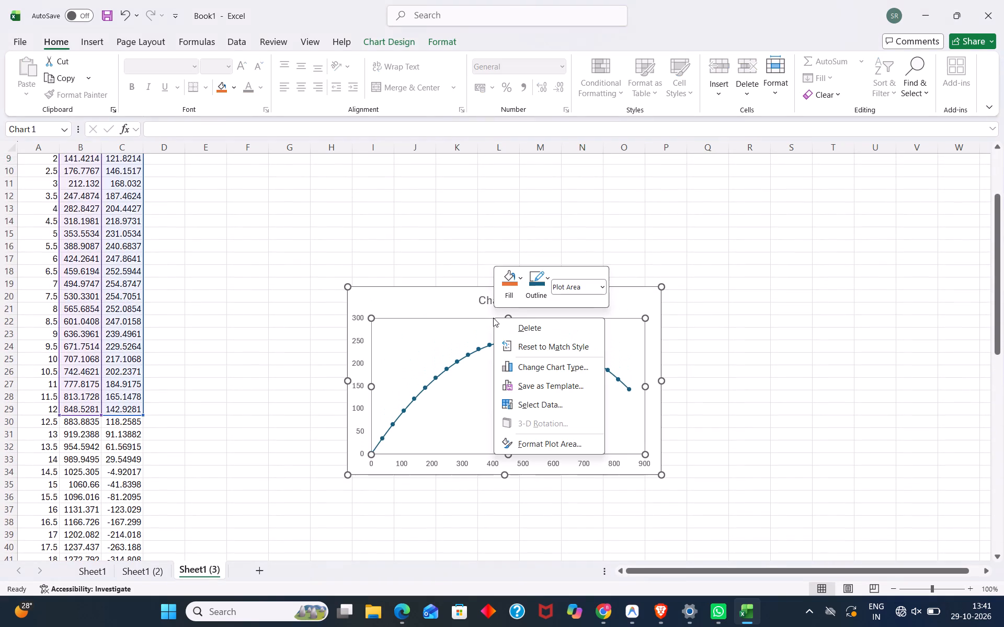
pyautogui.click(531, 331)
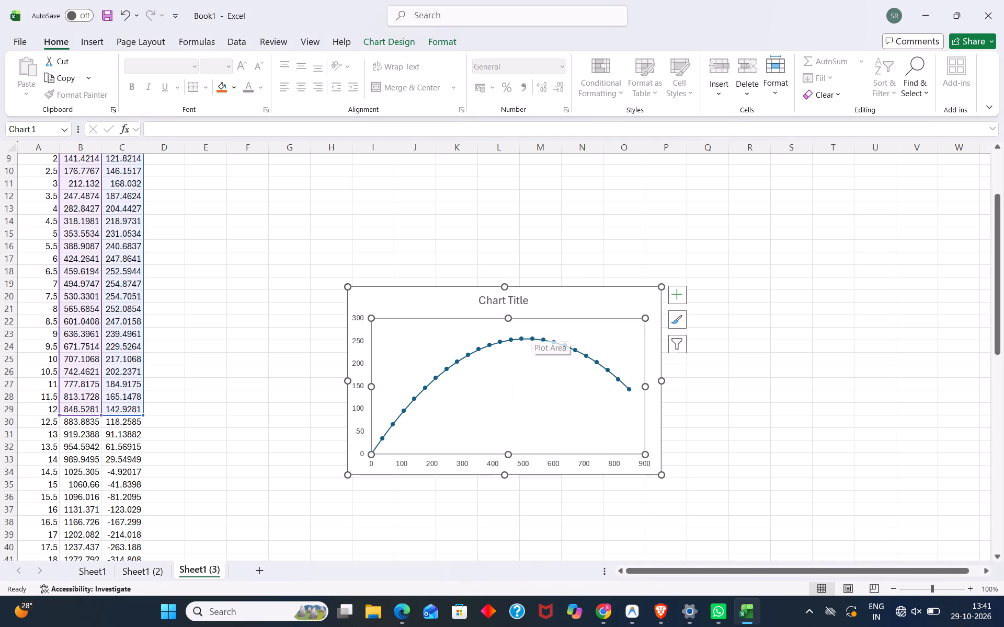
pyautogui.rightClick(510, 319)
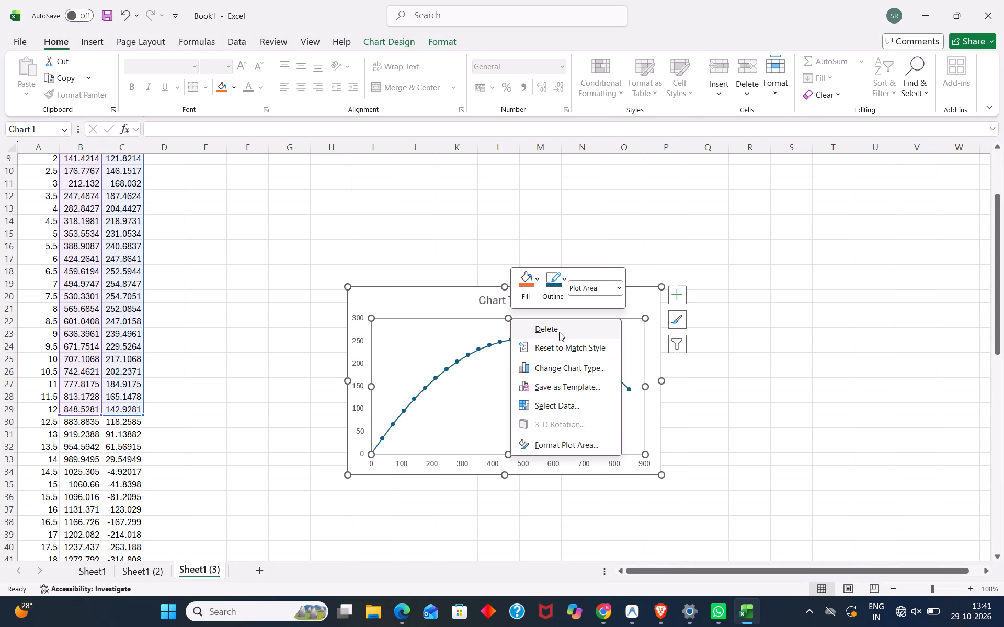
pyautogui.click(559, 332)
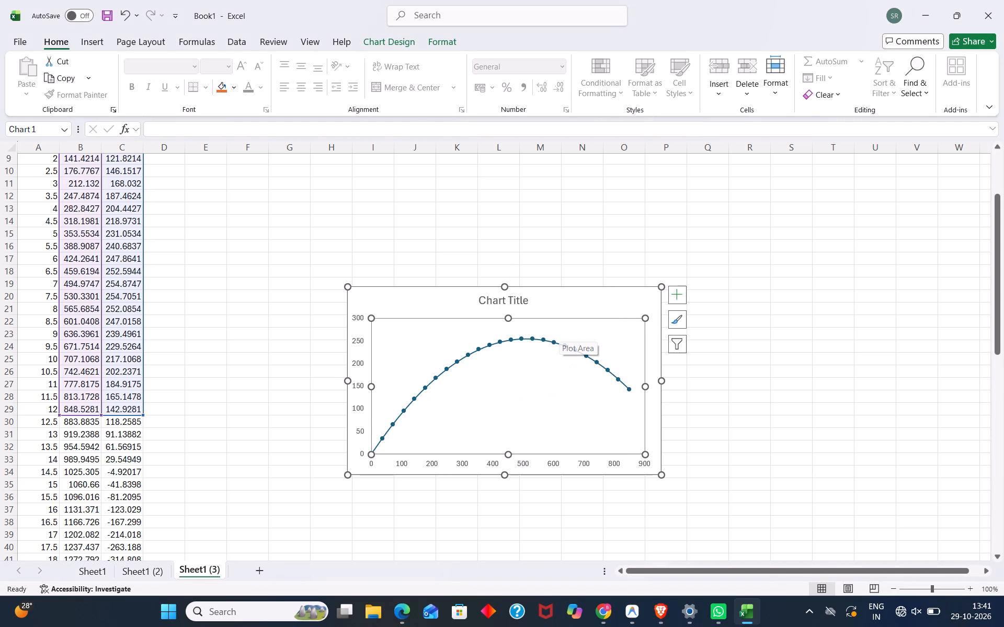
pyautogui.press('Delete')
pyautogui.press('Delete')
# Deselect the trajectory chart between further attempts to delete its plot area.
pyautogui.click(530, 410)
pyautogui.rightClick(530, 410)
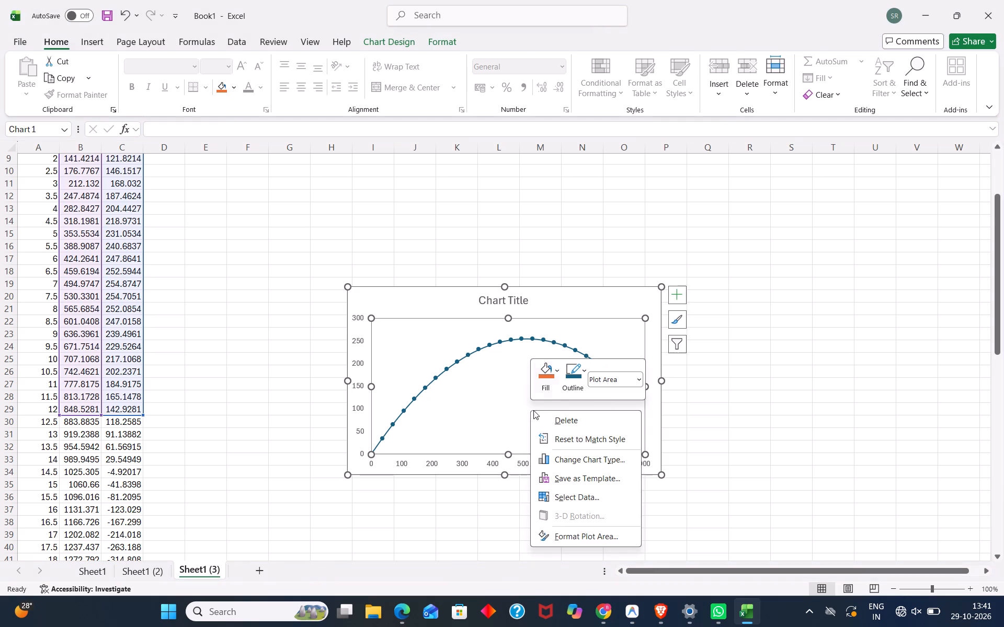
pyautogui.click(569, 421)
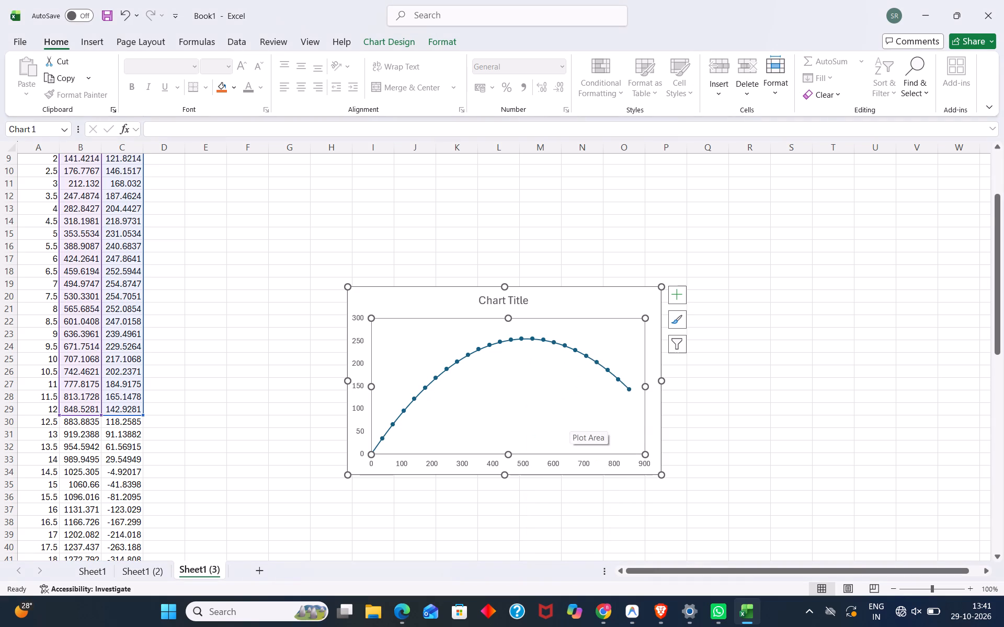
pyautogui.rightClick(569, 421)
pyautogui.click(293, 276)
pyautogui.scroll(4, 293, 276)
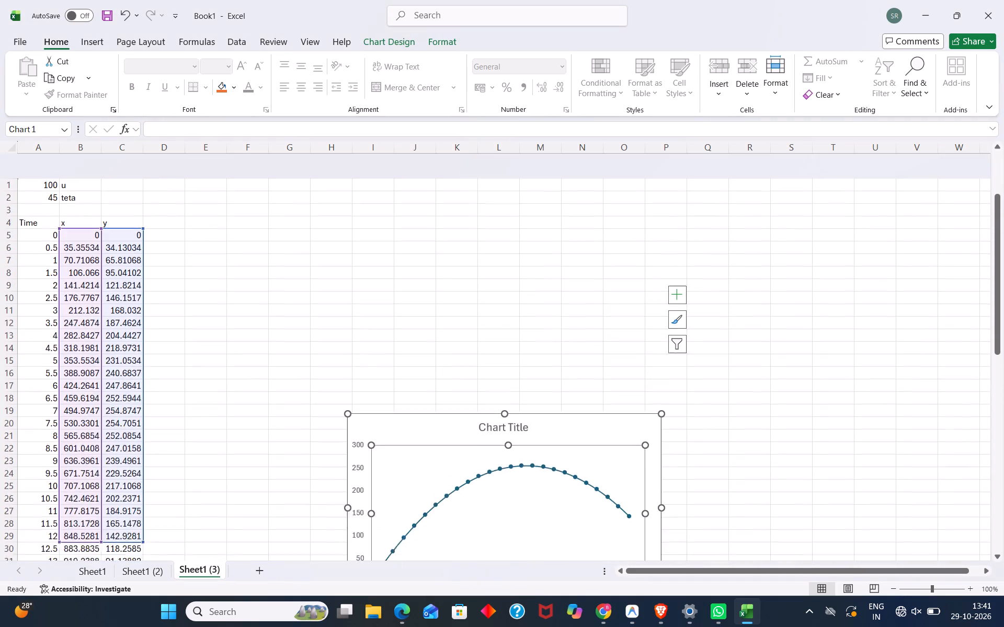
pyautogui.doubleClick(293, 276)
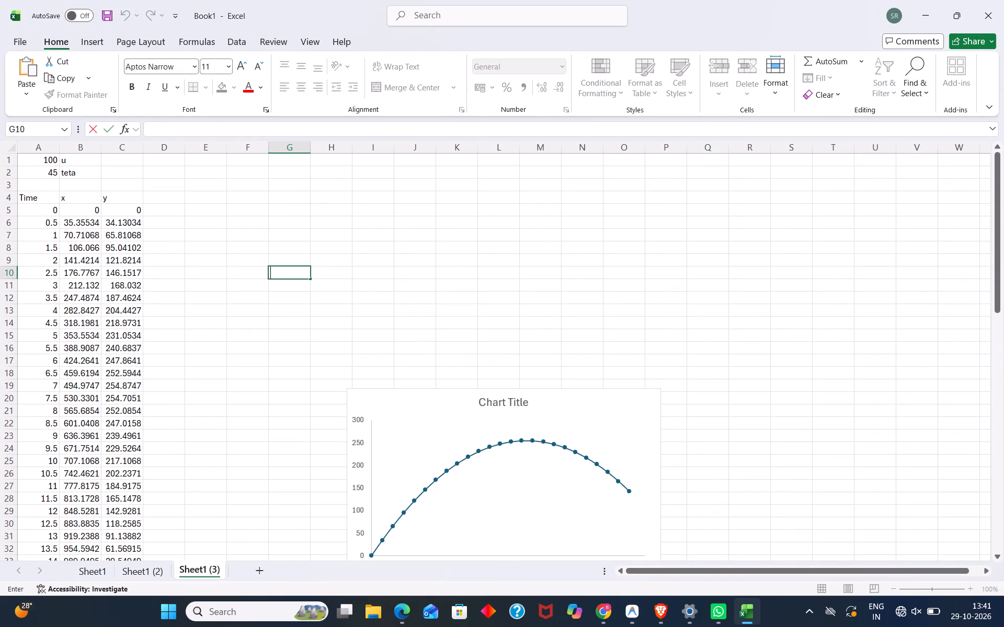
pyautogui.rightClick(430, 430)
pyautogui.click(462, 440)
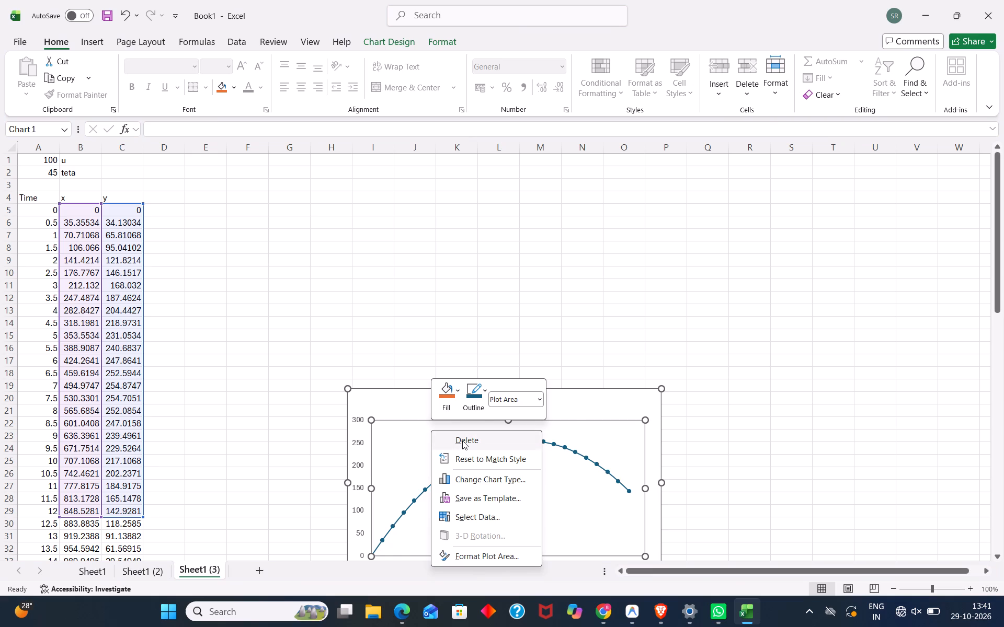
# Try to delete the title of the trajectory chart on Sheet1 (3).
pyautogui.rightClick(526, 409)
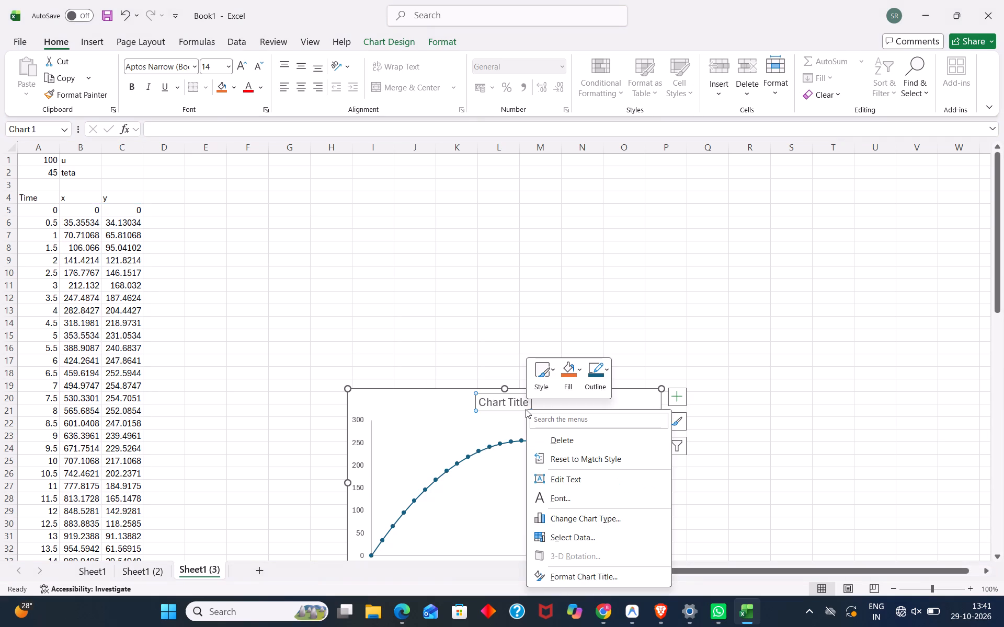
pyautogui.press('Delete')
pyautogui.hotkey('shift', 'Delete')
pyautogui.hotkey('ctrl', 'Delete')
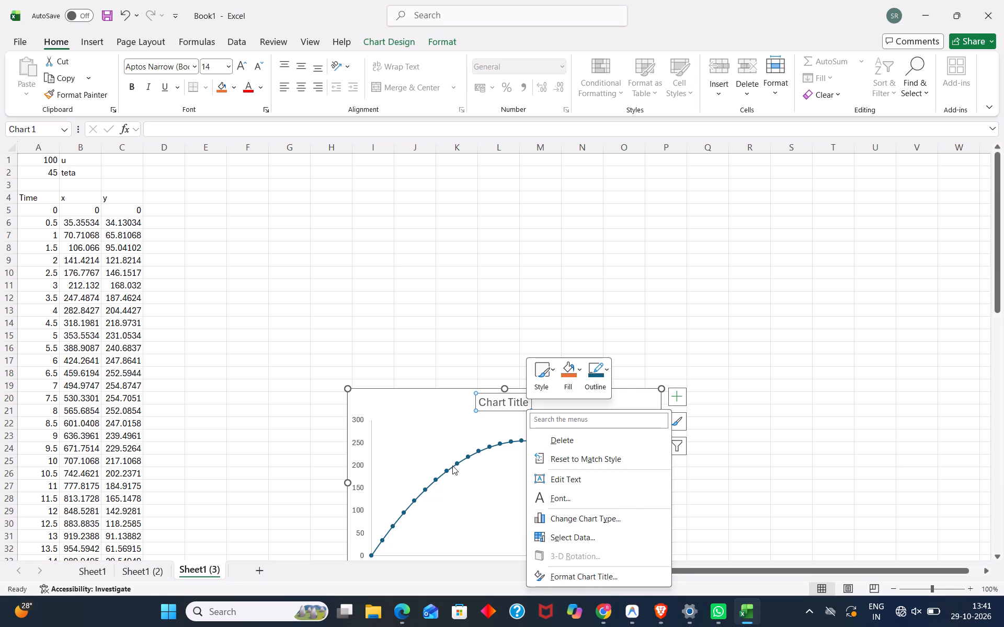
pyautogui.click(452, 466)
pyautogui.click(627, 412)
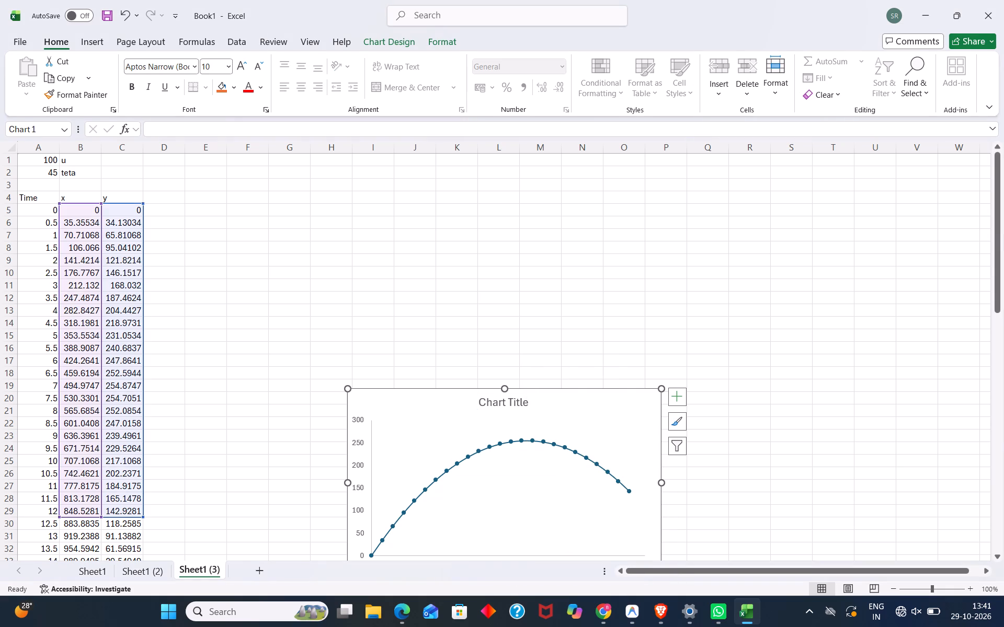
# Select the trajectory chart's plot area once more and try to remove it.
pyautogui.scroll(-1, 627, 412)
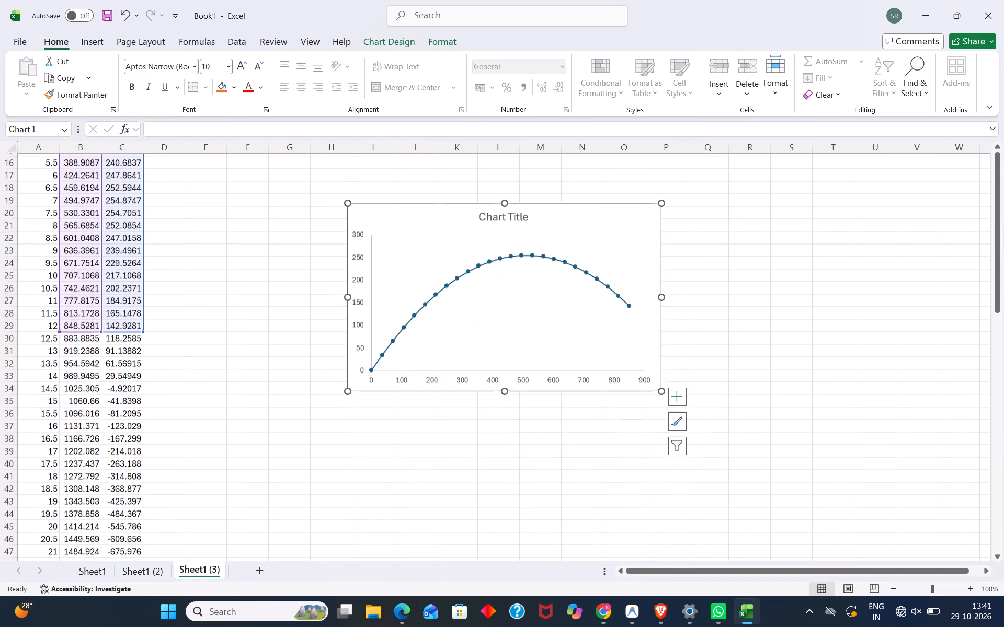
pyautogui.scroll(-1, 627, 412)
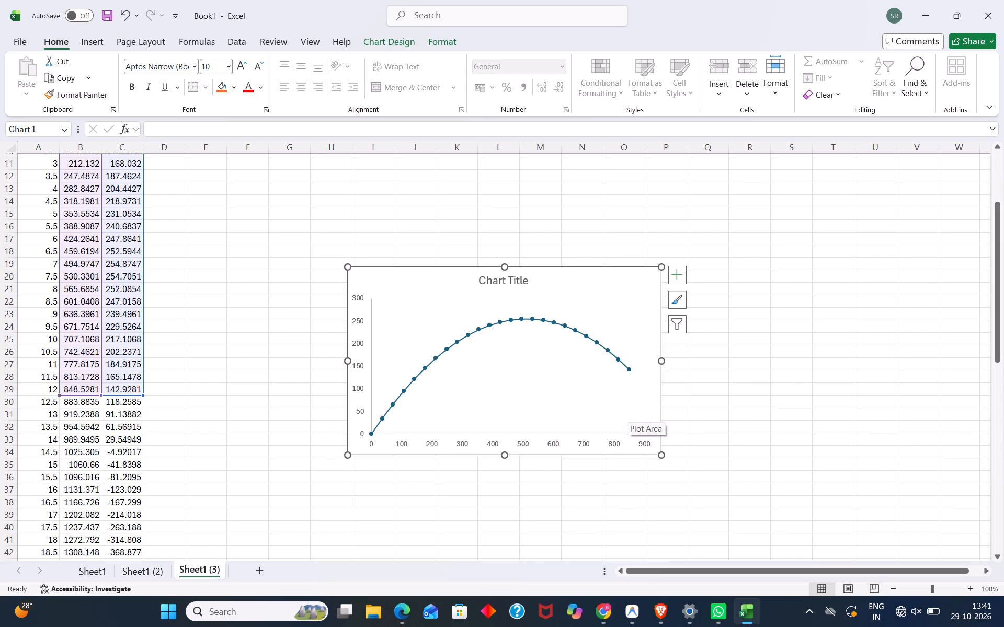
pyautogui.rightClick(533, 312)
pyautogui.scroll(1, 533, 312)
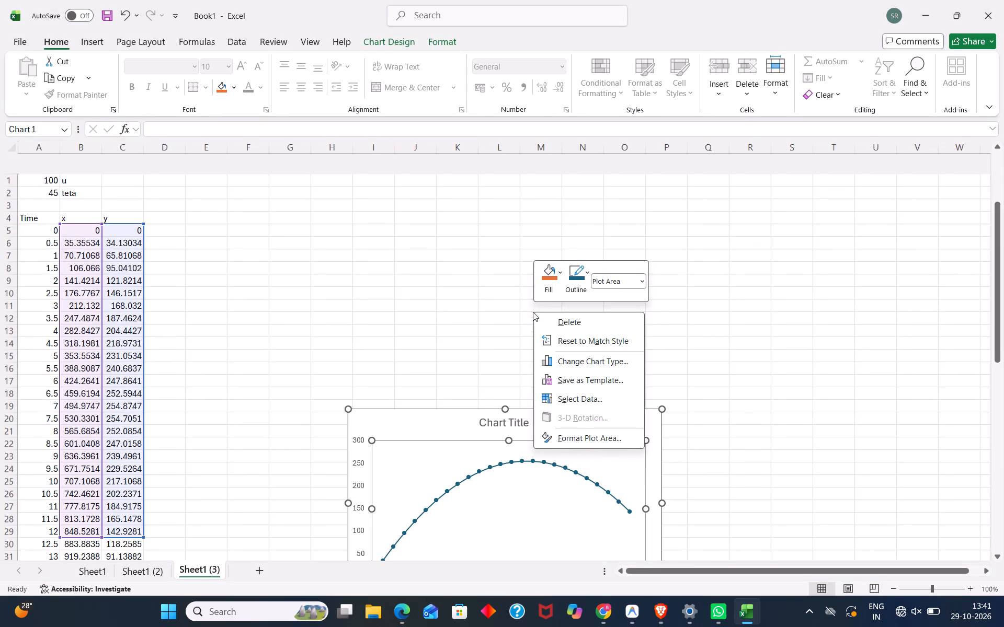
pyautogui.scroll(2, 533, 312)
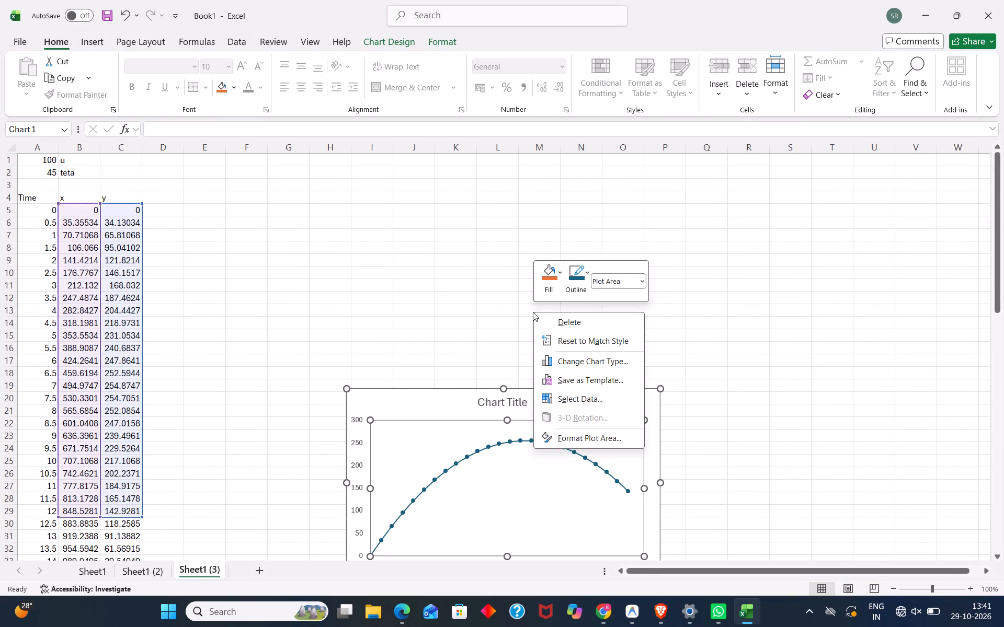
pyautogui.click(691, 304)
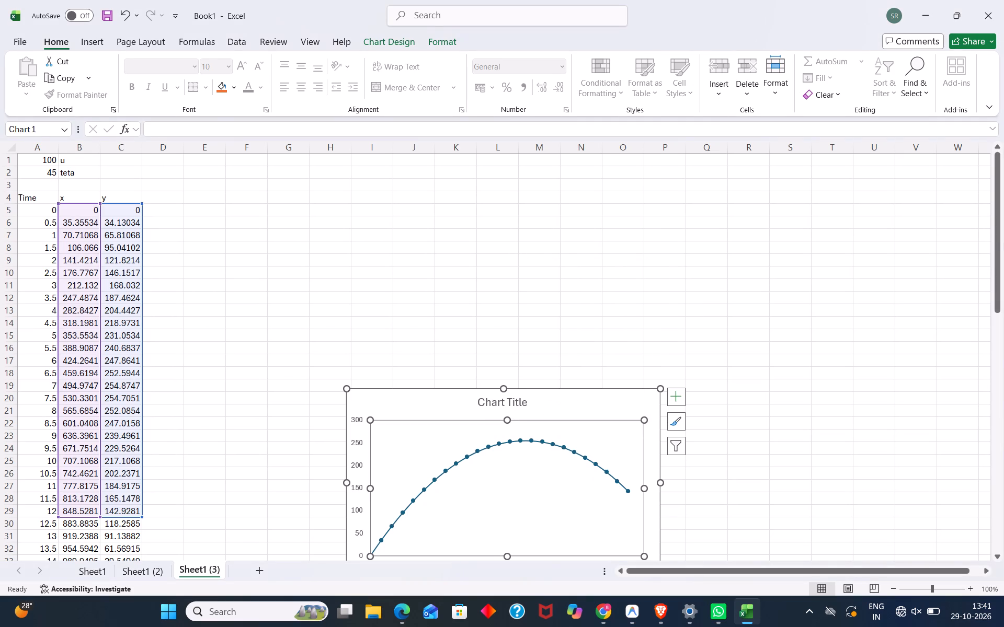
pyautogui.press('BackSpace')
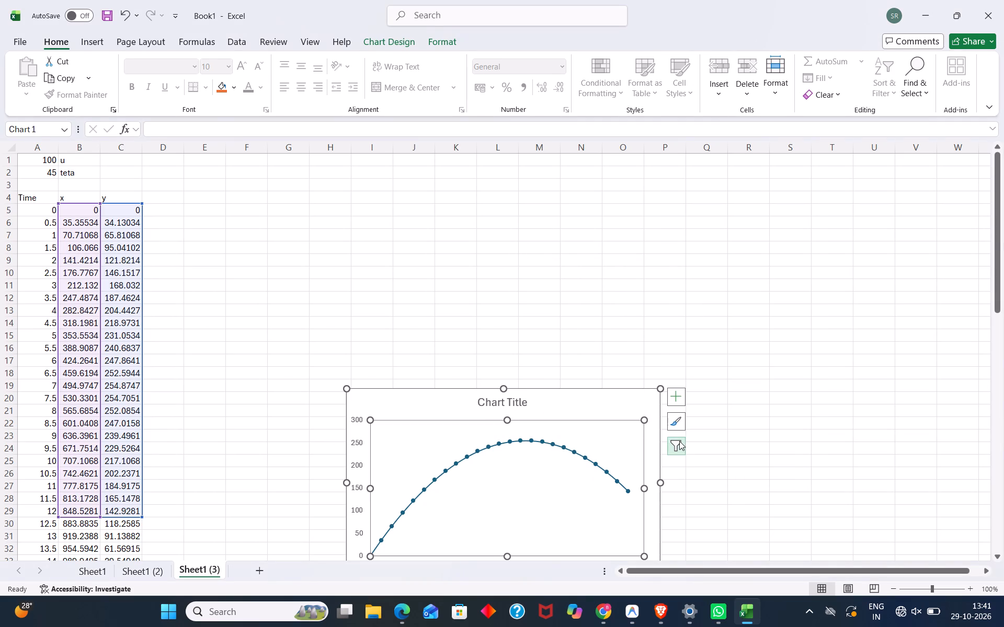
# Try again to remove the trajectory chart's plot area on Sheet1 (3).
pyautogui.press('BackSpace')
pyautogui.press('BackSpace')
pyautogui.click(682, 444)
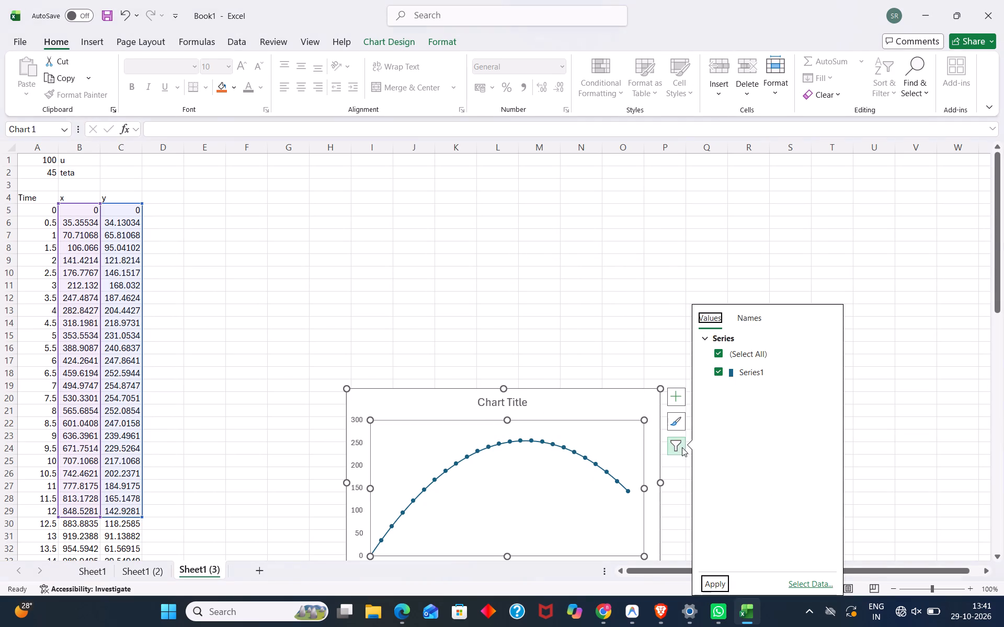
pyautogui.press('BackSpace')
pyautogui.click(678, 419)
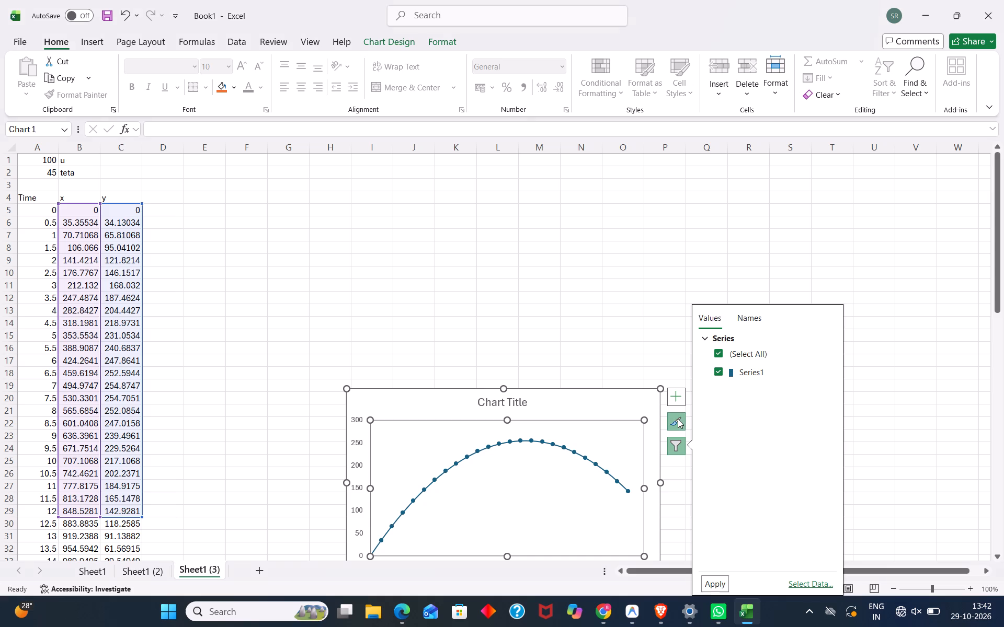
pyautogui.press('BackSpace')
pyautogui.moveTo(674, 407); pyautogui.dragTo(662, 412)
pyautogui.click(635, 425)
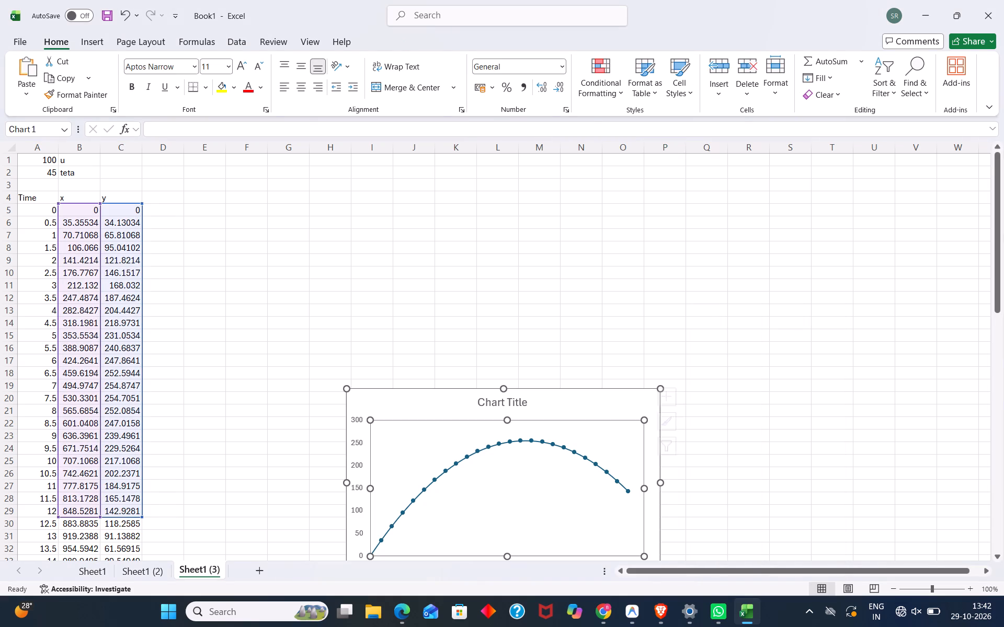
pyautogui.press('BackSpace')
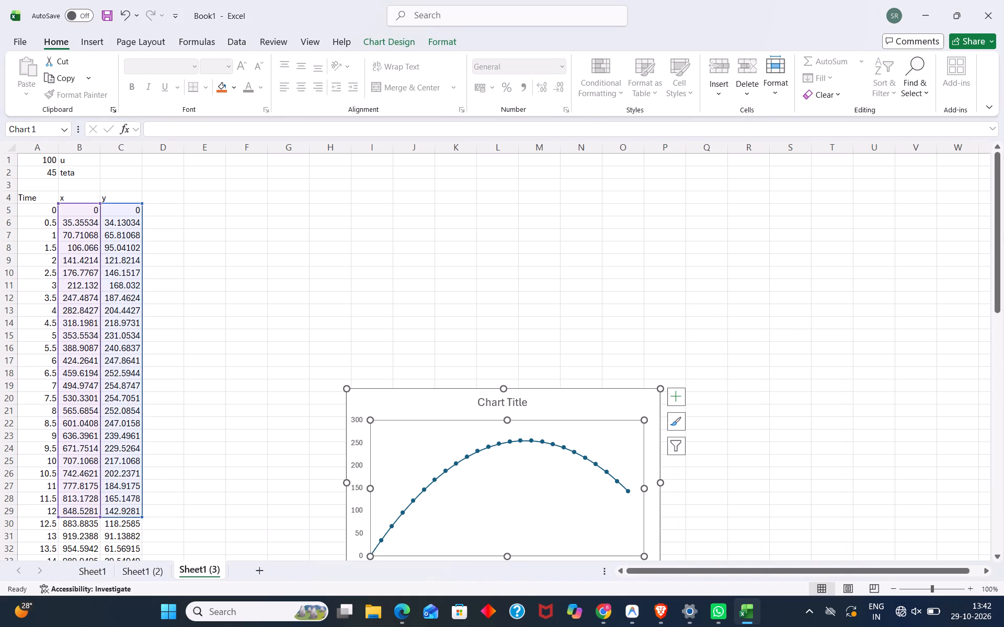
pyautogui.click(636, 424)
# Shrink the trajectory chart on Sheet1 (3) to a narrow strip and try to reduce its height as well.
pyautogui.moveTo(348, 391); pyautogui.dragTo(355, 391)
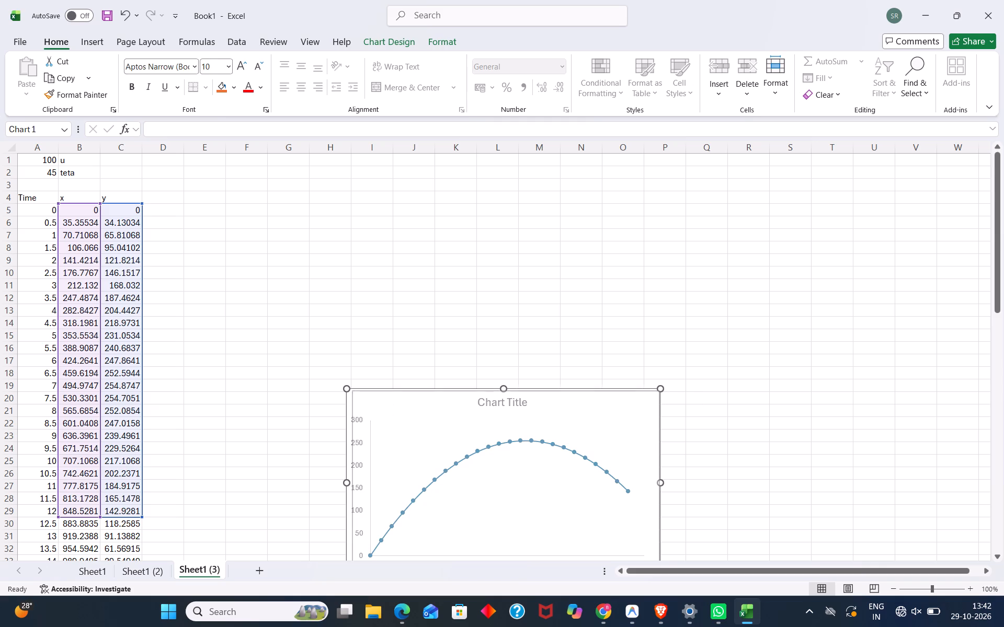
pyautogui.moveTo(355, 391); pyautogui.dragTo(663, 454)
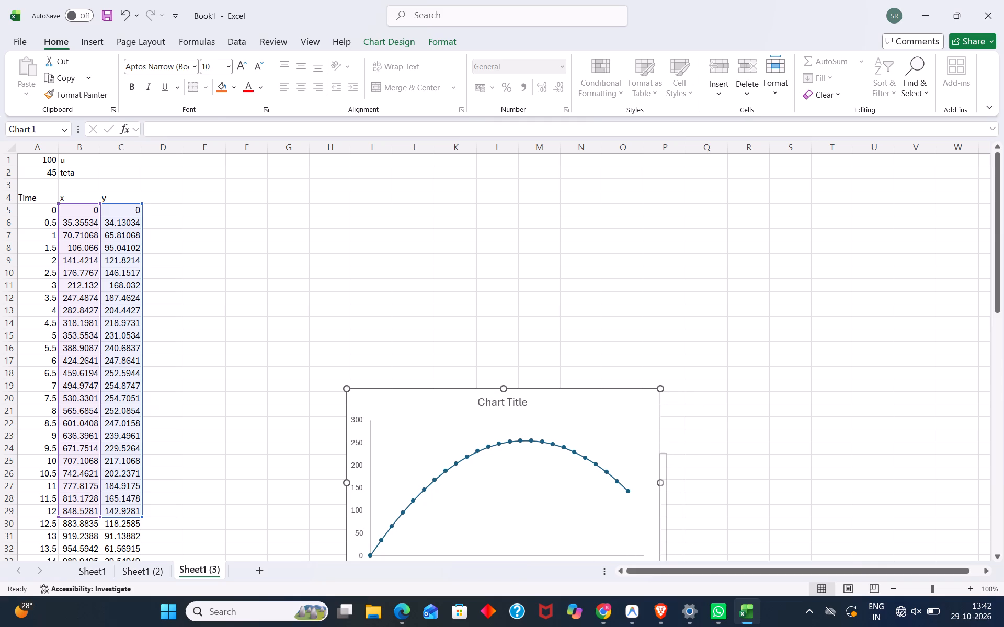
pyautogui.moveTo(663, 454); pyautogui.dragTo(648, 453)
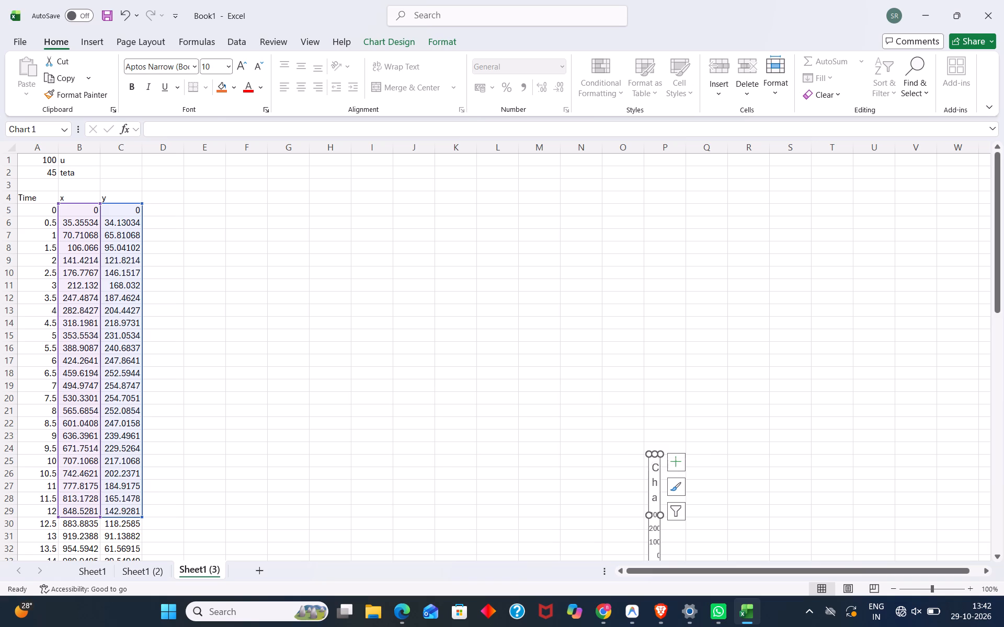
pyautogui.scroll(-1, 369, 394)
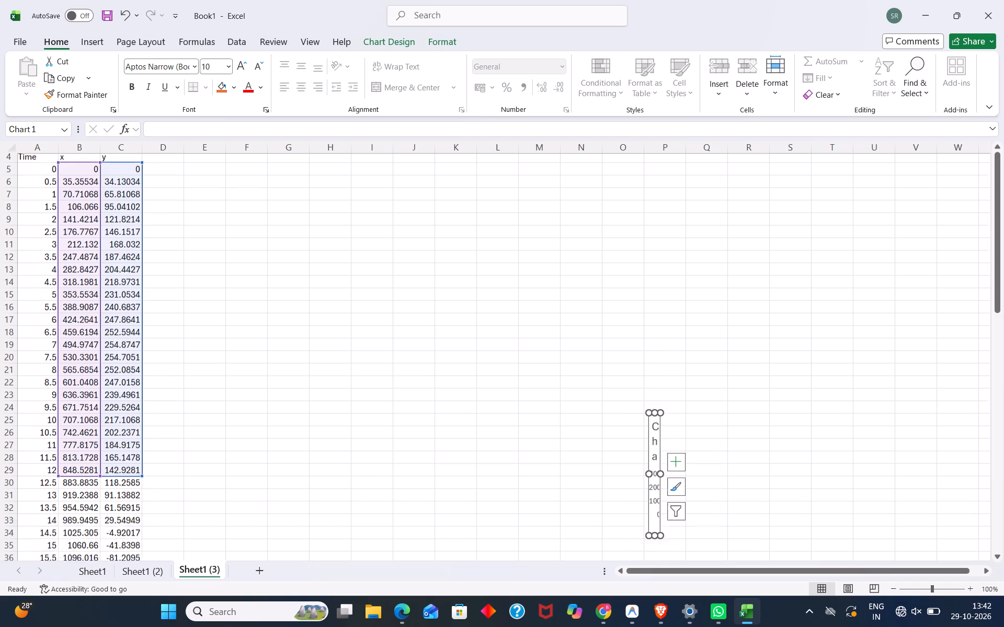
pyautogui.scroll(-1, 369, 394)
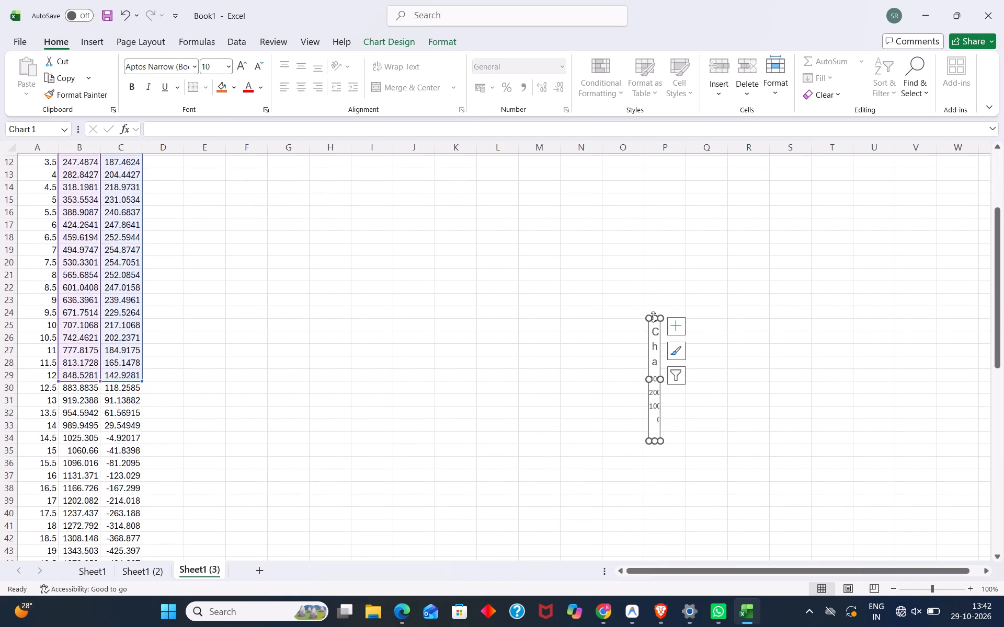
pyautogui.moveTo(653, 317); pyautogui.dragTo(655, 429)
# Delete the whole copied trajectory chart from Sheet1 (3).
pyautogui.press('Delete')
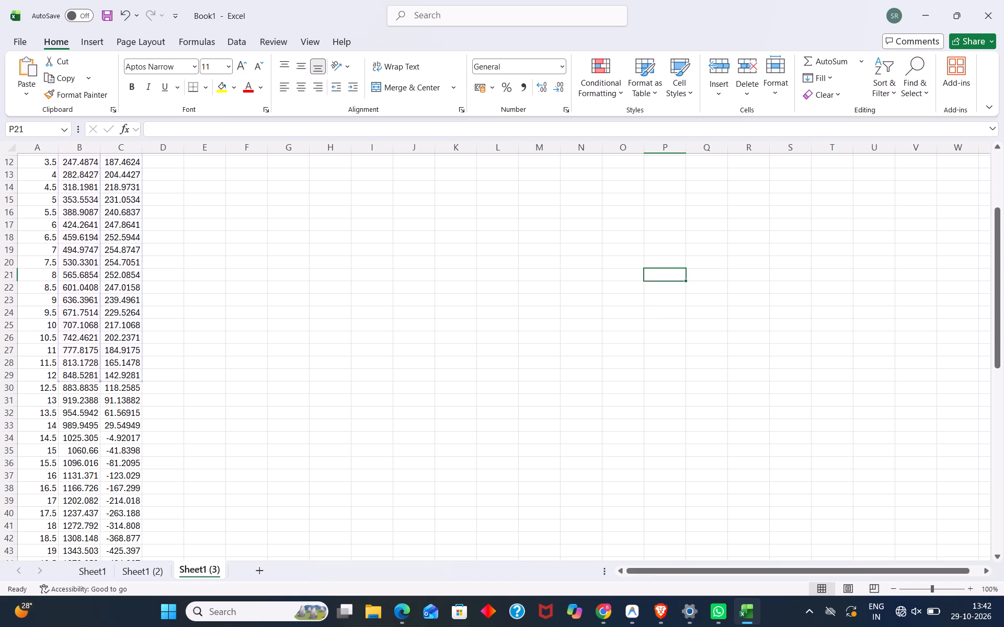
# Insert a scatter chart with smooth lines and markers from the x and y values in B5:C34 on Sheet1 (3).
pyautogui.scroll(6, 655, 429)
pyautogui.hscroll(2, 655, 429)
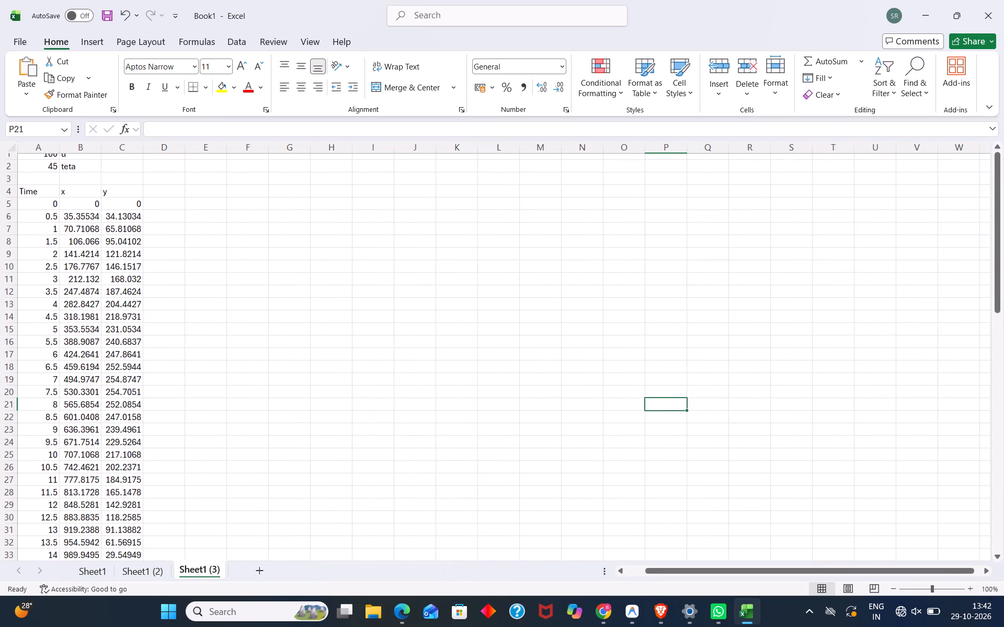
pyautogui.click(81, 204)
pyautogui.click(81, 204)
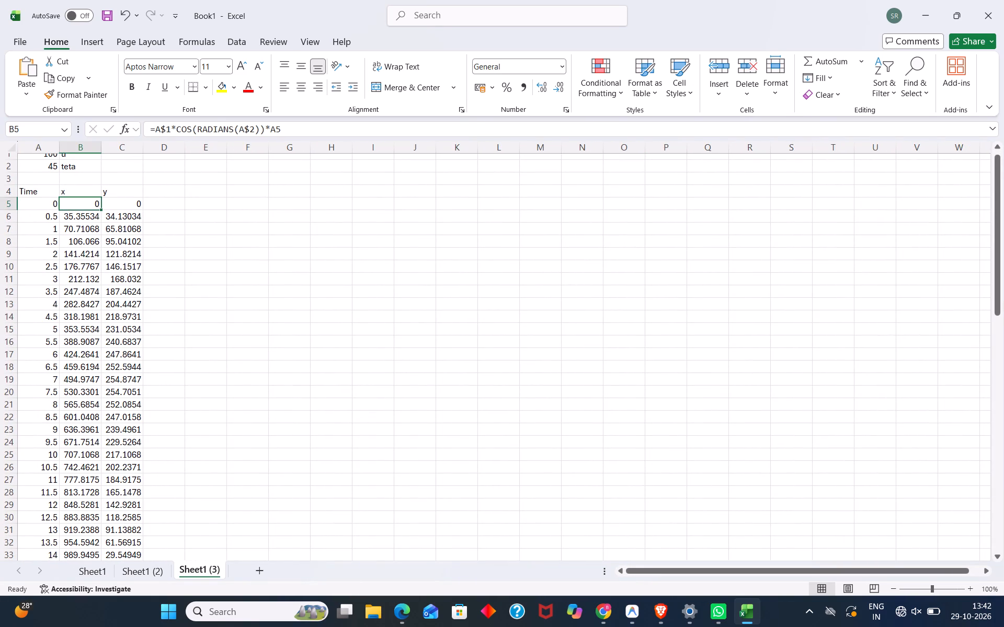
pyautogui.moveTo(81, 204); pyautogui.dragTo(124, 270)
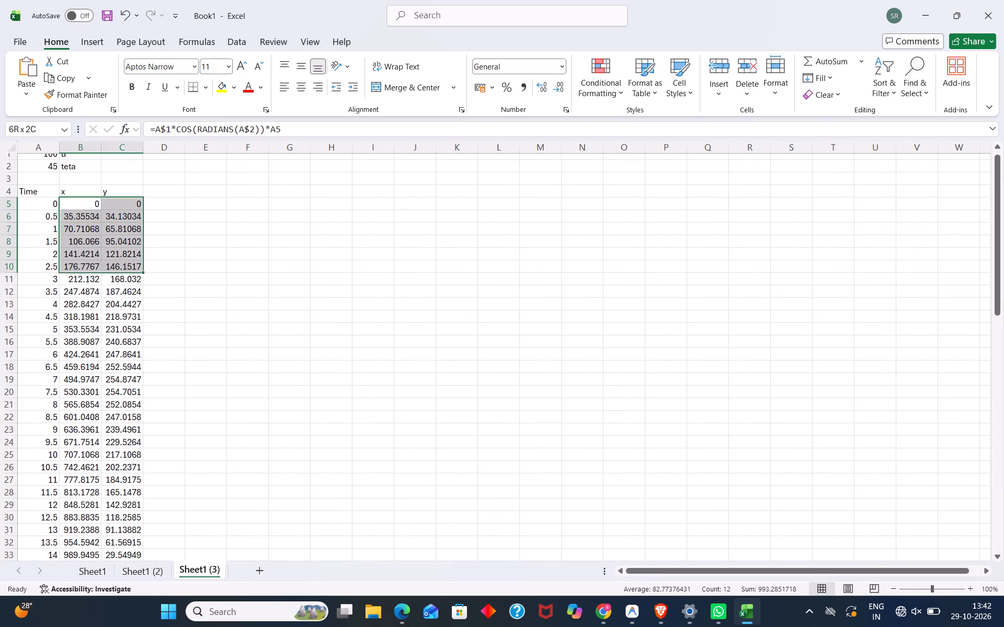
pyautogui.moveTo(124, 270); pyautogui.dragTo(127, 322)
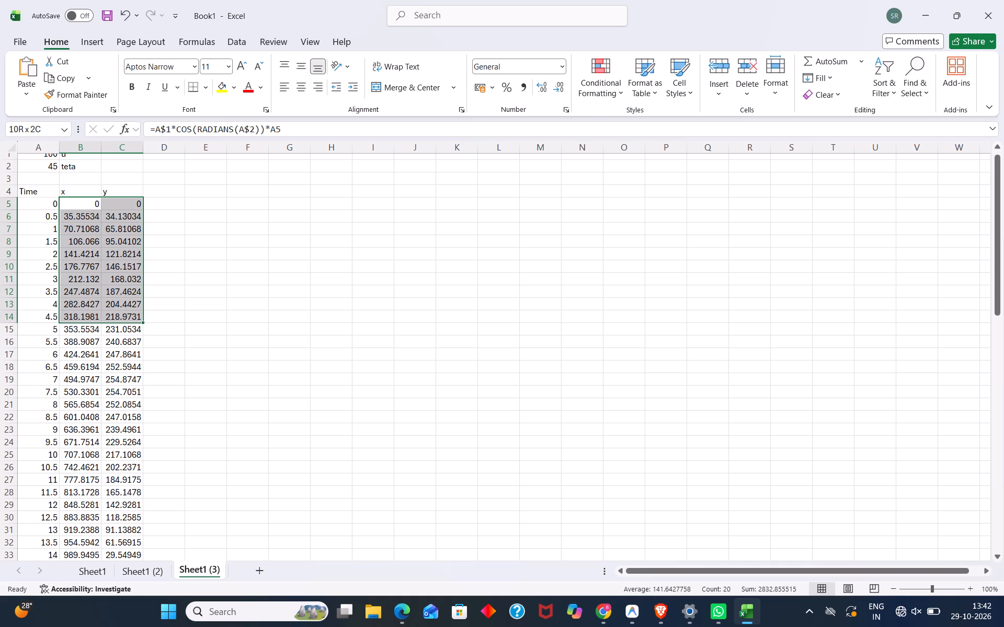
pyautogui.moveTo(127, 322); pyautogui.dragTo(141, 439)
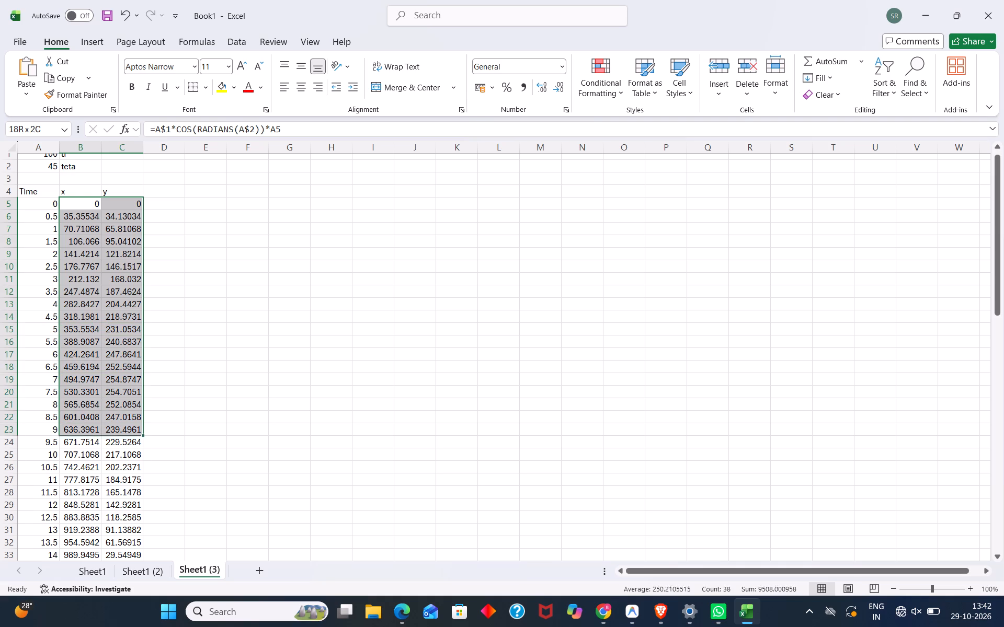
pyautogui.moveTo(141, 439); pyautogui.dragTo(134, 569)
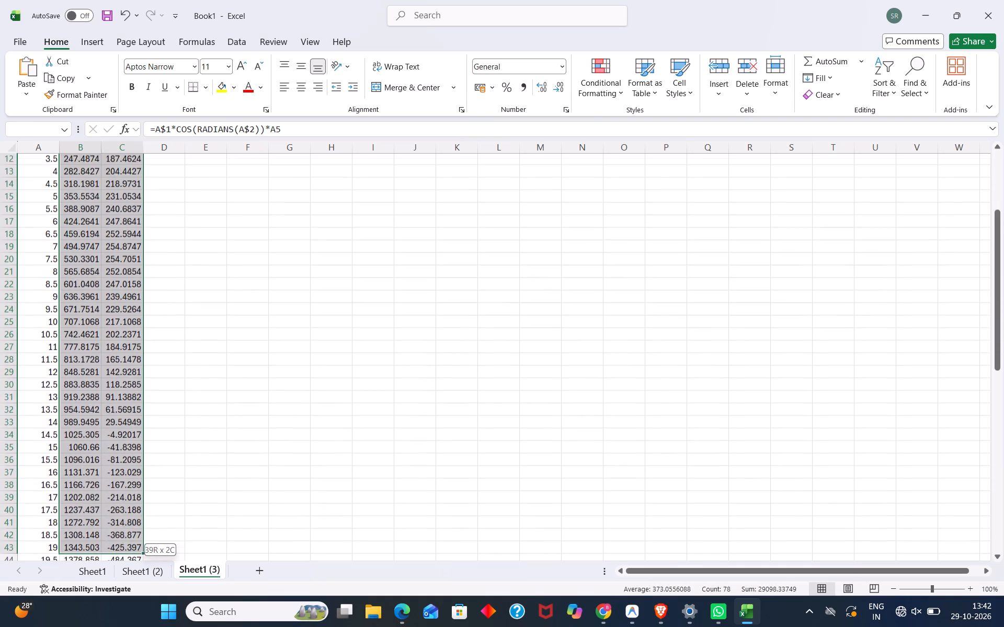
pyautogui.moveTo(134, 569); pyautogui.dragTo(121, 426)
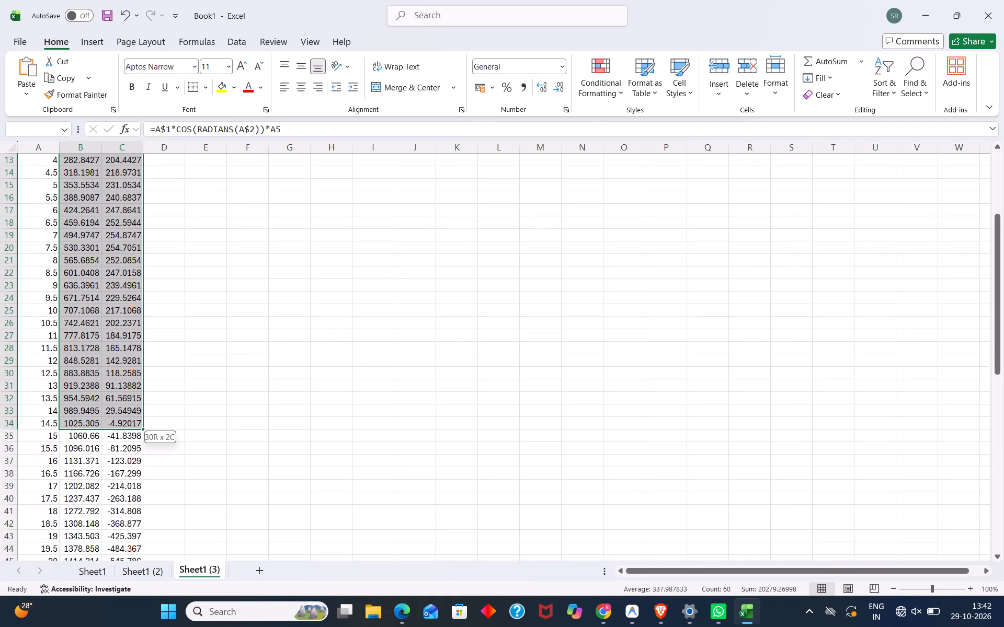
pyautogui.moveTo(121, 426); pyautogui.dragTo(122, 426)
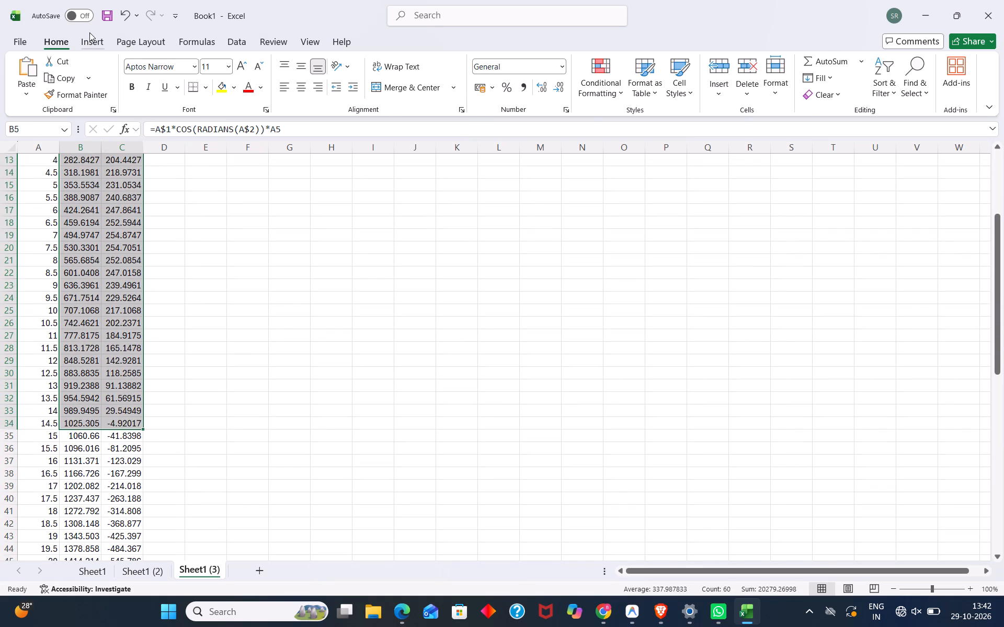
pyautogui.click(90, 36)
pyautogui.click(383, 103)
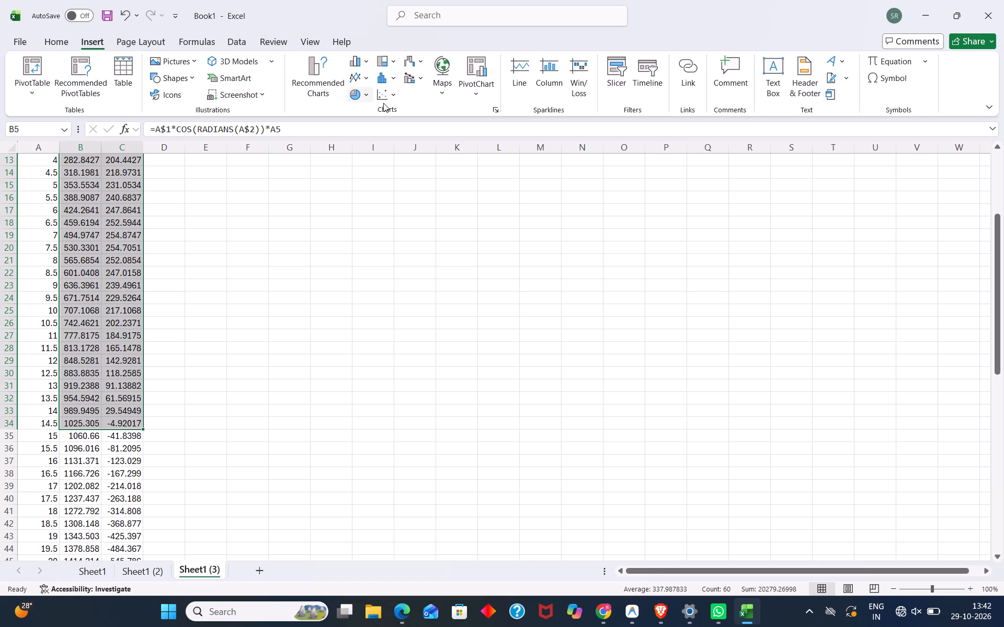
pyautogui.click(387, 96)
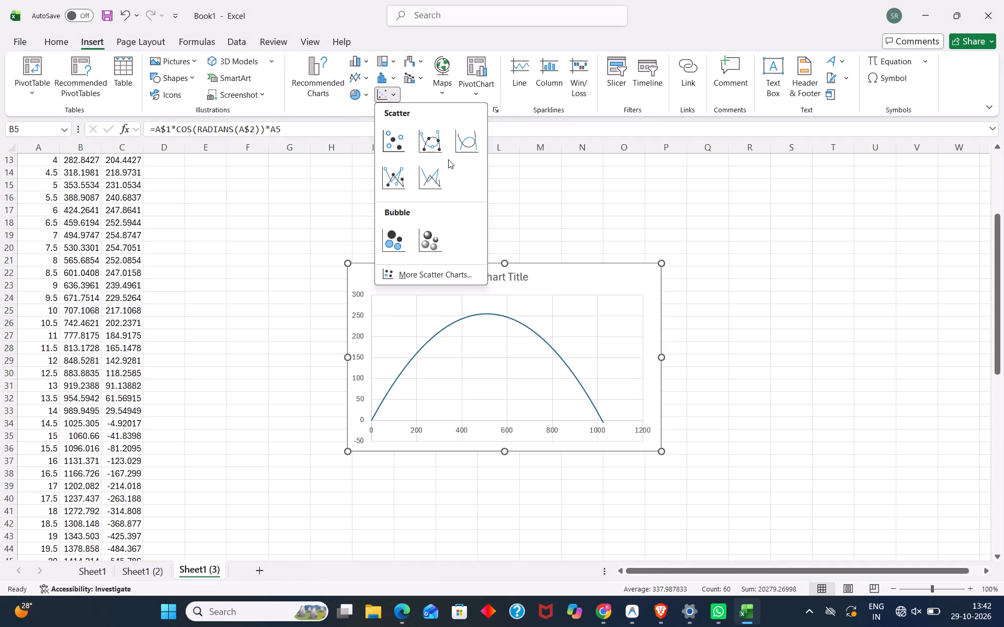
pyautogui.click(436, 145)
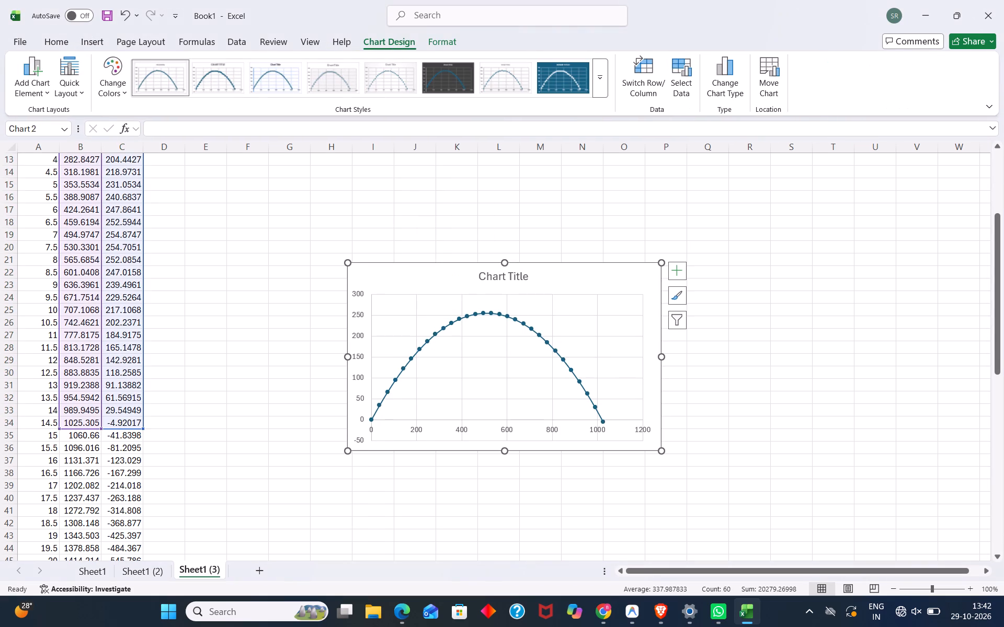
pyautogui.click(334, 187)
# Review the teta values, data columns and trajectory charts across Sheet1, Sheet1 (2) and Sheet1 (3).
pyautogui.scroll(2, 334, 187)
pyautogui.click(237, 169)
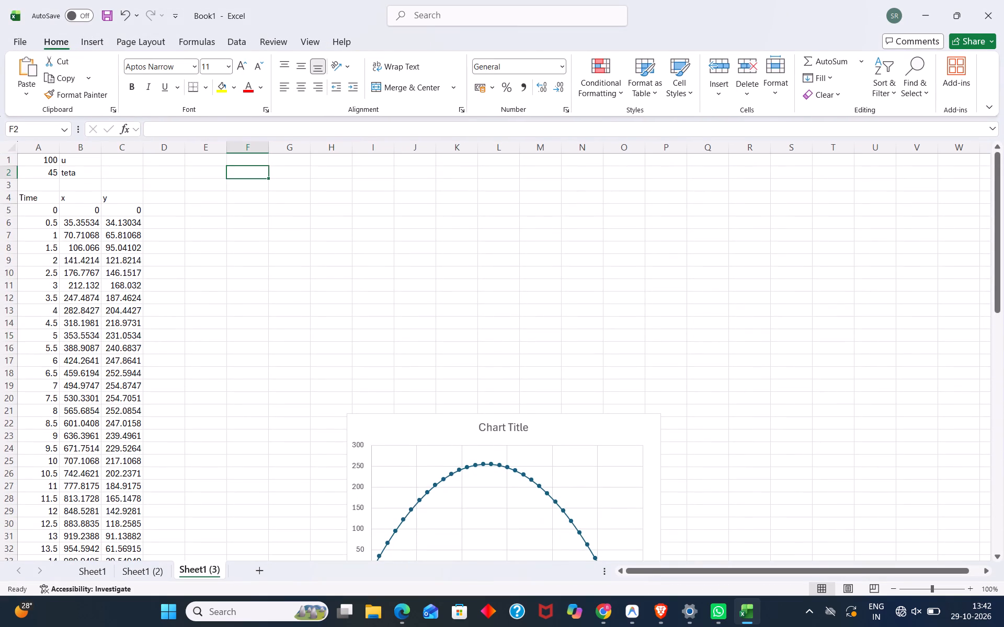
pyautogui.click(98, 575)
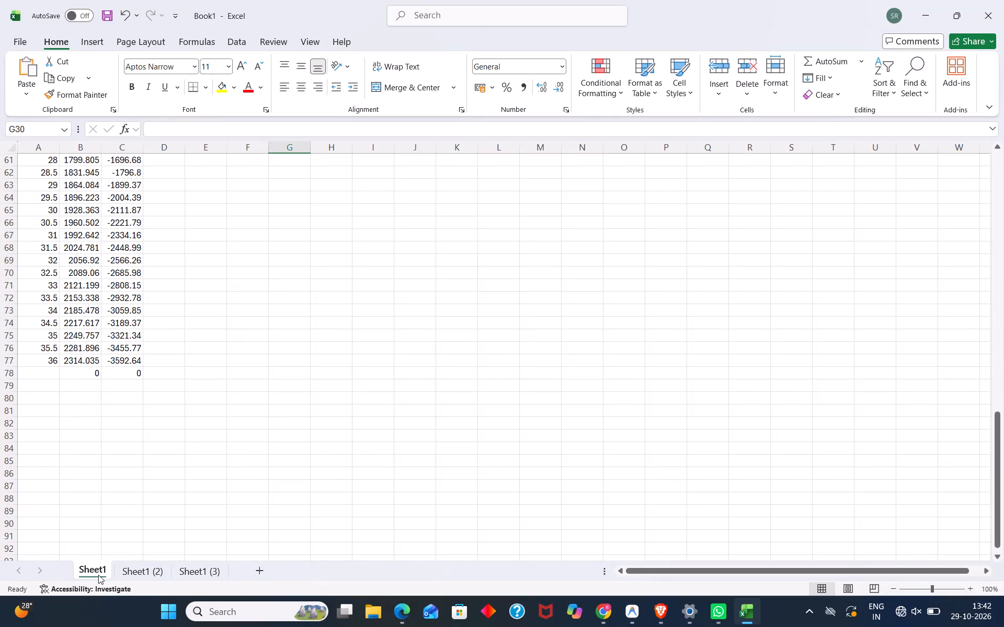
pyautogui.scroll(2, 226, 380)
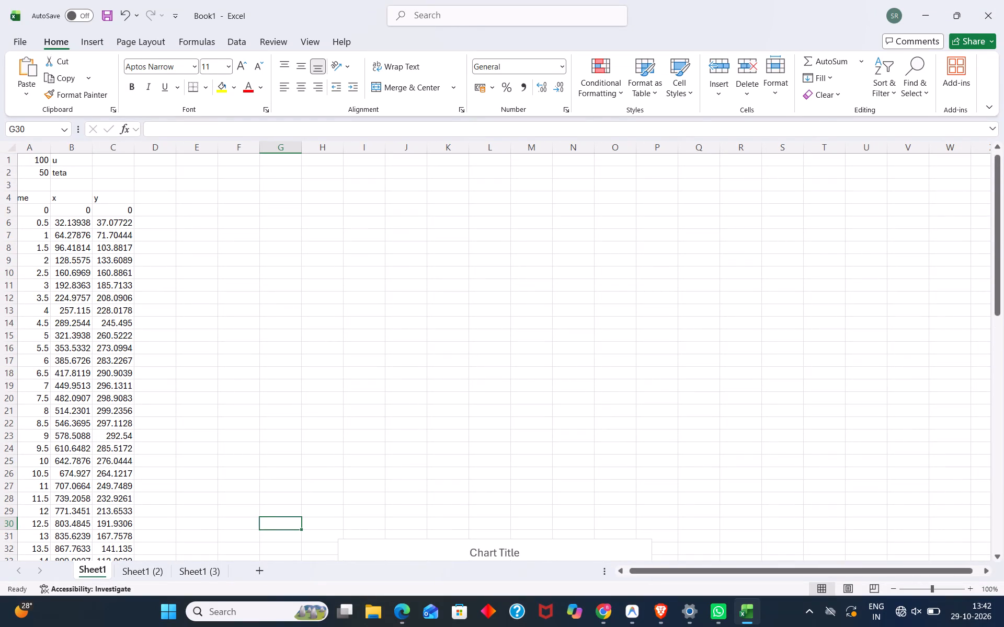
pyautogui.click(144, 570)
pyautogui.scroll(4, 144, 570)
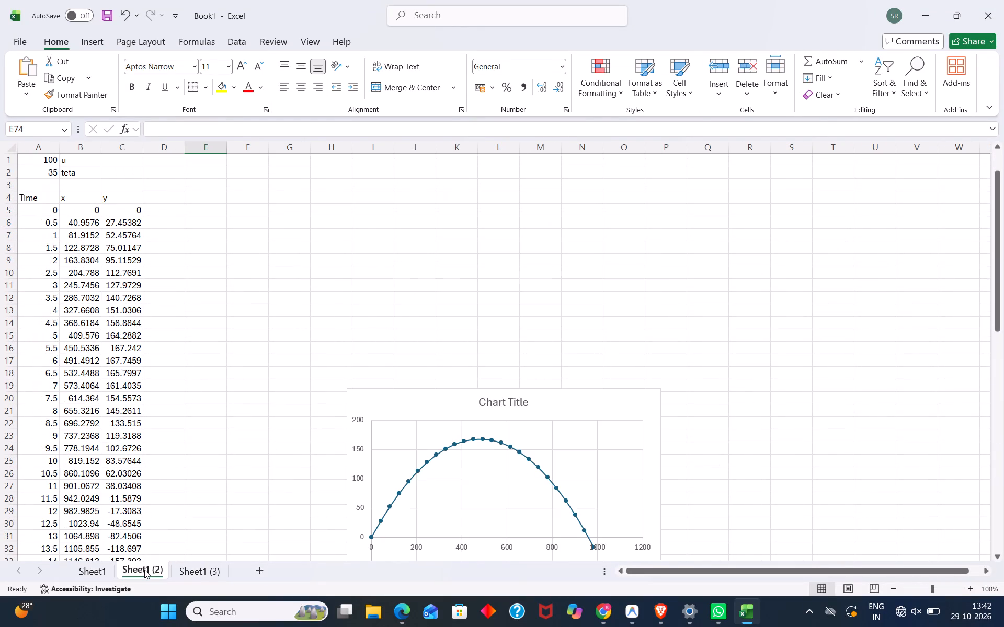
pyautogui.scroll(2, 144, 570)
pyautogui.click(198, 572)
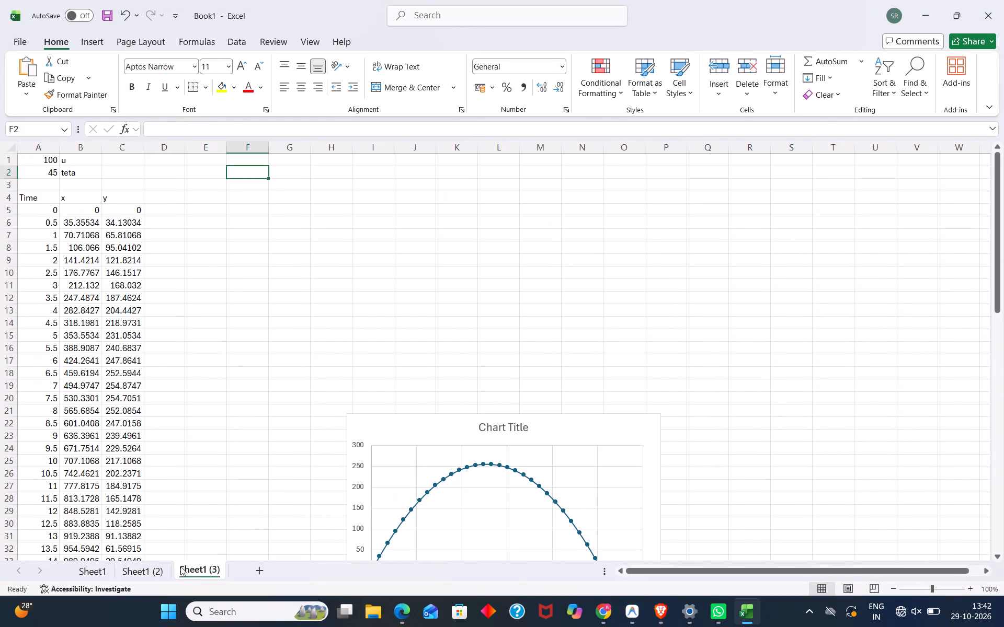
# Set teta in cell A2 of Sheet1 to 55.
pyautogui.click(85, 573)
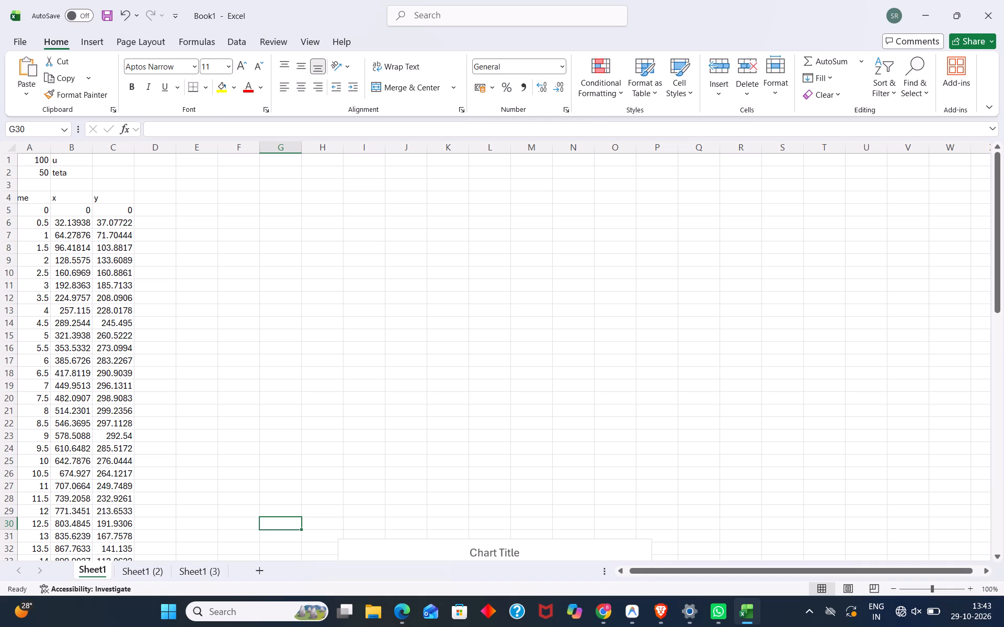
pyautogui.click(42, 175)
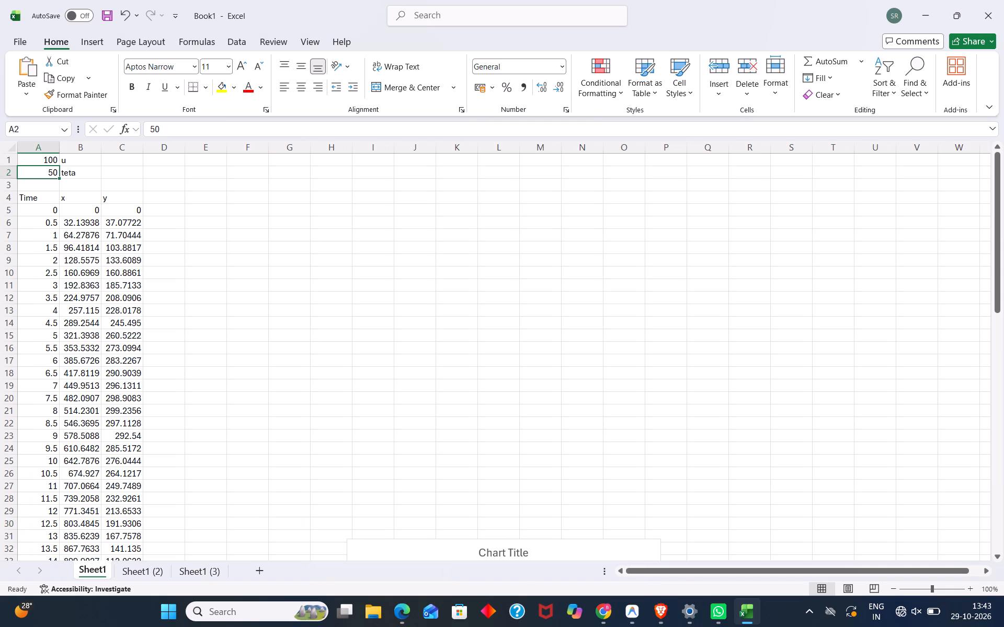
pyautogui.press('BackSpace')
pyautogui.write('55')
pyautogui.click(185, 194)
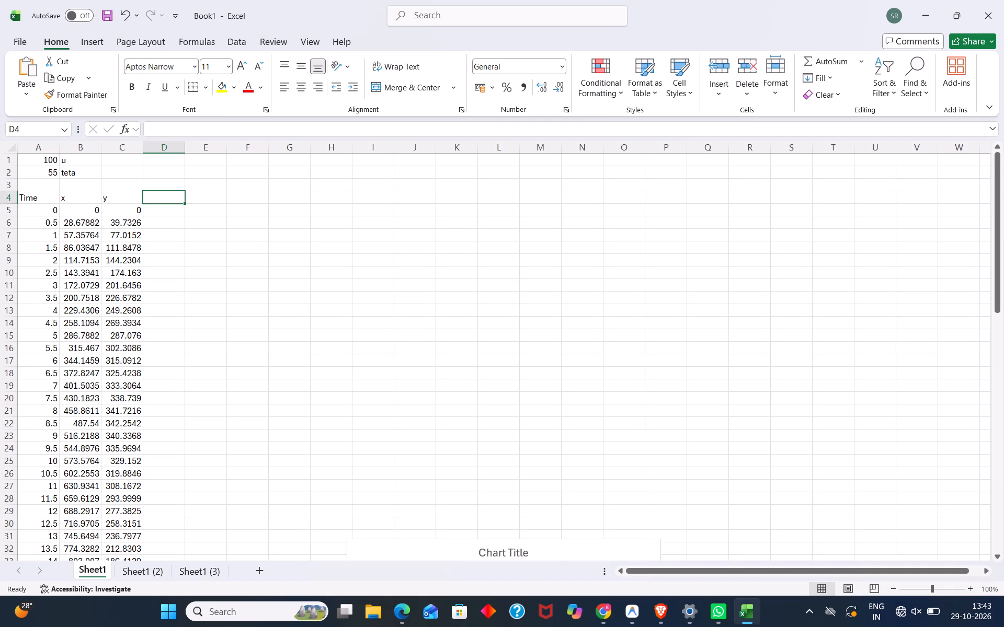
# Delete the existing trajectory chart from Sheet1.
pyautogui.scroll(-4, 185, 231)
pyautogui.scroll(3, 185, 231)
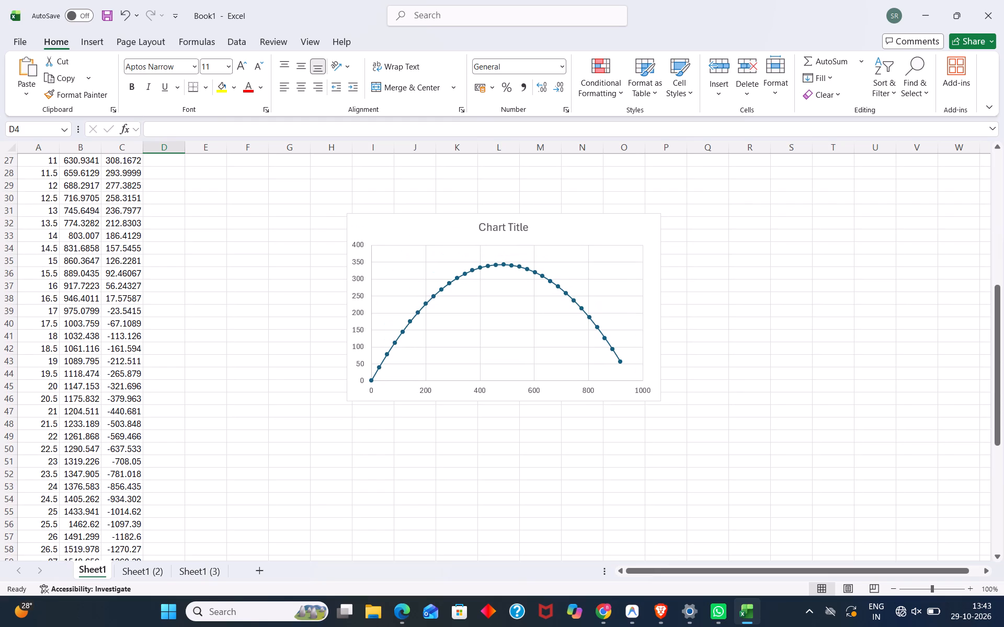
pyautogui.rightClick(477, 240)
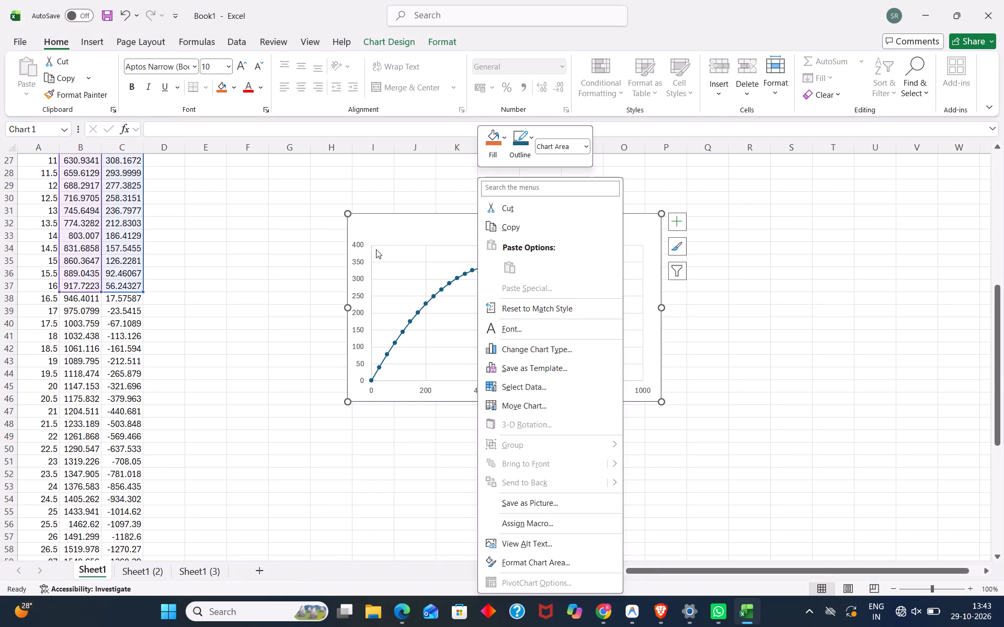
pyautogui.click(400, 217)
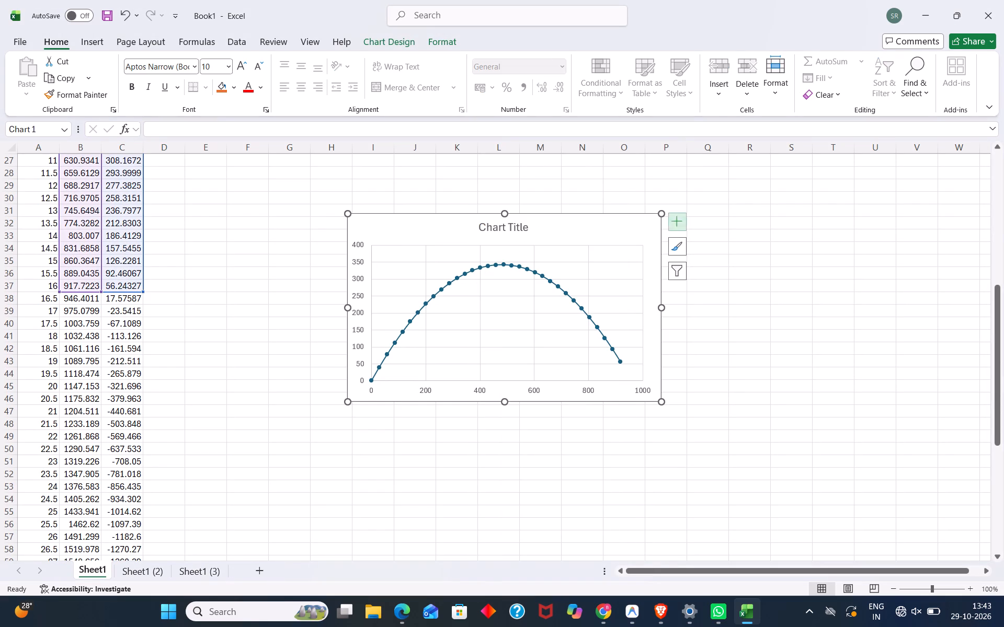
pyautogui.press('Delete')
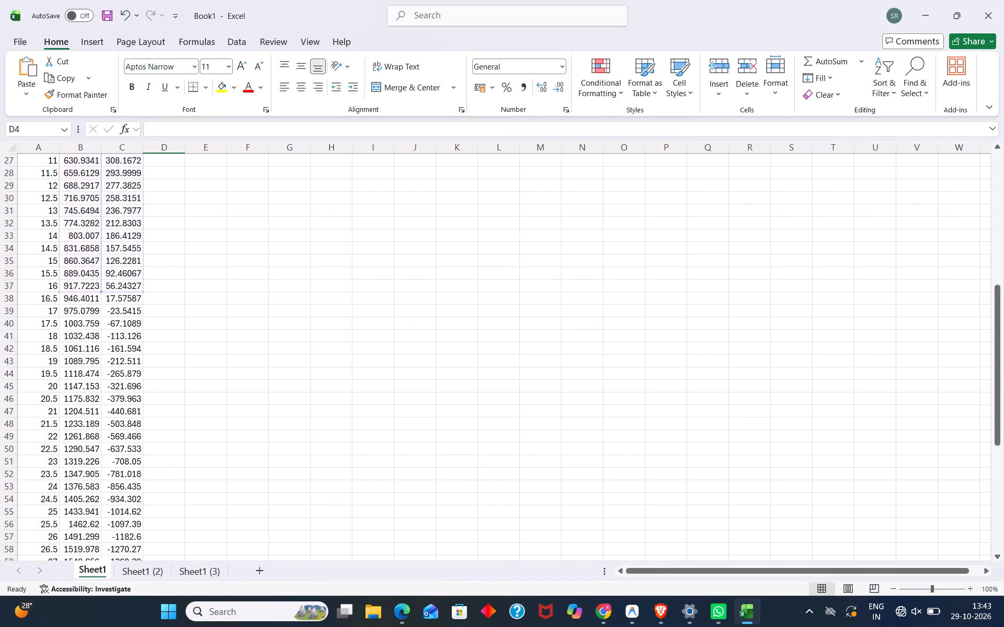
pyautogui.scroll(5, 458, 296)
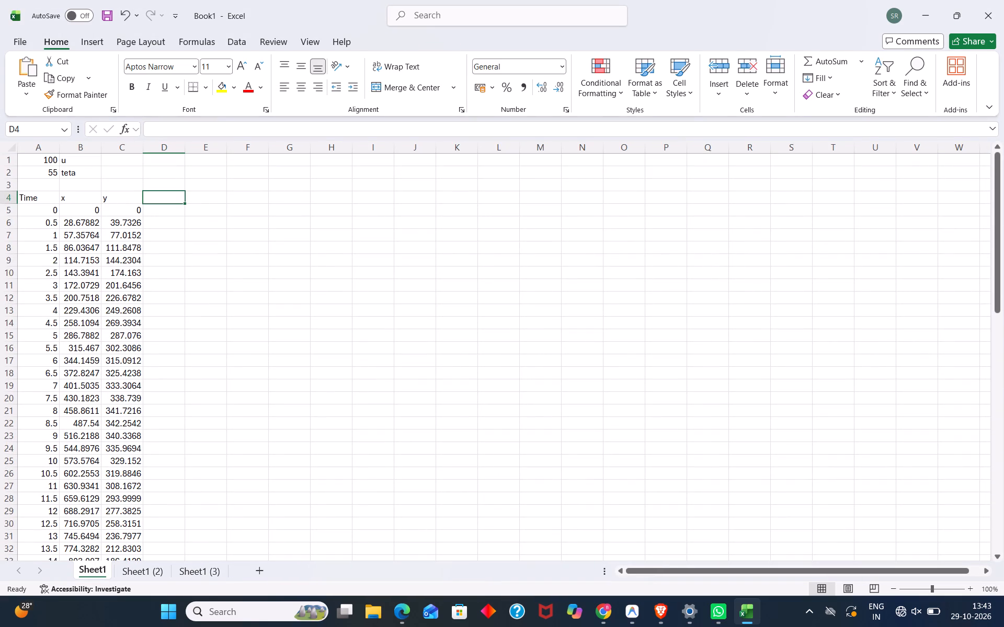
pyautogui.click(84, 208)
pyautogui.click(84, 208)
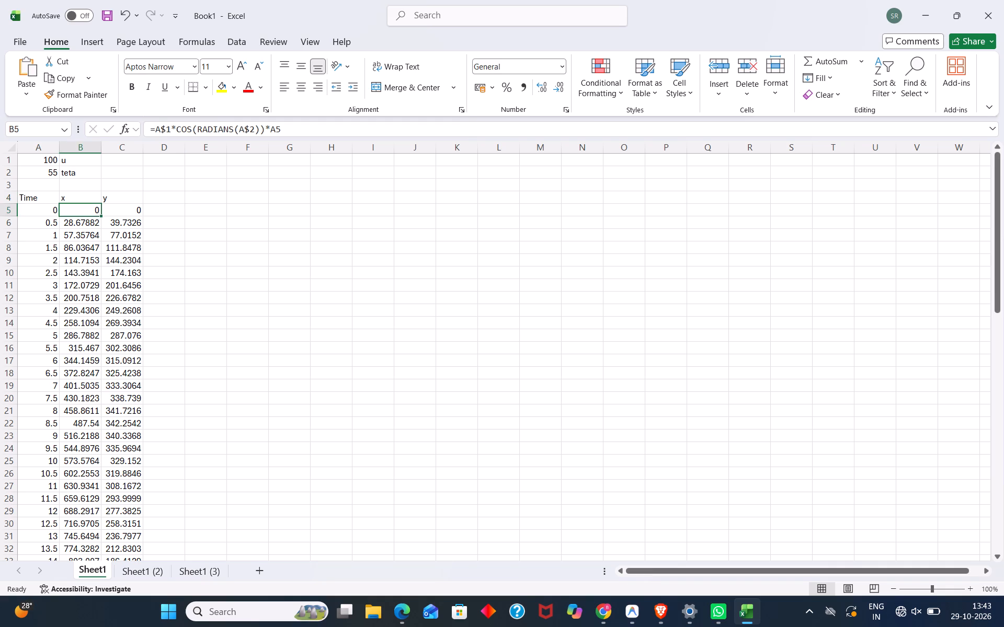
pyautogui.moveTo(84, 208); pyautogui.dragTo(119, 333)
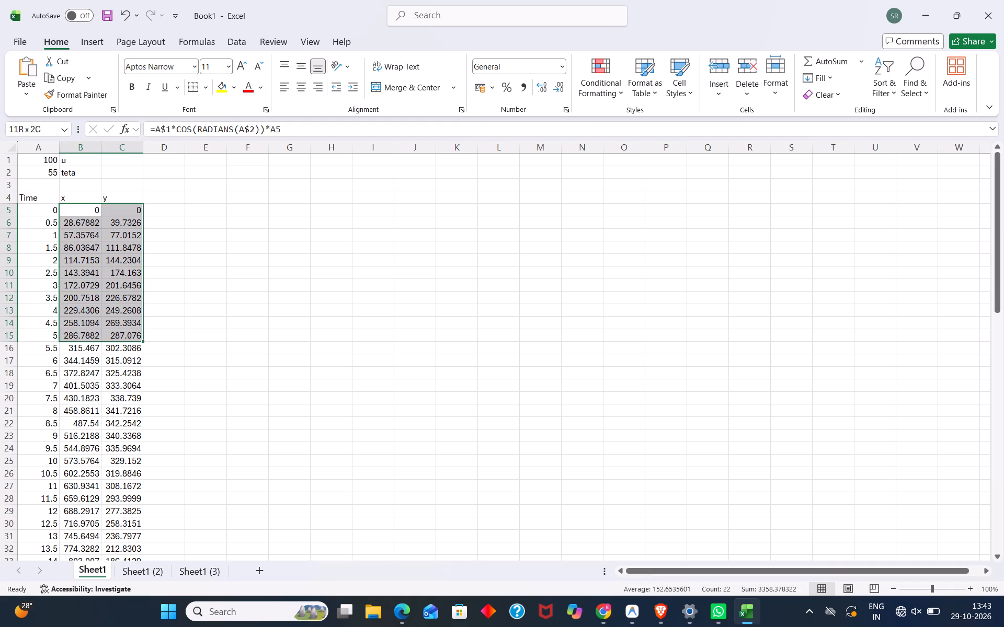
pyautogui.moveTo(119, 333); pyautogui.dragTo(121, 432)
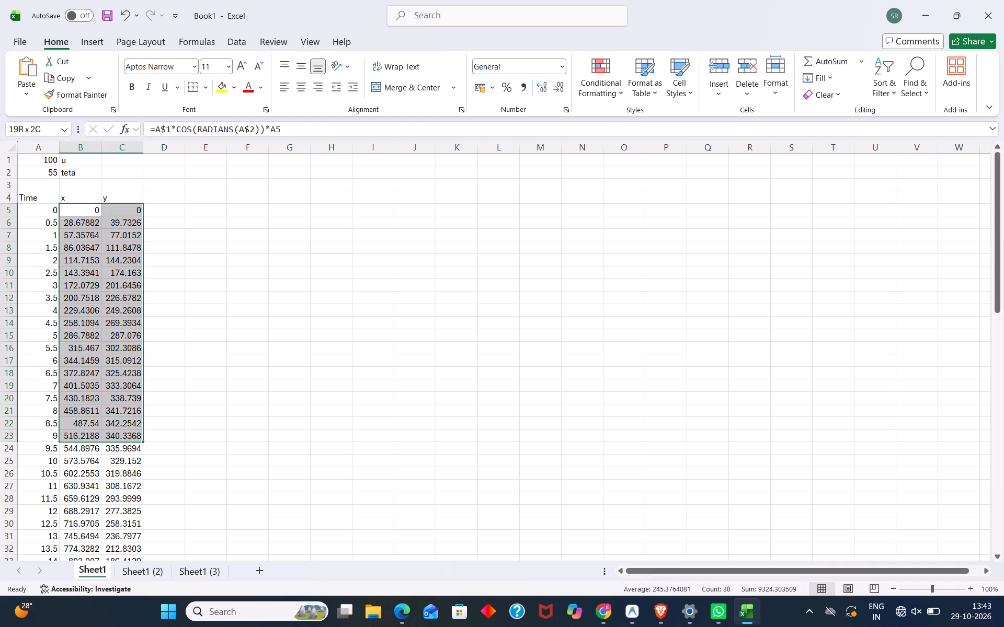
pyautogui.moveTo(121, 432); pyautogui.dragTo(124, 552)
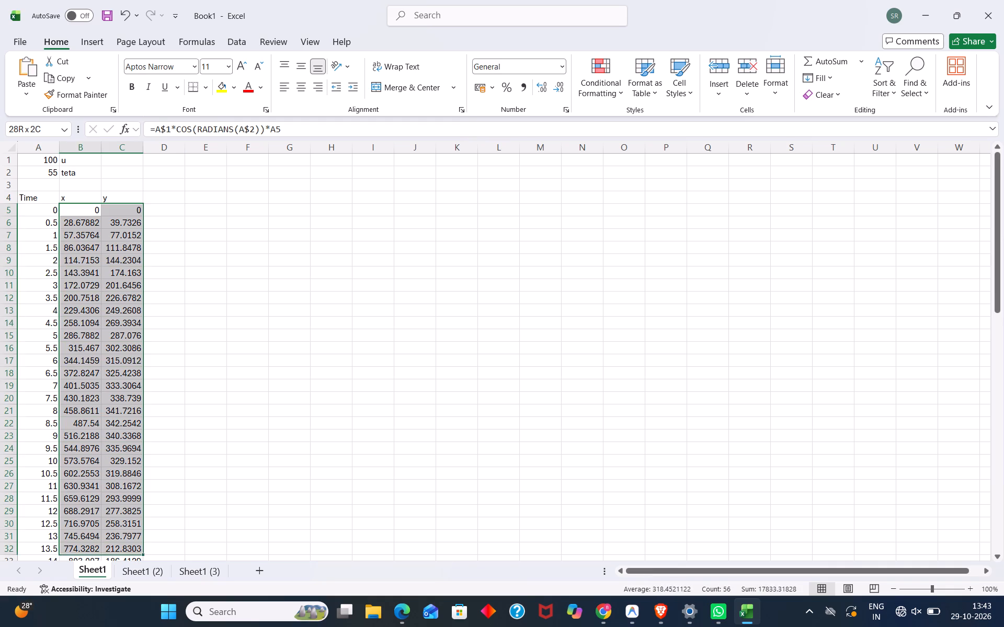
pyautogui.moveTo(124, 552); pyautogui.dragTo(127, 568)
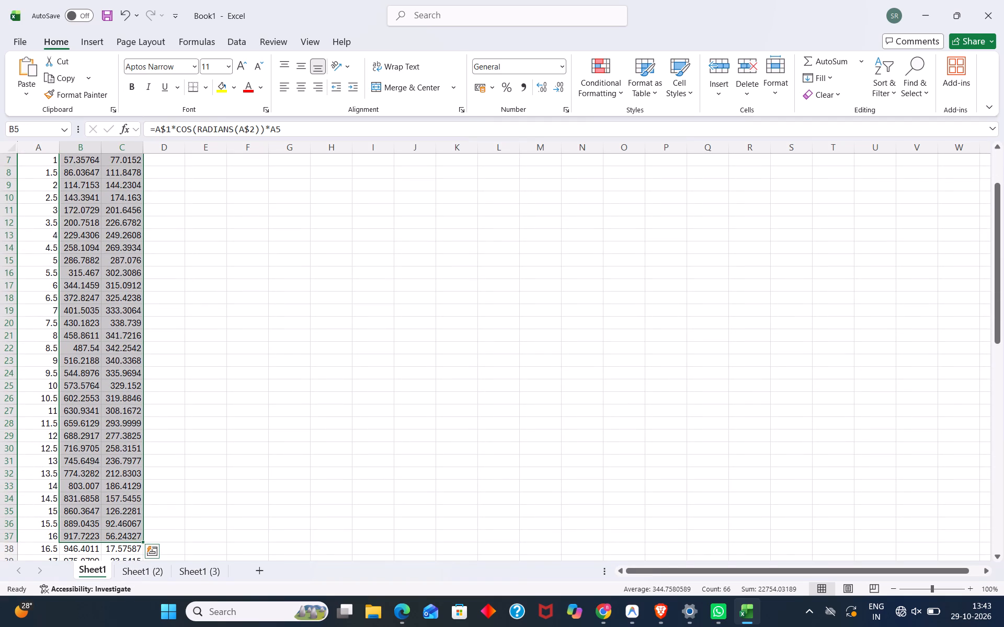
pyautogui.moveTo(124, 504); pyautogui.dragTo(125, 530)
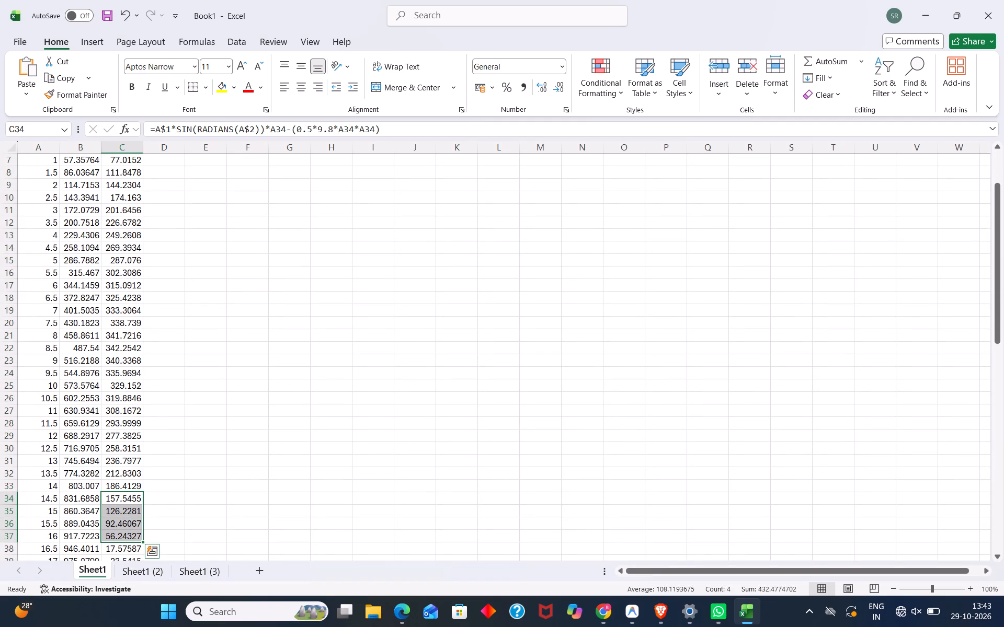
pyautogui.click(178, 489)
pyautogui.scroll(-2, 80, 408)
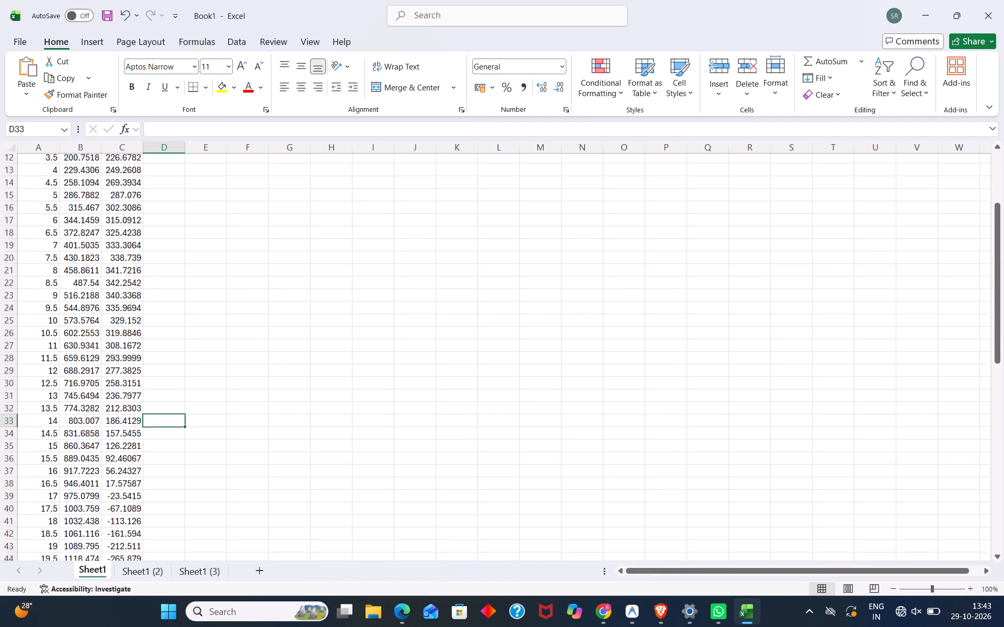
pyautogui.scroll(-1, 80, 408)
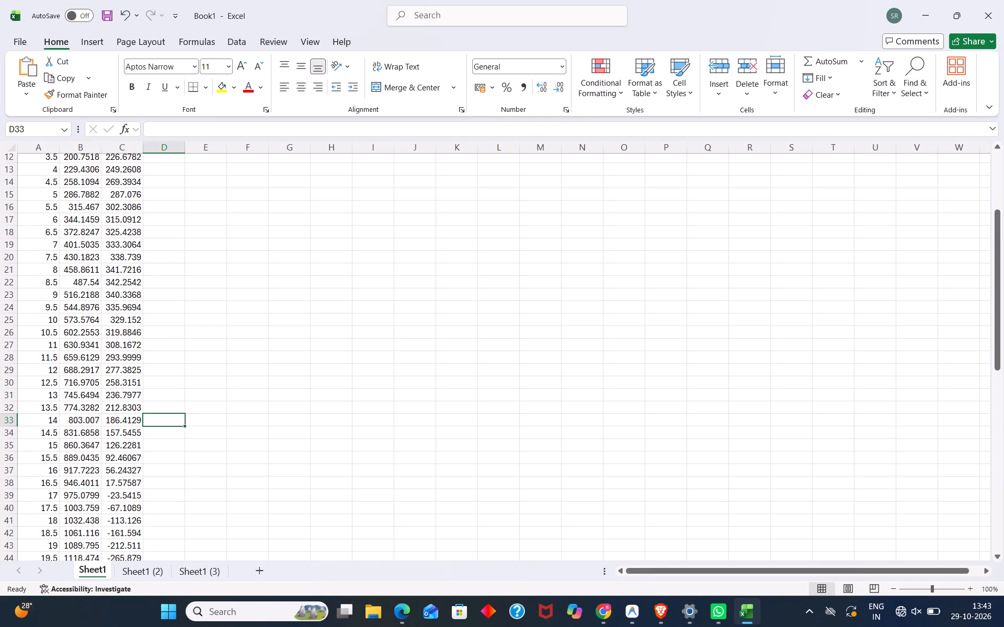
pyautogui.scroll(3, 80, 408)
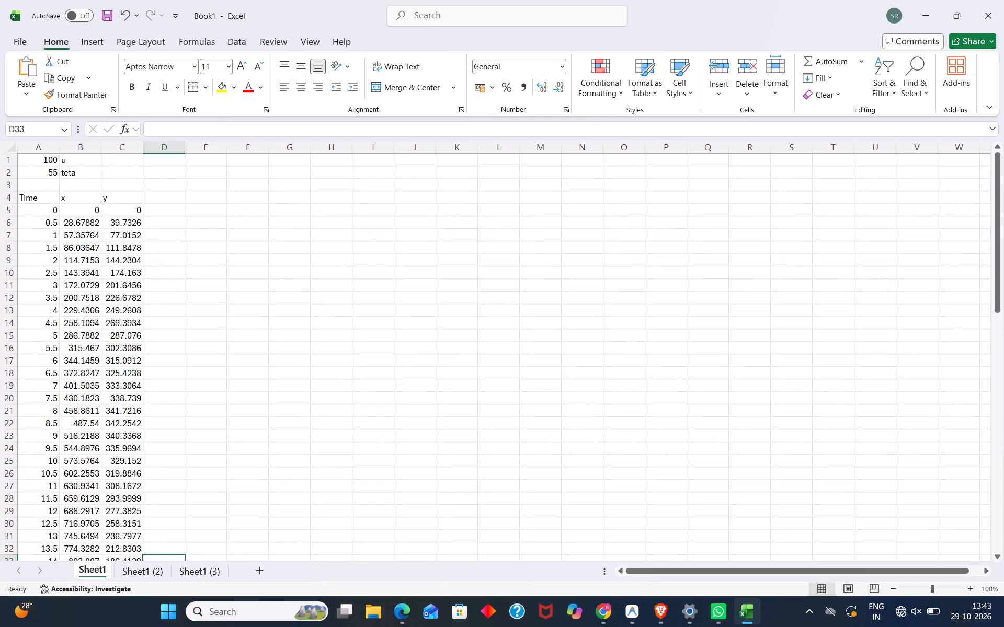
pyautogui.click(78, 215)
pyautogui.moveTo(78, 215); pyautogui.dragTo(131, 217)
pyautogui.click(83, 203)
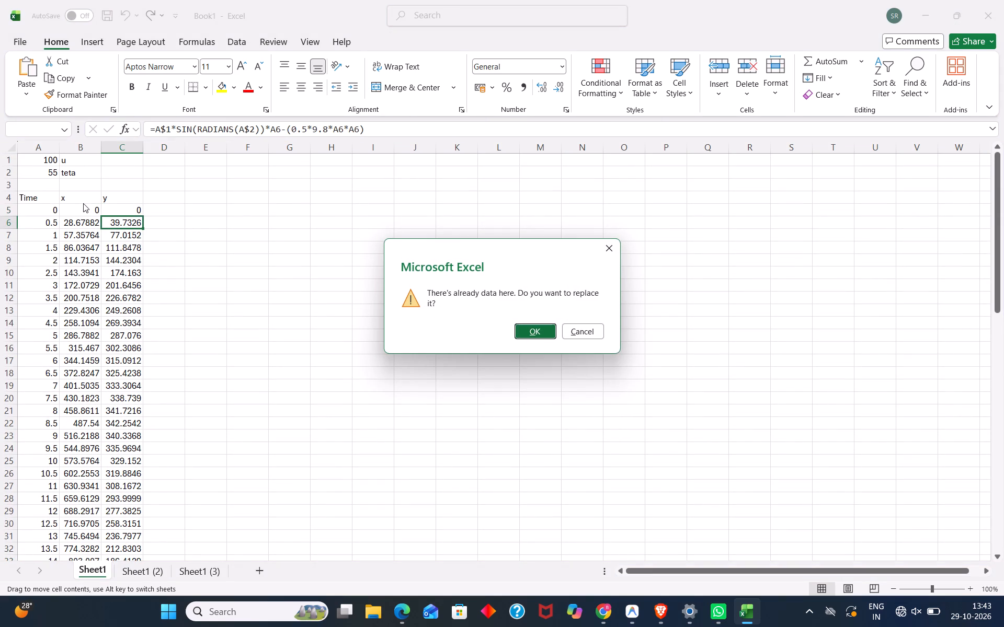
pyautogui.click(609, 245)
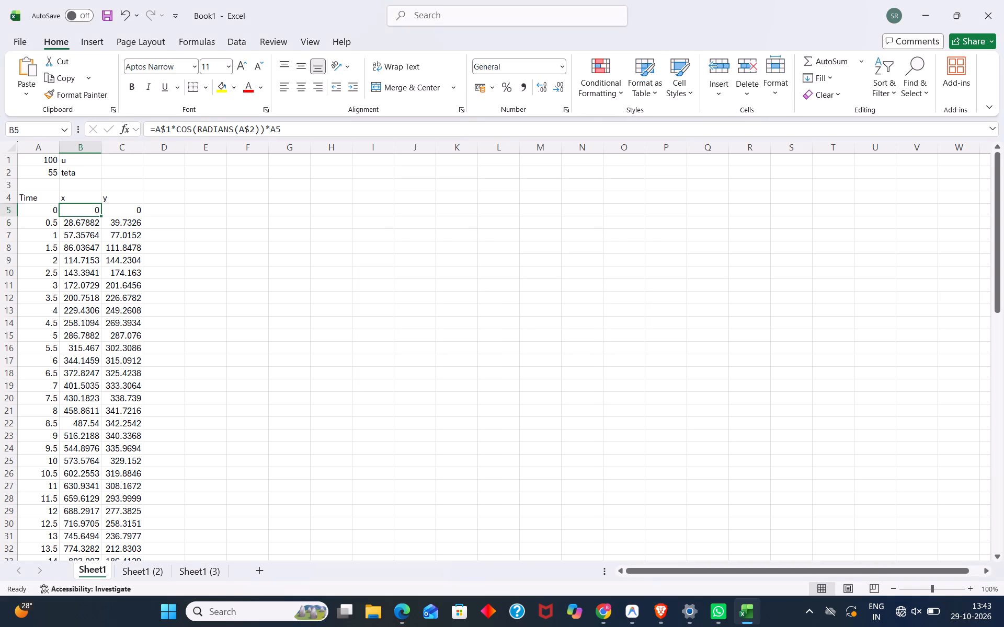
# Insert a scatter chart with smooth lines and markers from the x and y values in B5:C39 on Sheet1.
pyautogui.moveTo(88, 213); pyautogui.dragTo(107, 211)
pyautogui.moveTo(107, 211); pyautogui.dragTo(135, 348)
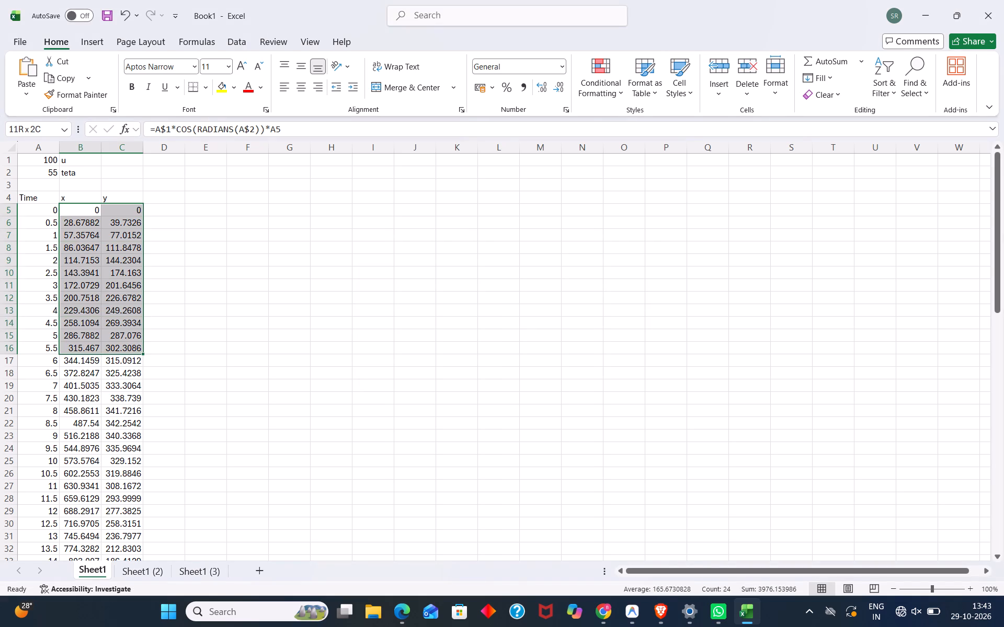
pyautogui.moveTo(135, 348); pyautogui.dragTo(106, 521)
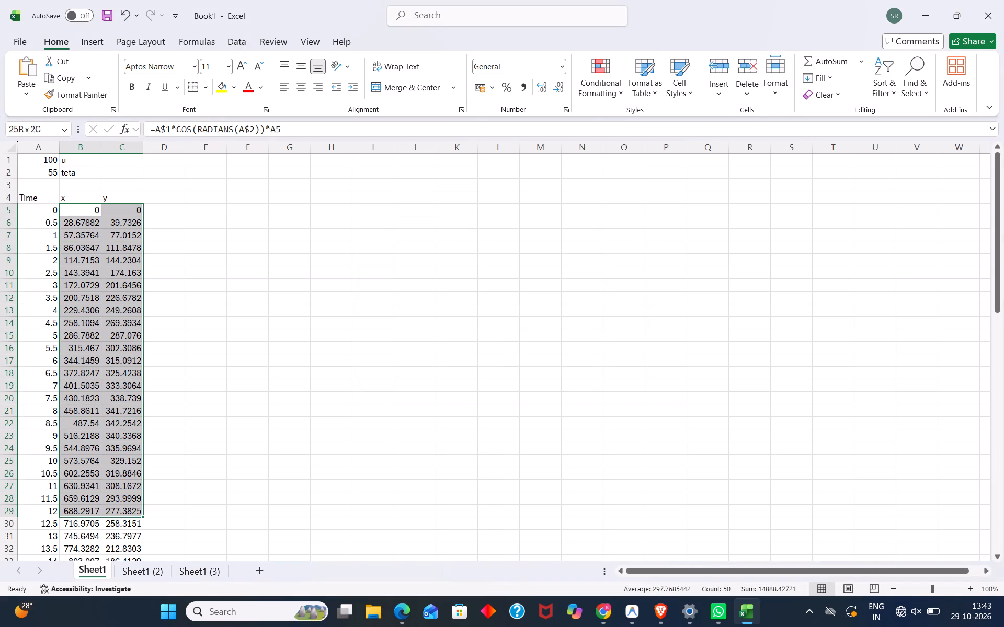
pyautogui.moveTo(106, 521); pyautogui.dragTo(95, 547)
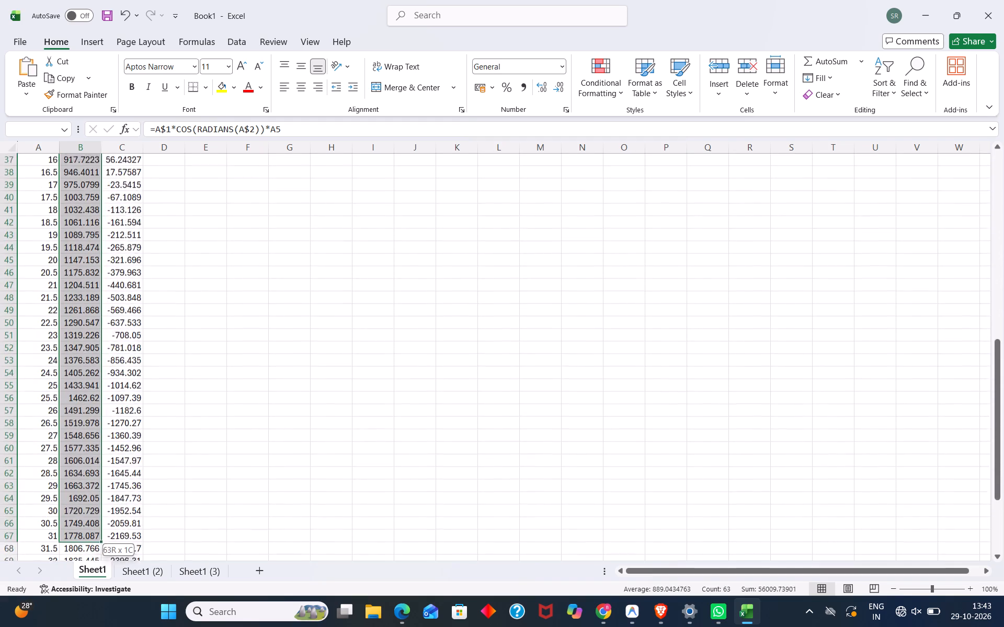
pyautogui.moveTo(95, 547); pyautogui.dragTo(131, 318)
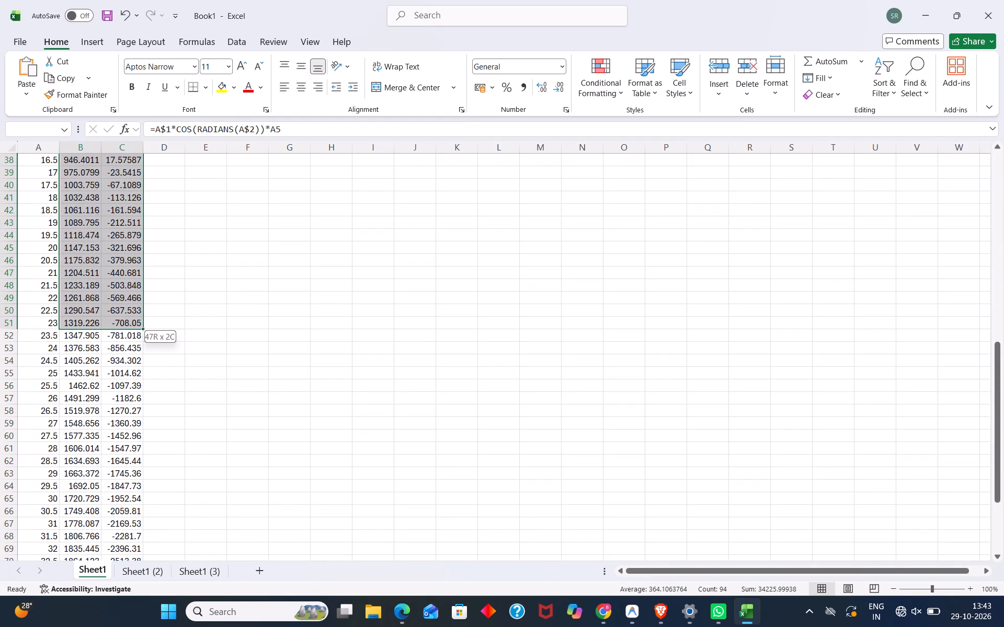
pyautogui.moveTo(131, 318); pyautogui.dragTo(125, 194)
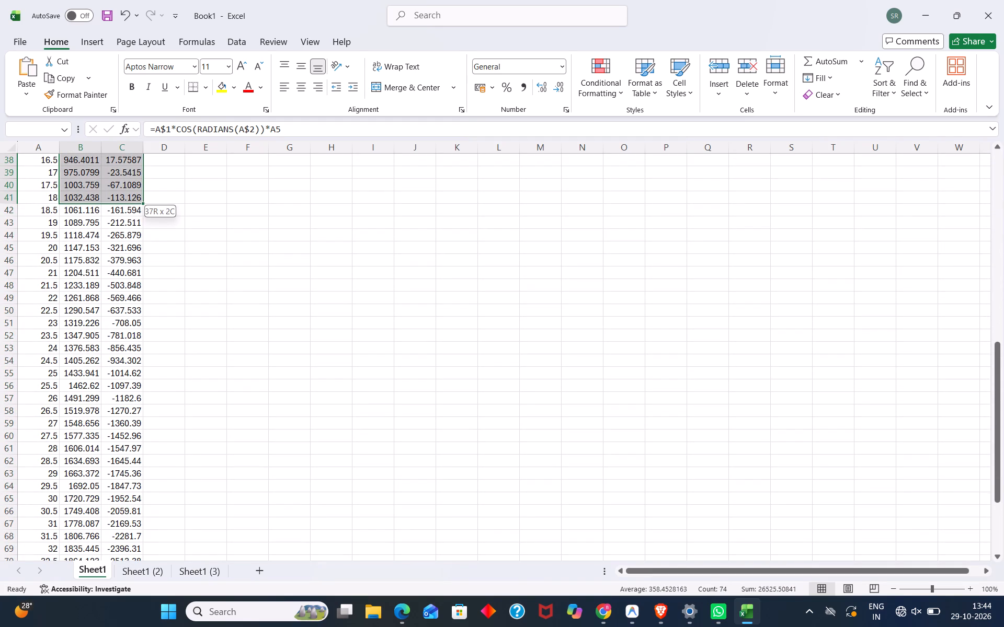
pyautogui.moveTo(125, 194); pyautogui.dragTo(127, 171)
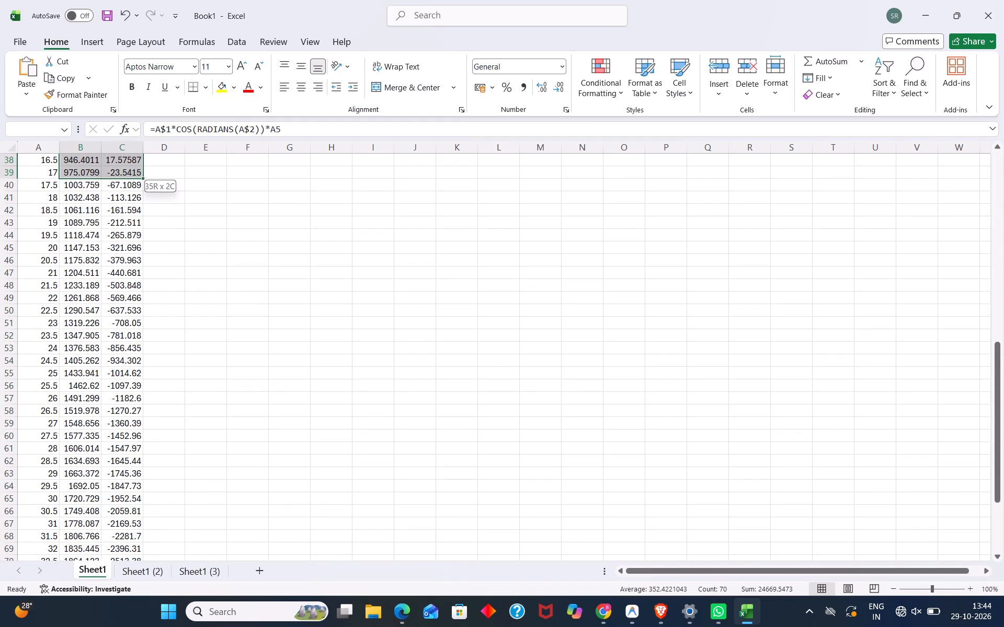
pyautogui.moveTo(127, 171); pyautogui.dragTo(127, 154)
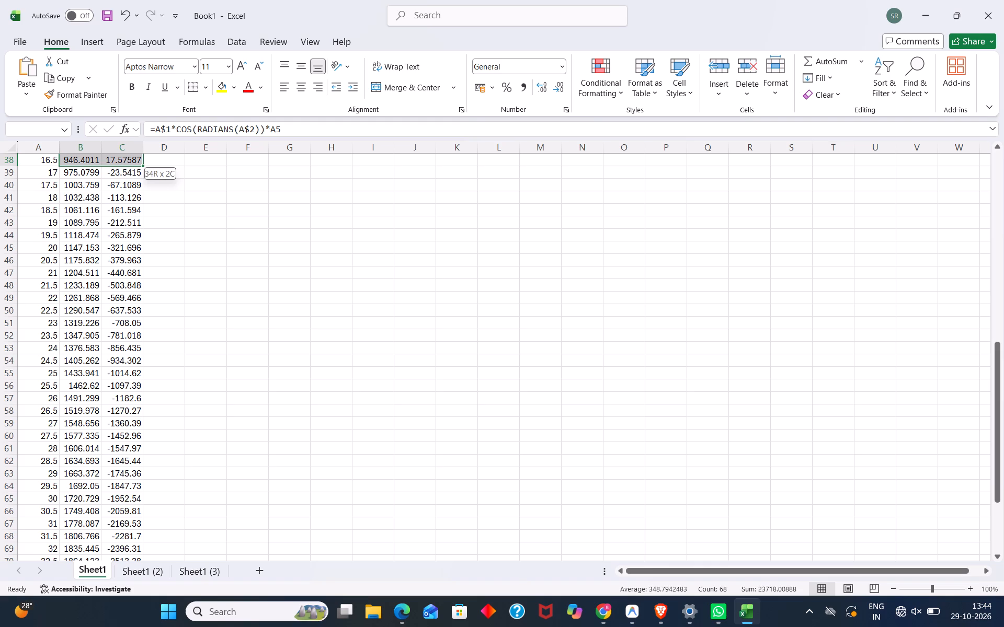
pyautogui.moveTo(127, 154); pyautogui.dragTo(125, 169)
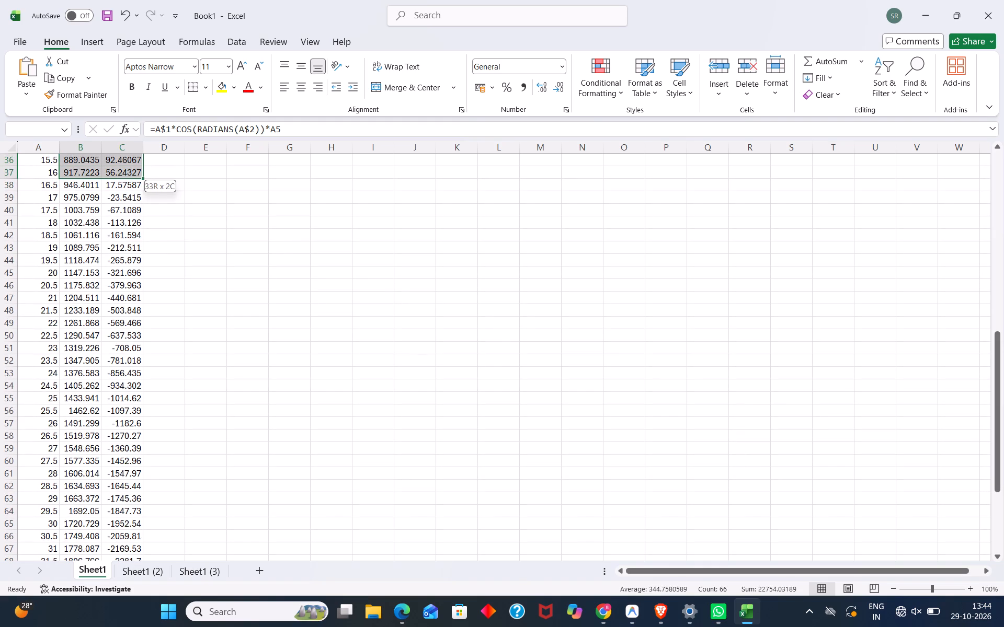
pyautogui.moveTo(125, 169); pyautogui.dragTo(125, 181)
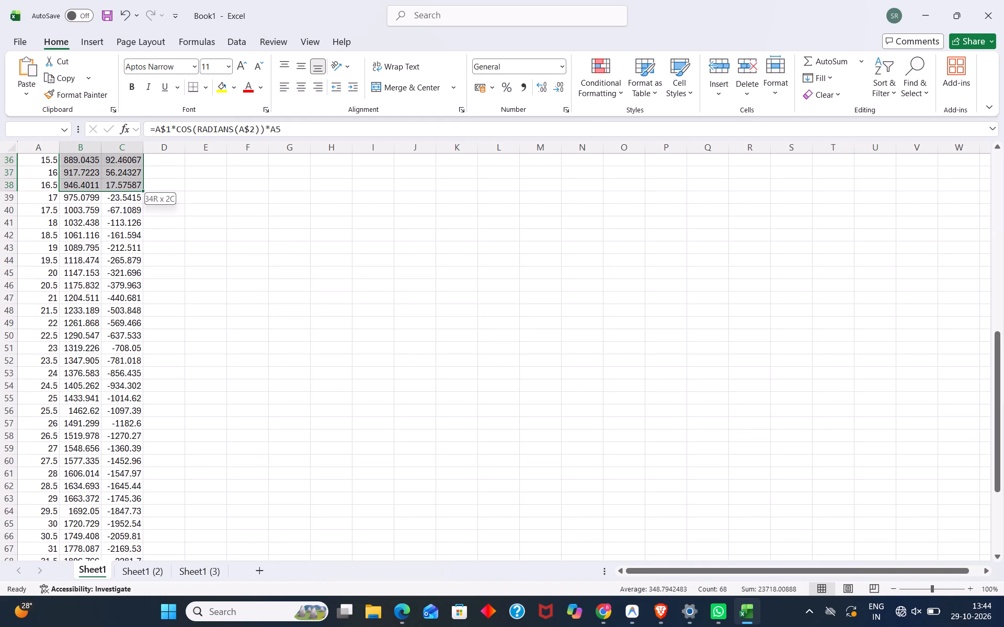
pyautogui.moveTo(125, 181); pyautogui.dragTo(125, 181)
pyautogui.moveTo(125, 181); pyautogui.dragTo(126, 198)
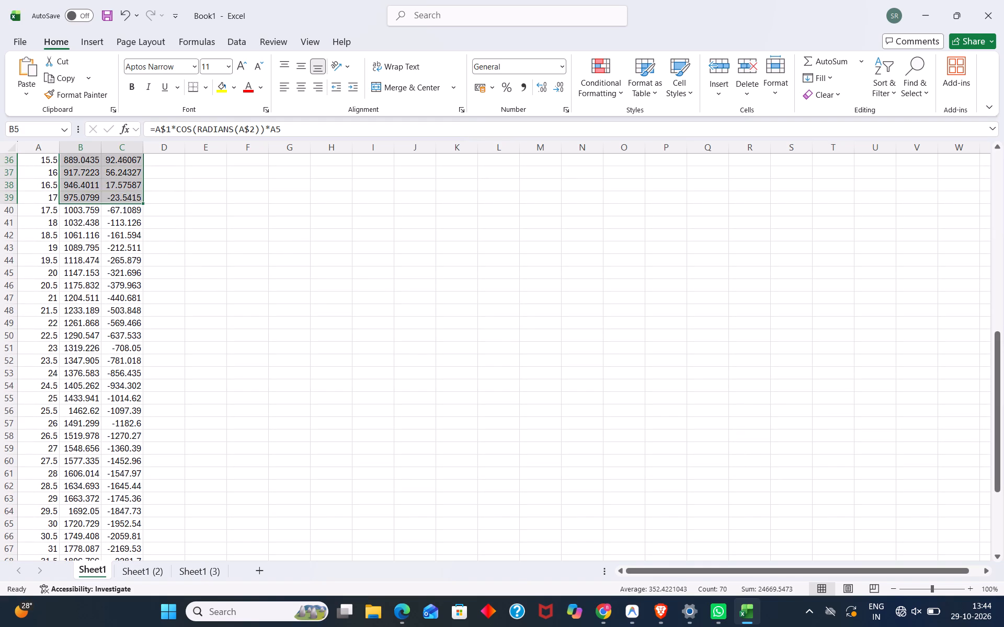
pyautogui.click(84, 37)
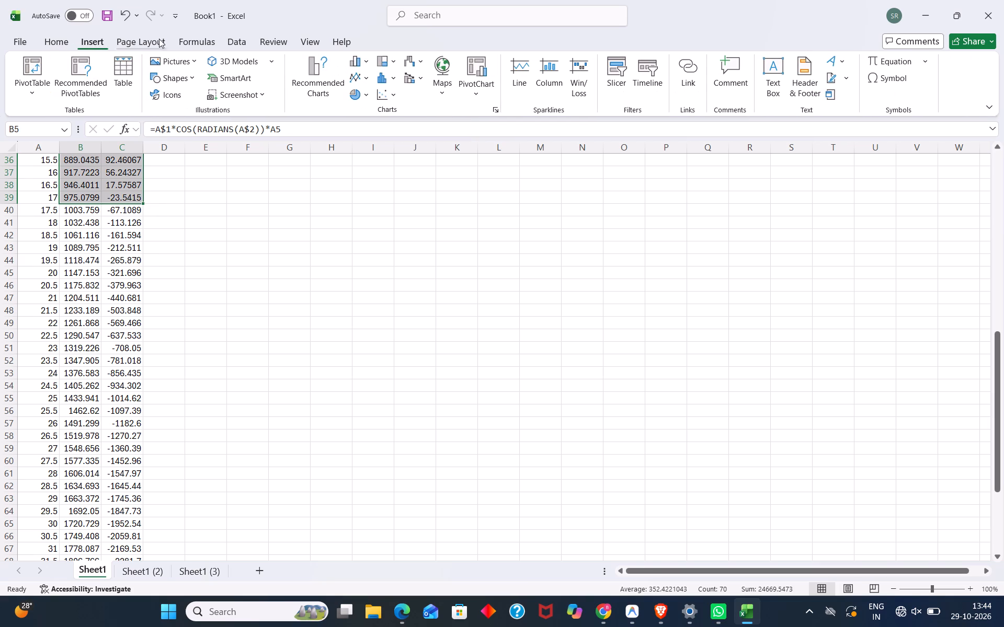
pyautogui.click(396, 94)
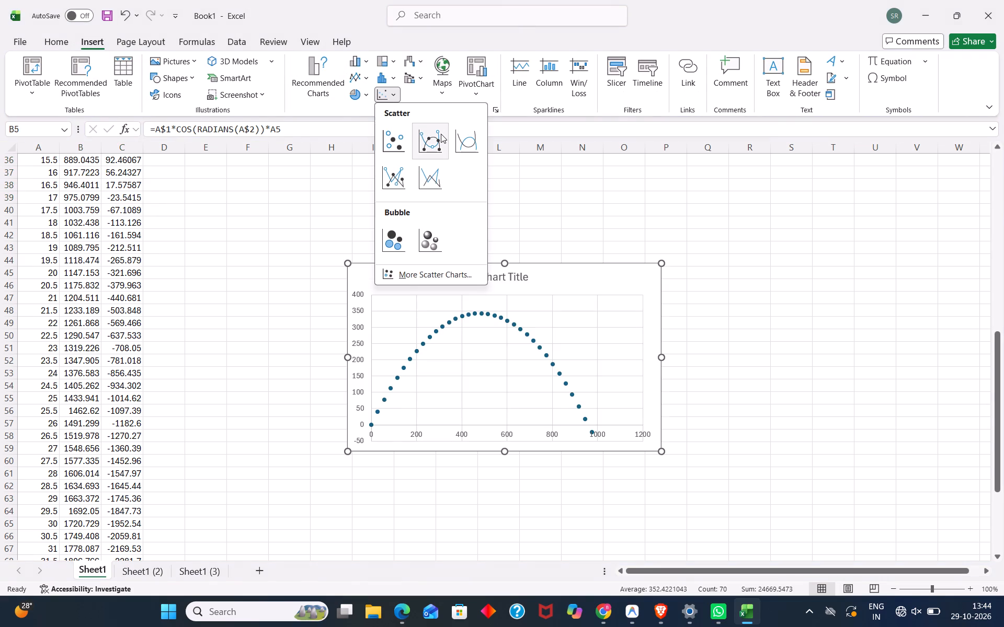
pyautogui.click(441, 134)
pyautogui.click(327, 233)
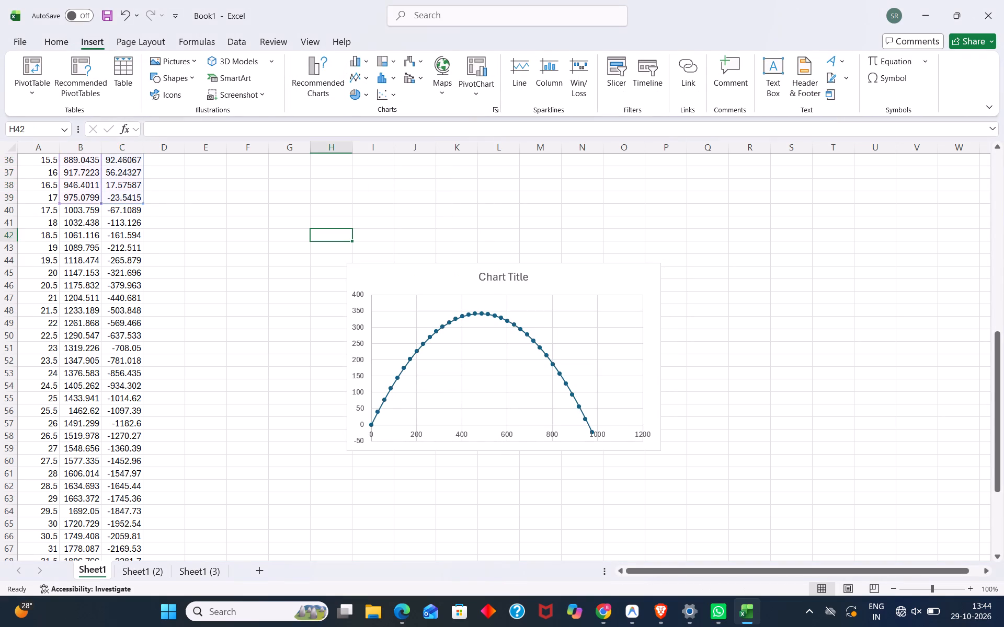
# Reorder the worksheets so that Sheet1 (3) sits between Sheet1 and Sheet1 (2).
pyautogui.scroll(2, 327, 233)
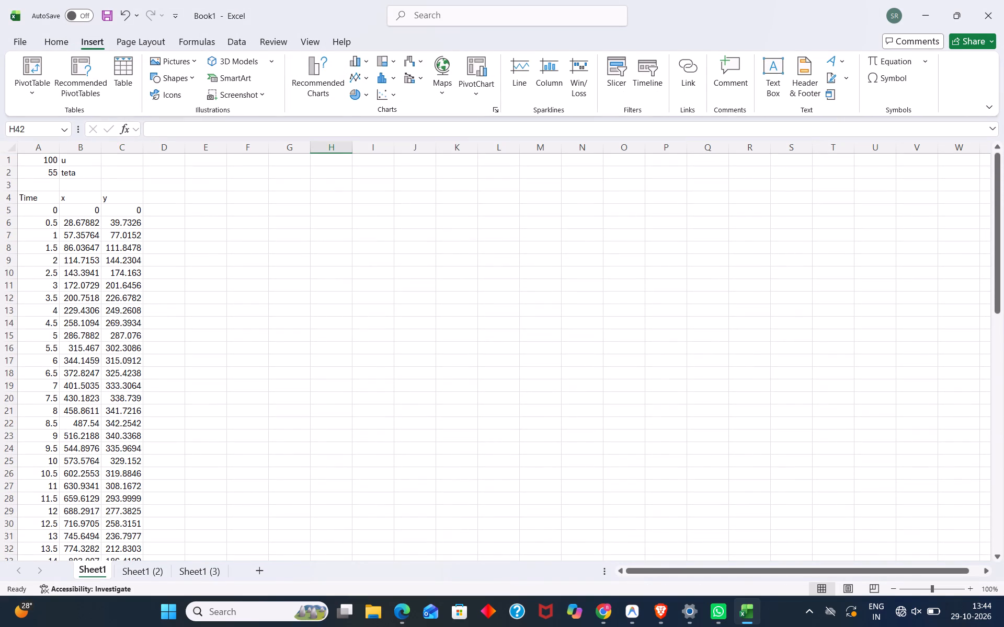
pyautogui.click(159, 571)
pyautogui.click(198, 579)
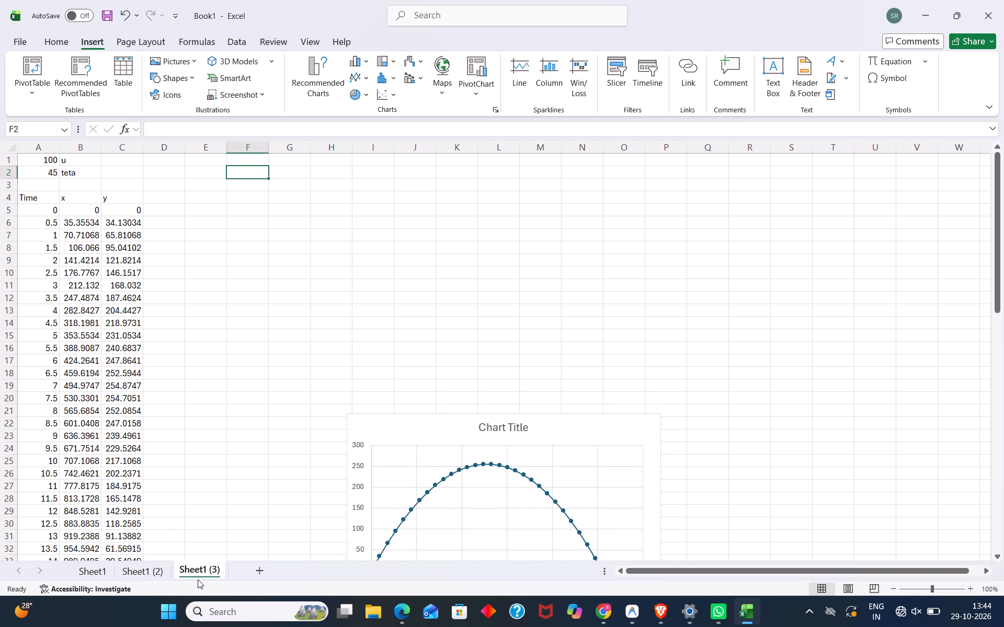
pyautogui.moveTo(199, 566); pyautogui.dragTo(136, 572)
pyautogui.moveTo(136, 572); pyautogui.dragTo(145, 571)
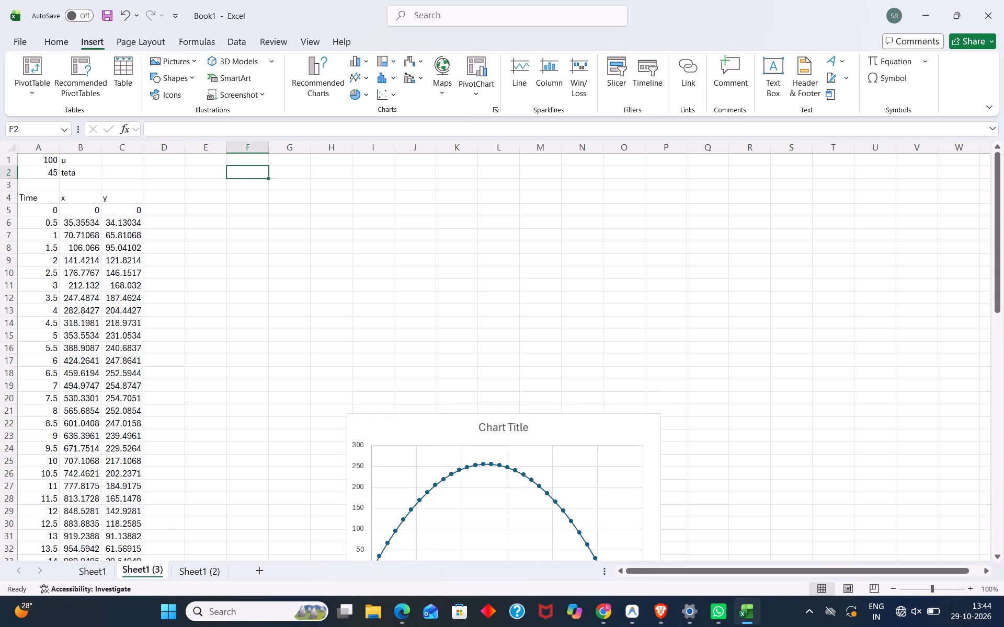
# Review the reordered sheets and examine the end of the trajectory curve in the Sheet1 chart.
pyautogui.scroll(2, 203, 464)
pyautogui.click(215, 571)
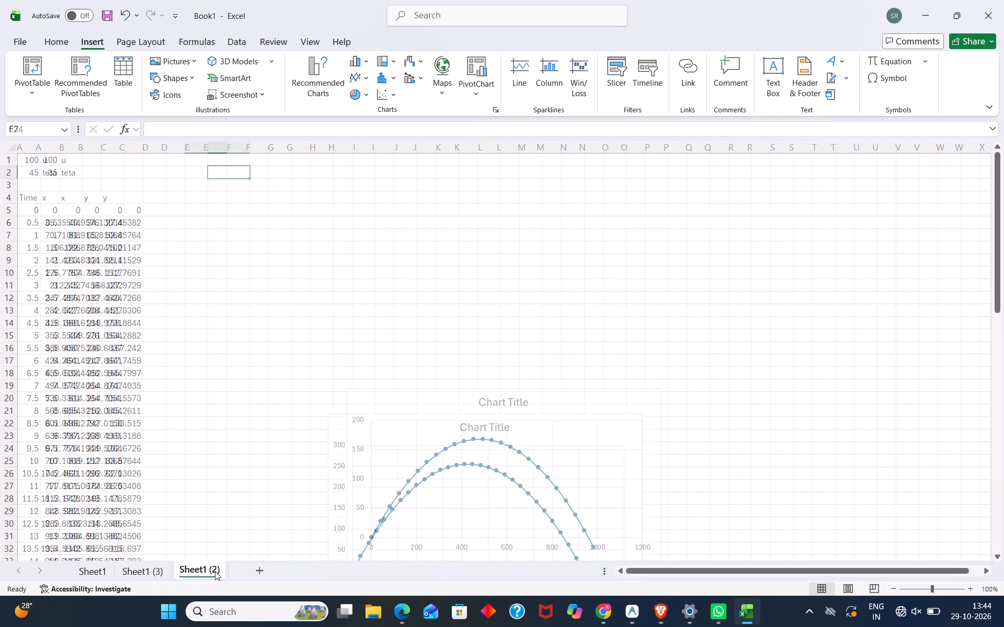
pyautogui.click(143, 567)
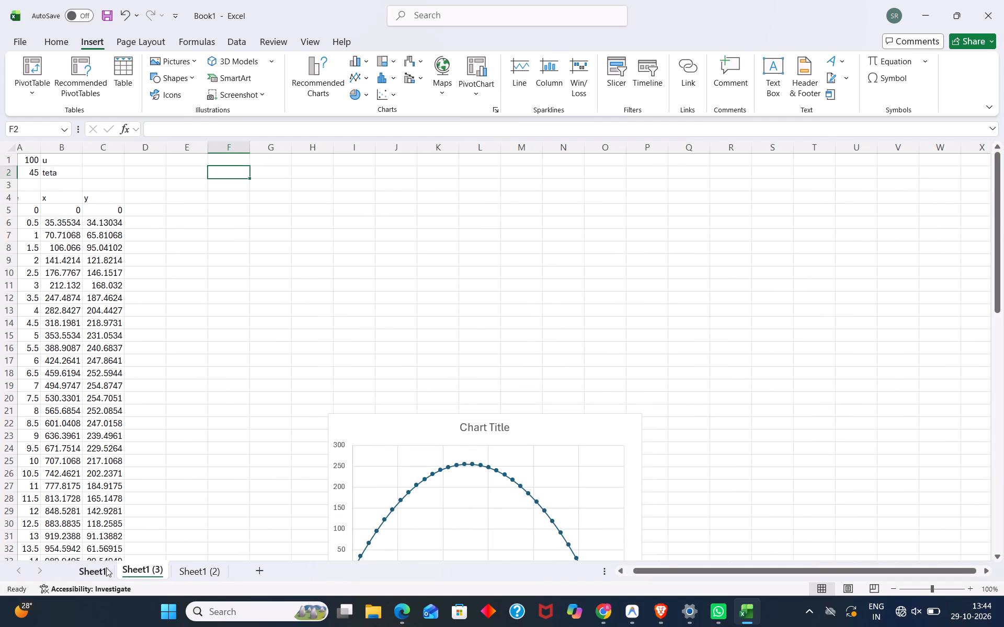
pyautogui.click(96, 567)
pyautogui.scroll(-3, 329, 403)
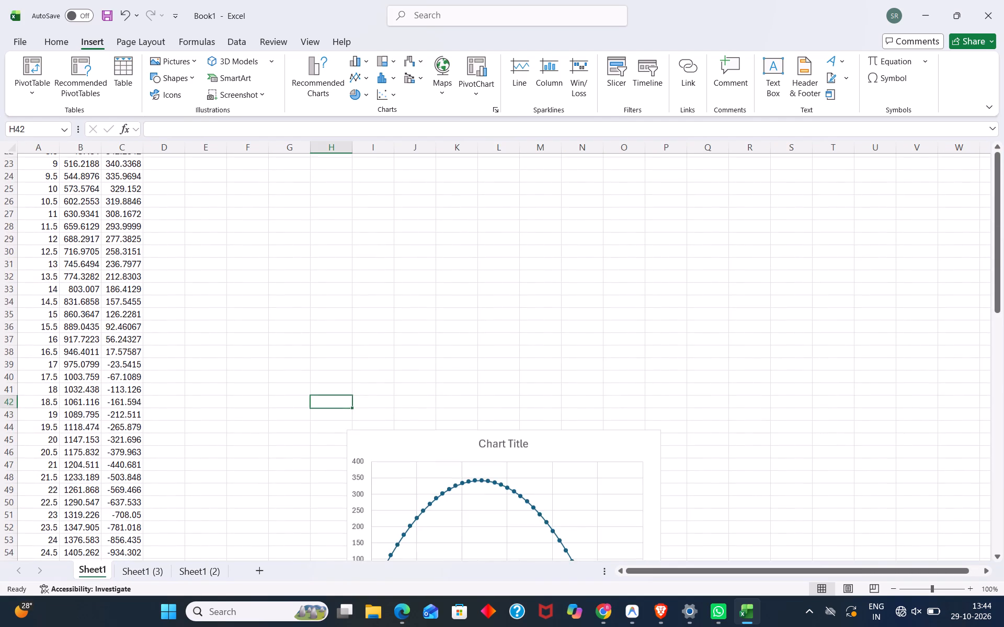
pyautogui.scroll(-2, 329, 403)
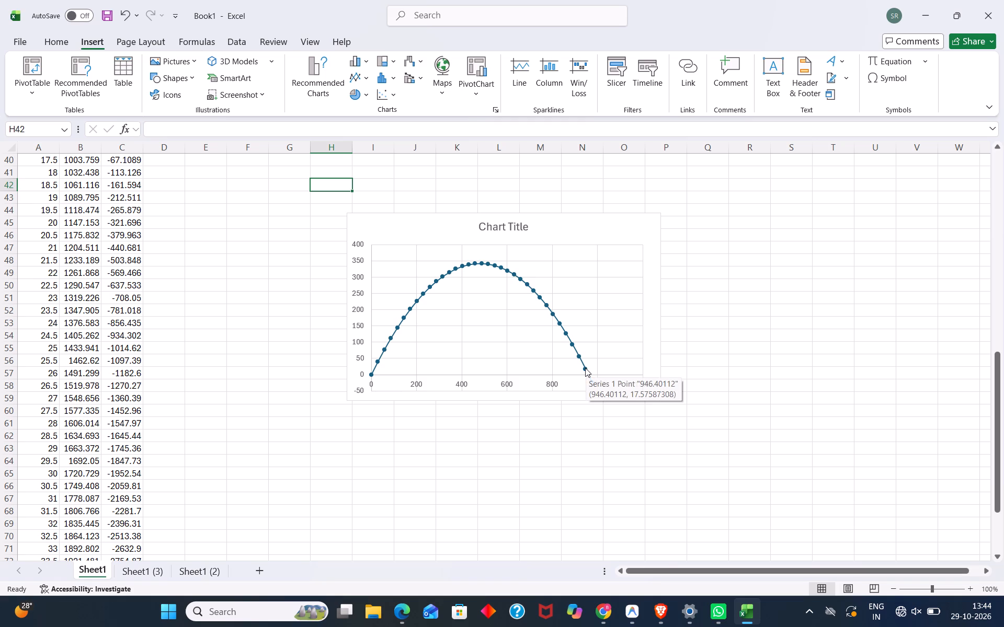
# Reorder the worksheets as Sheet1 (2), Sheet1 (3), Sheet1, so that the teta values run 35, 45, 55.
pyautogui.click(257, 311)
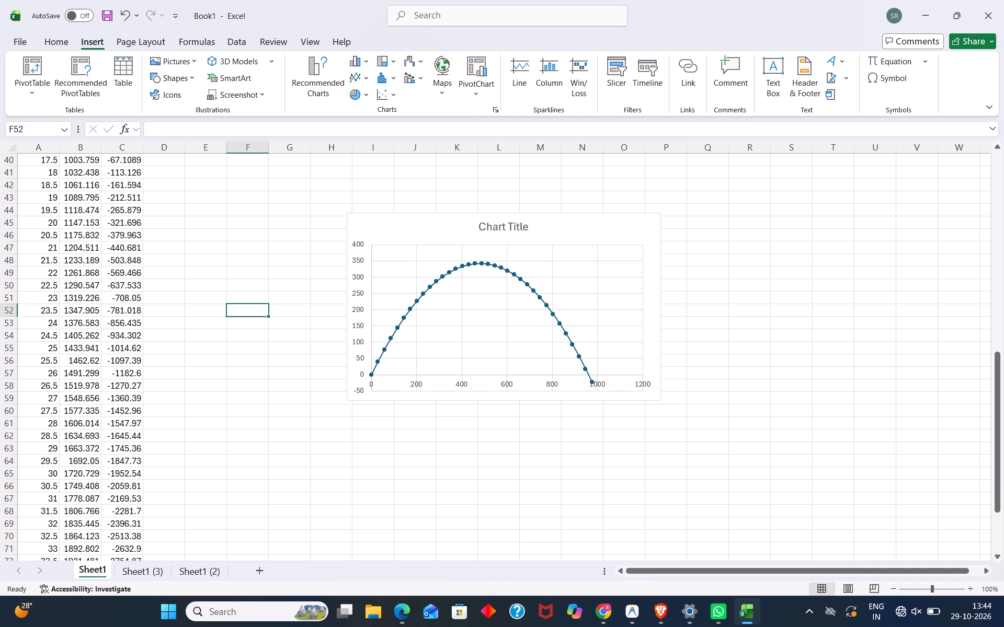
pyautogui.scroll(6, 257, 311)
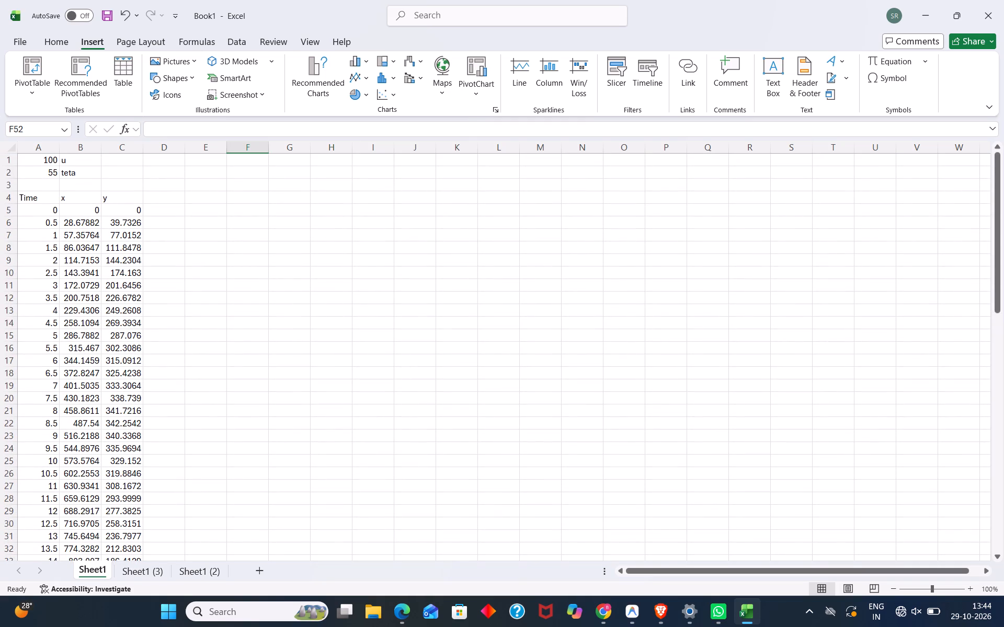
pyautogui.moveTo(96, 572); pyautogui.dragTo(125, 575)
pyautogui.moveTo(125, 575); pyautogui.dragTo(205, 574)
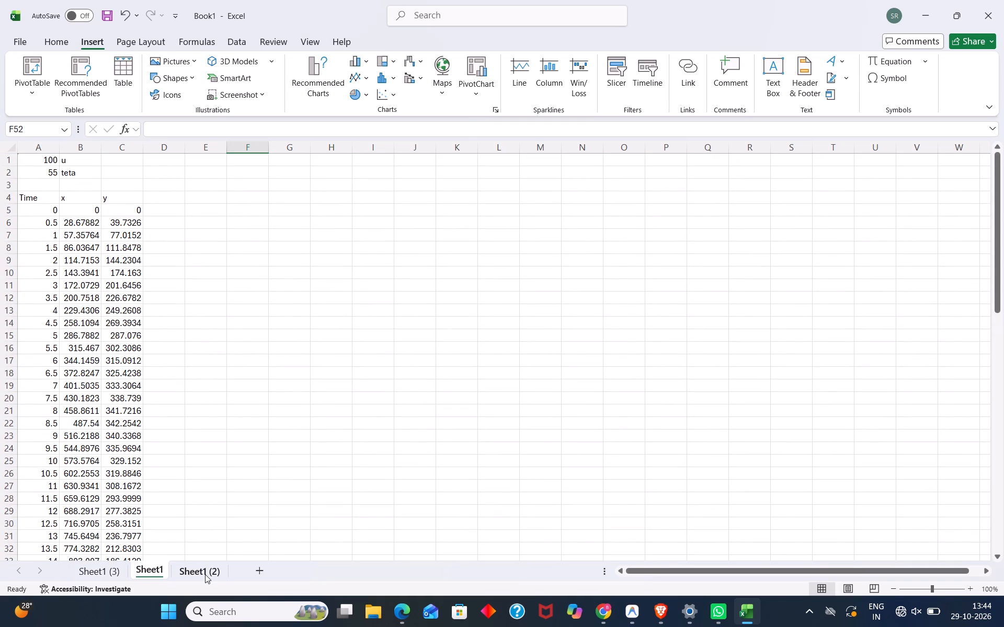
pyautogui.scroll(2, 238, 396)
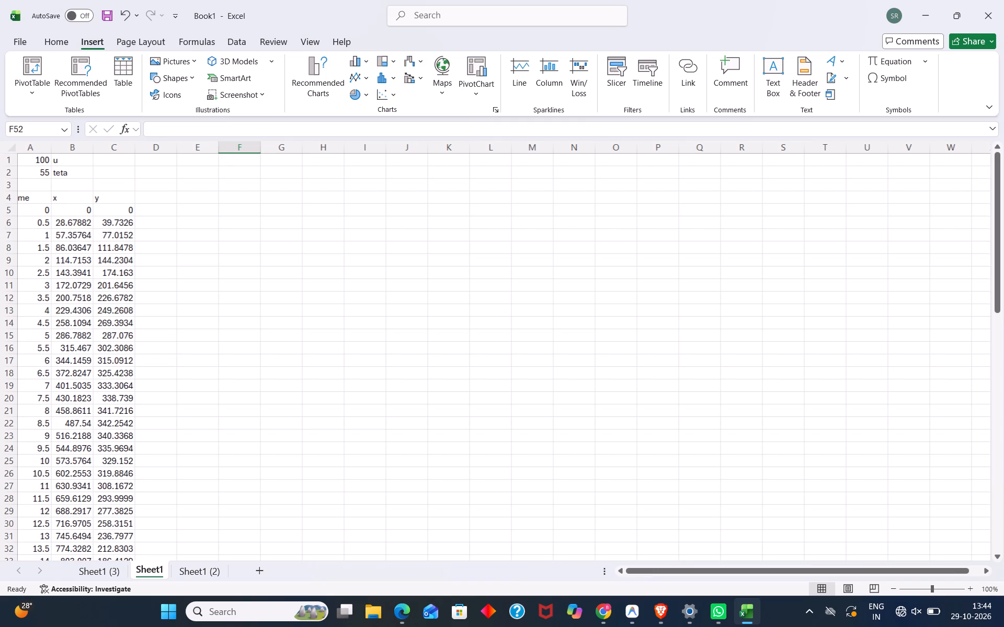
pyautogui.click(197, 574)
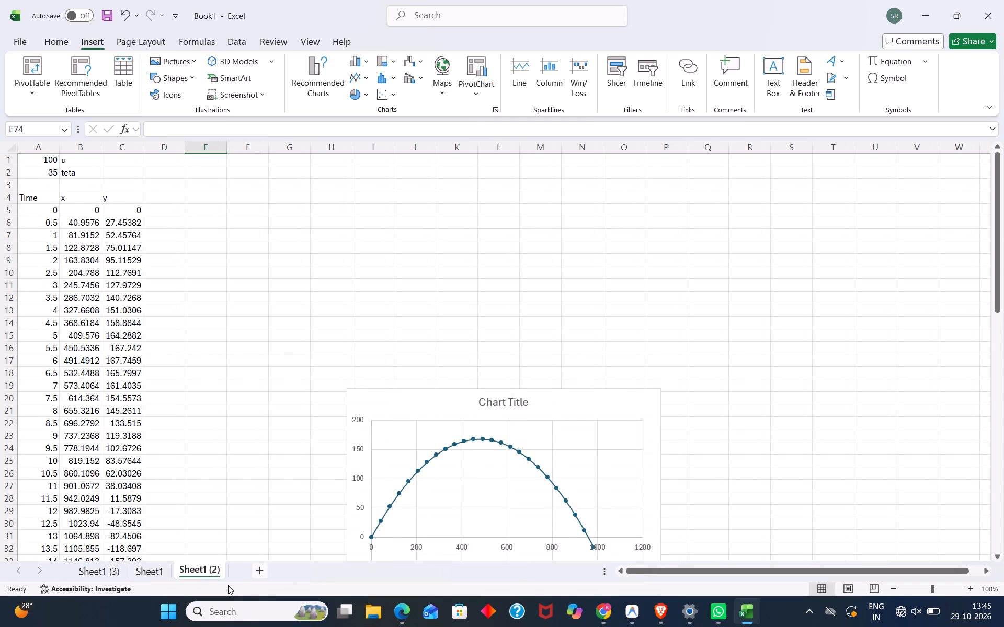
pyautogui.click(152, 570)
pyautogui.moveTo(190, 571); pyautogui.dragTo(99, 573)
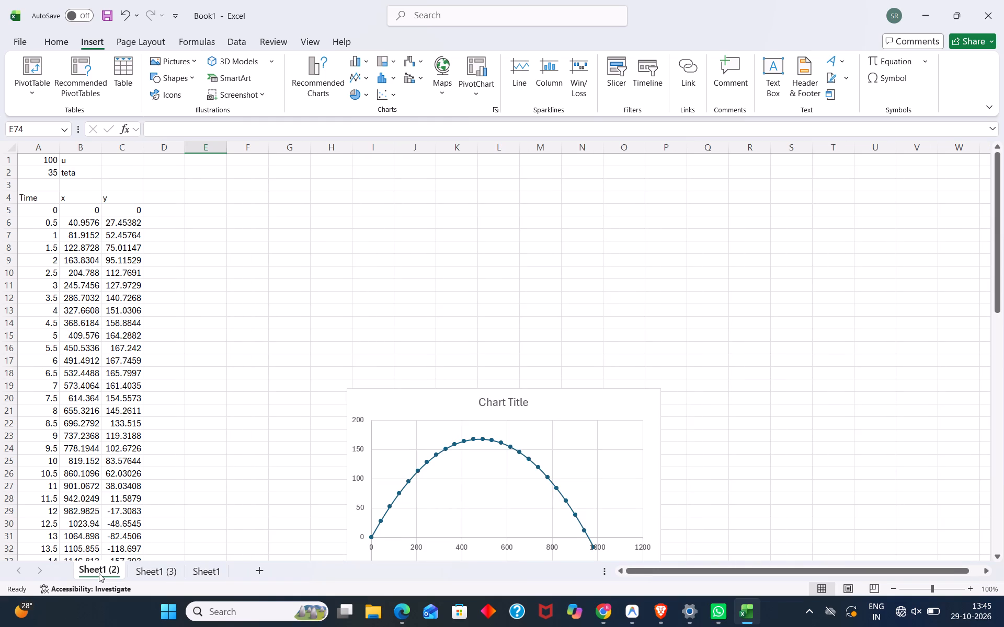
# Review the trajectory data and charts on Sheet1 (3), Sheet1 and Sheet1 (2) in the new order.
pyautogui.click(157, 571)
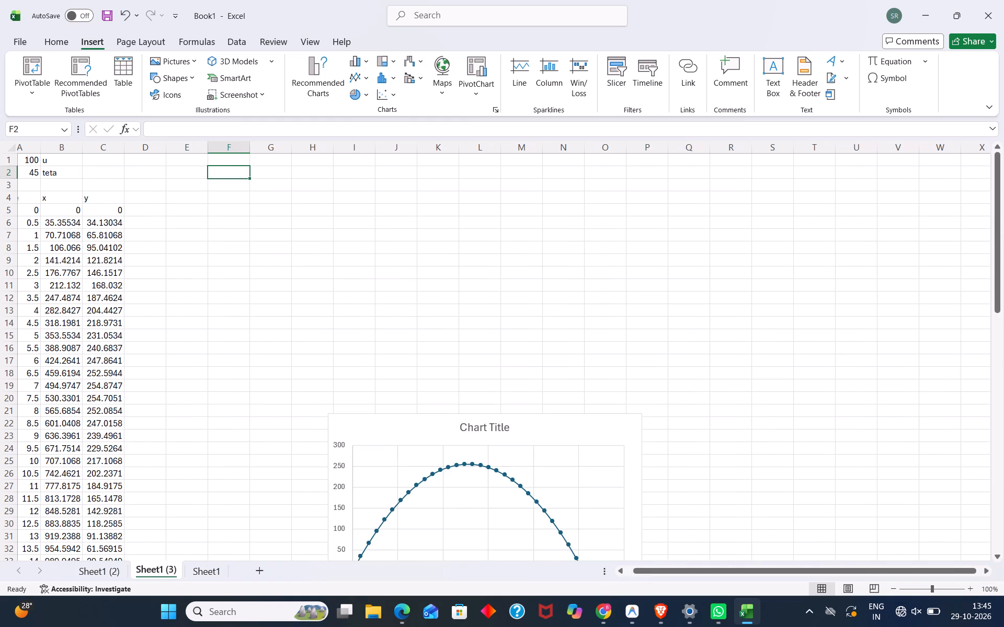
pyautogui.click(201, 574)
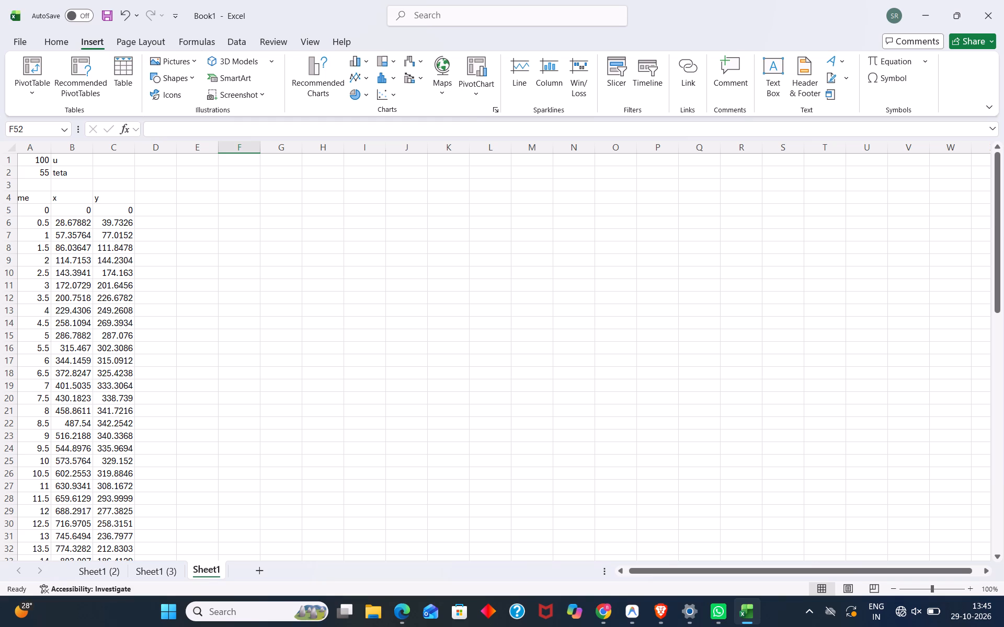
pyautogui.scroll(-8, 372, 434)
pyautogui.scroll(4, 372, 434)
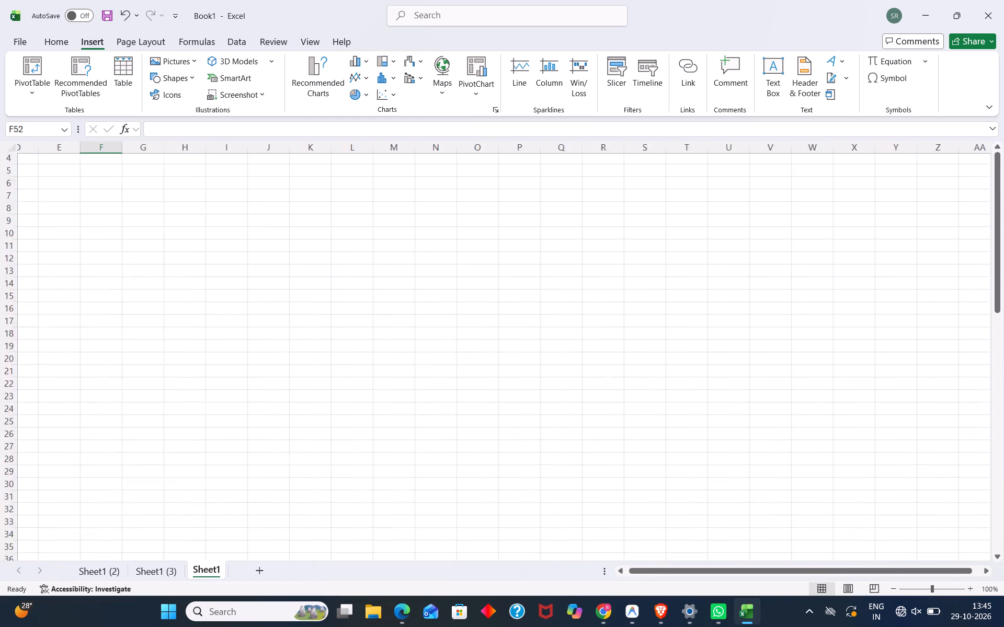
pyautogui.hscroll(2, 372, 434)
pyautogui.scroll(2, 372, 434)
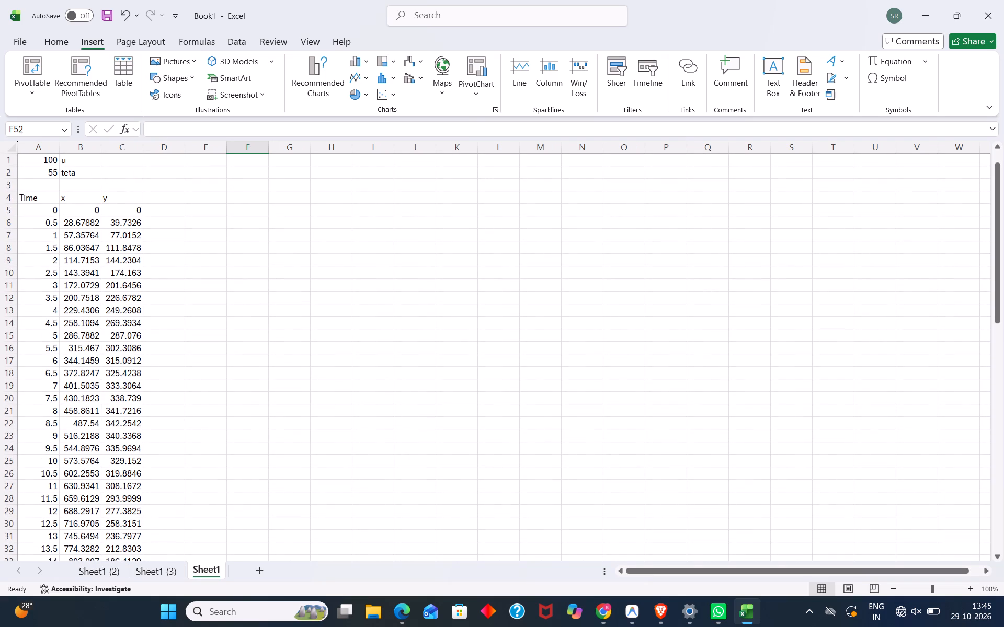
pyautogui.click(164, 571)
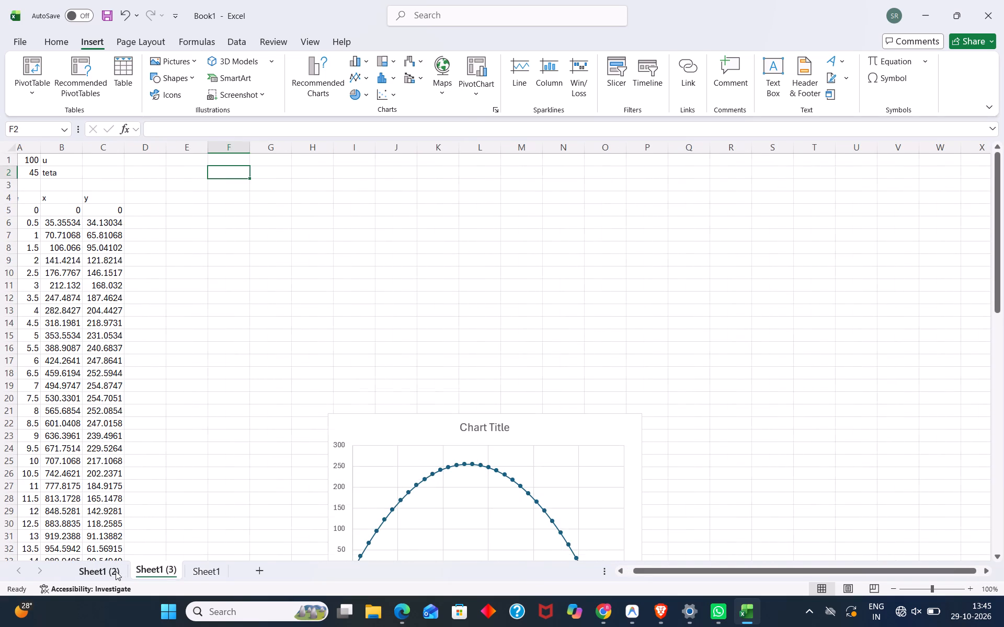
pyautogui.click(116, 571)
pyautogui.click(207, 568)
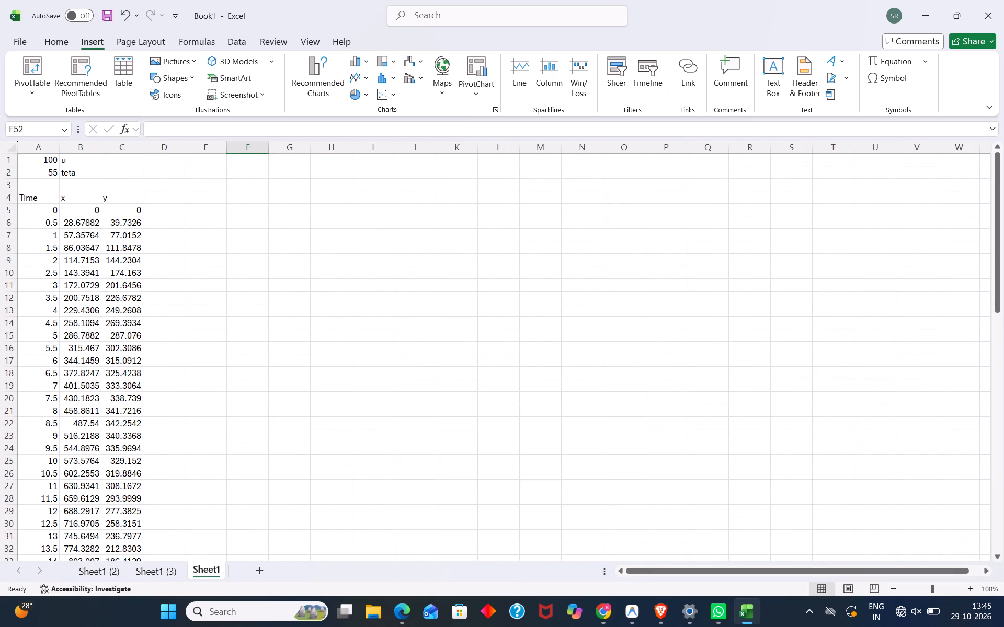
# Insert another scatter chart with smooth lines and markers from the x and y values in B5:C38 on Sheet1.
pyautogui.click(68, 212)
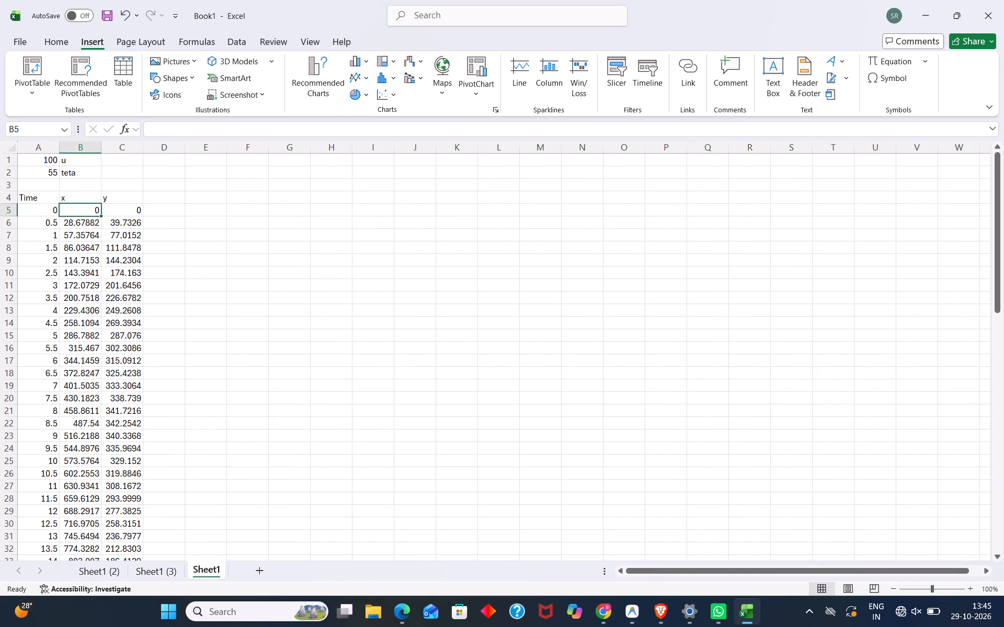
pyautogui.moveTo(68, 212); pyautogui.dragTo(117, 217)
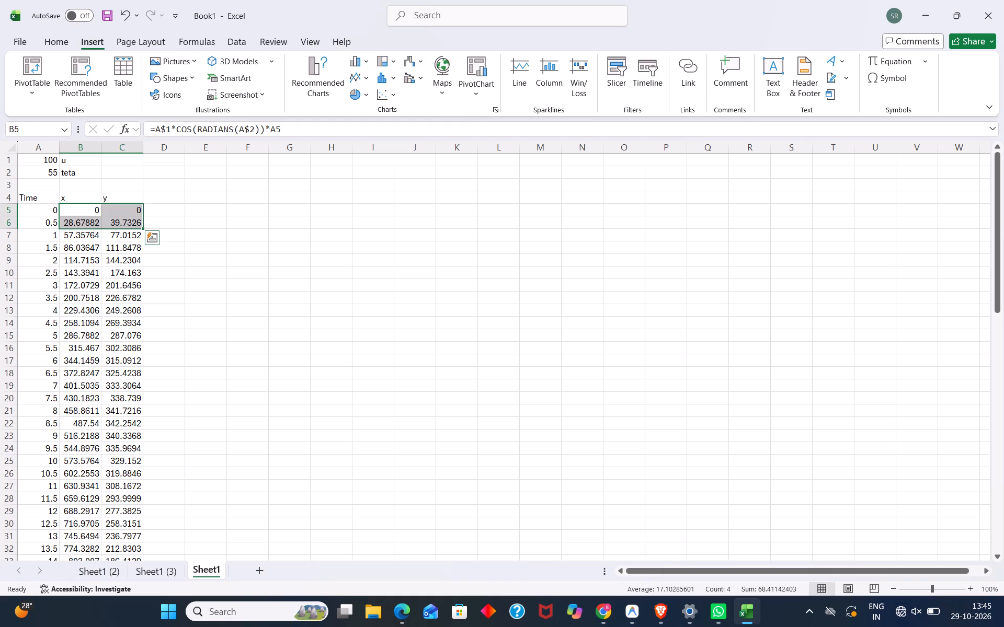
pyautogui.click(117, 217)
pyautogui.click(90, 207)
pyautogui.click(90, 207)
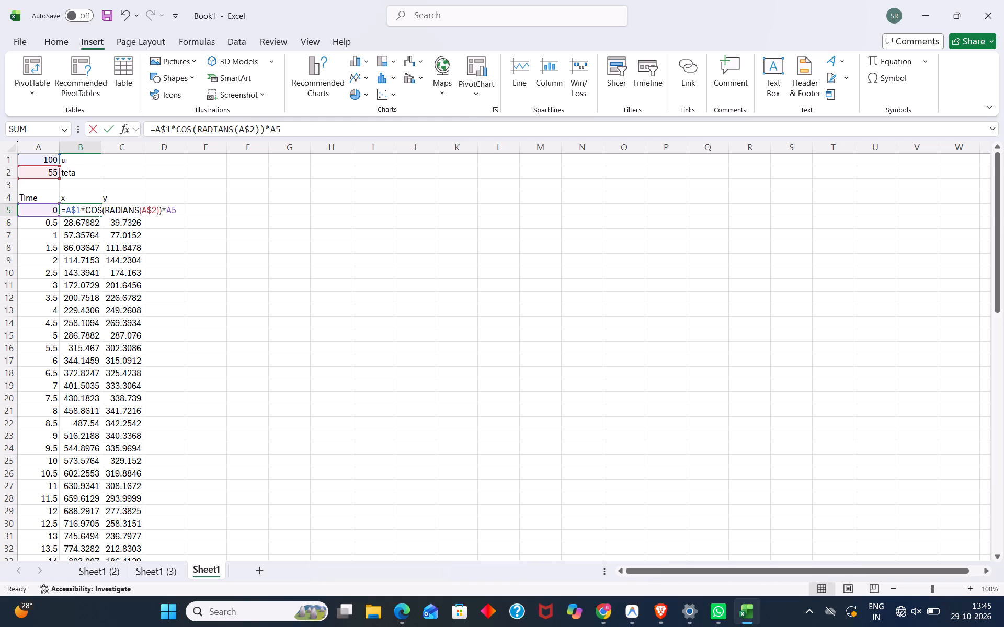
pyautogui.click(199, 208)
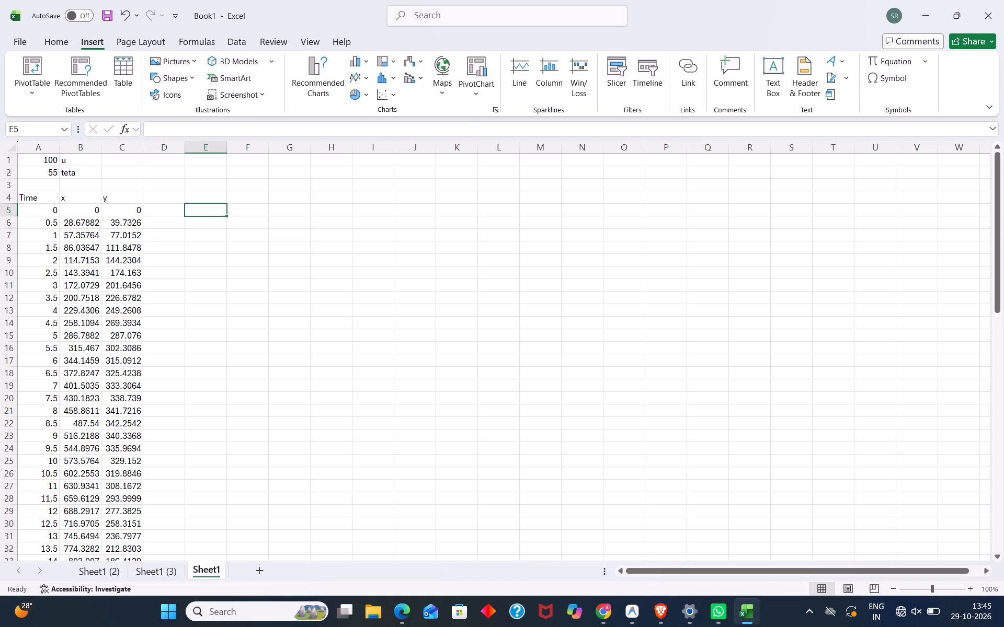
pyautogui.click(90, 209)
pyautogui.moveTo(90, 209); pyautogui.dragTo(126, 257)
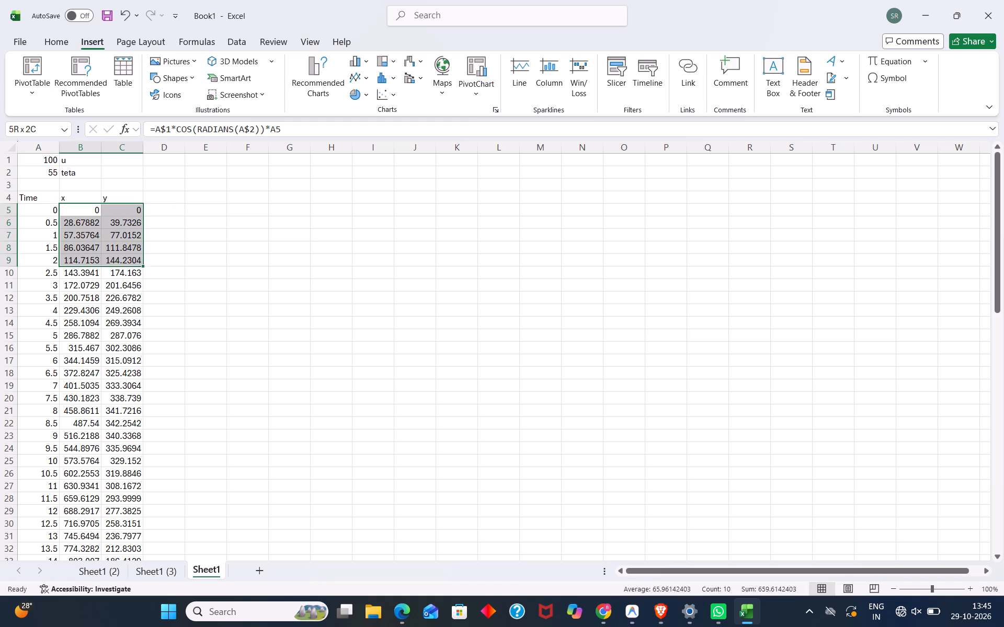
pyautogui.moveTo(126, 257); pyautogui.dragTo(123, 358)
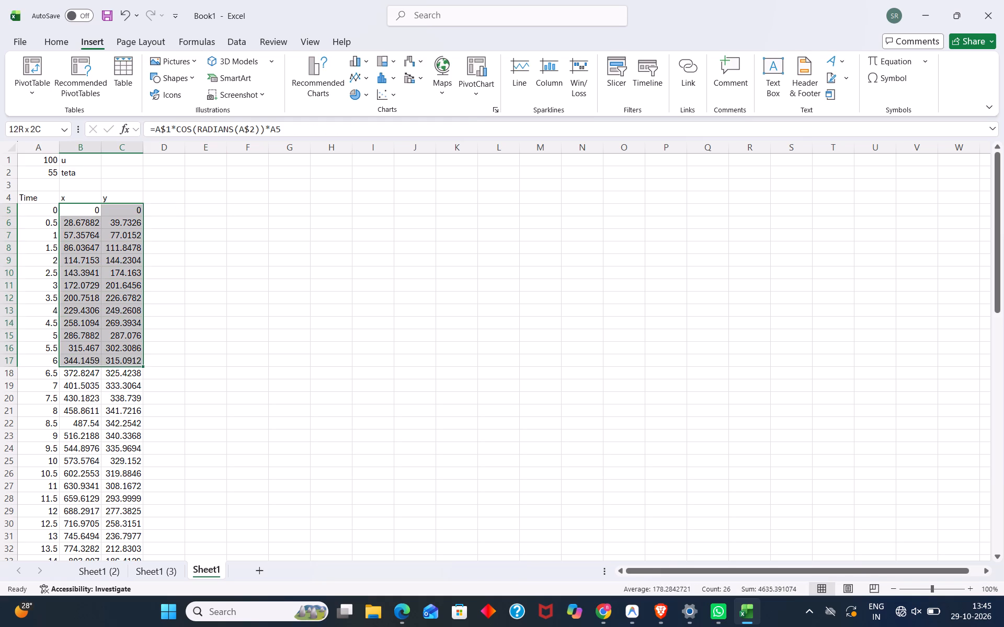
pyautogui.moveTo(123, 358); pyautogui.dragTo(125, 566)
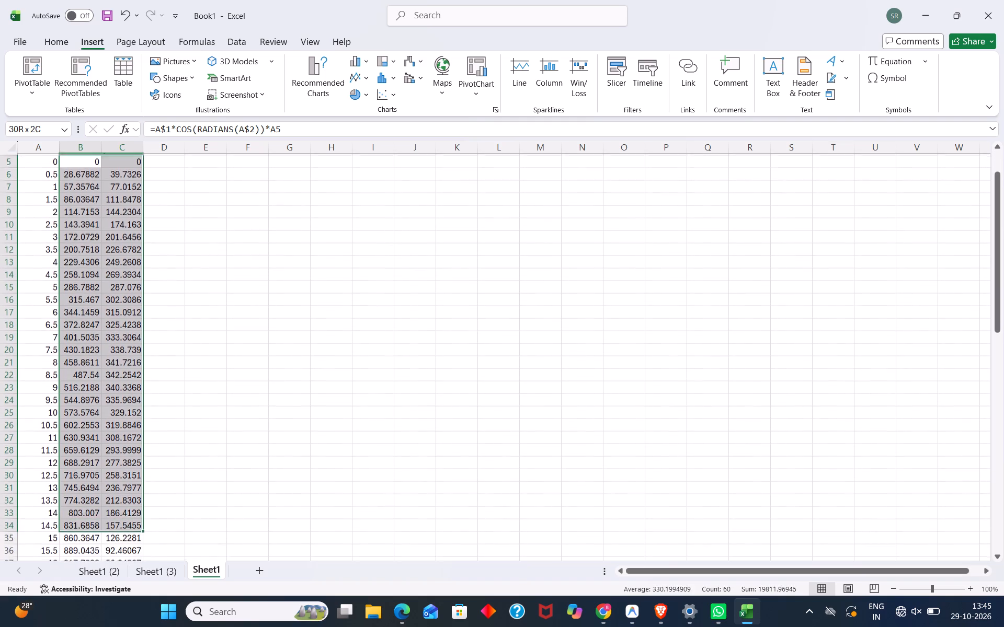
pyautogui.moveTo(125, 566); pyautogui.dragTo(127, 538)
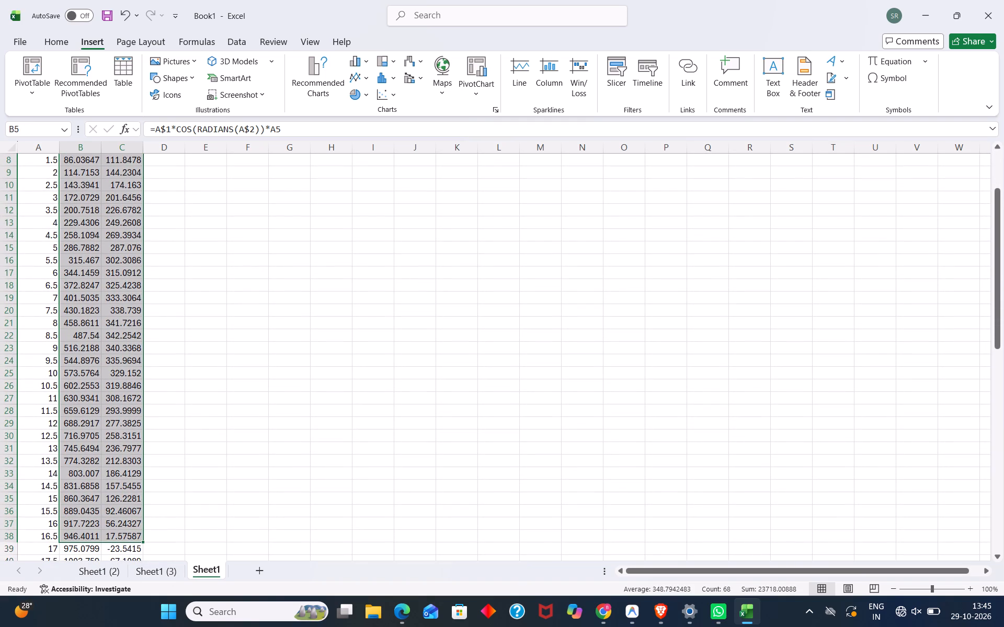
pyautogui.click(391, 98)
pyautogui.click(429, 135)
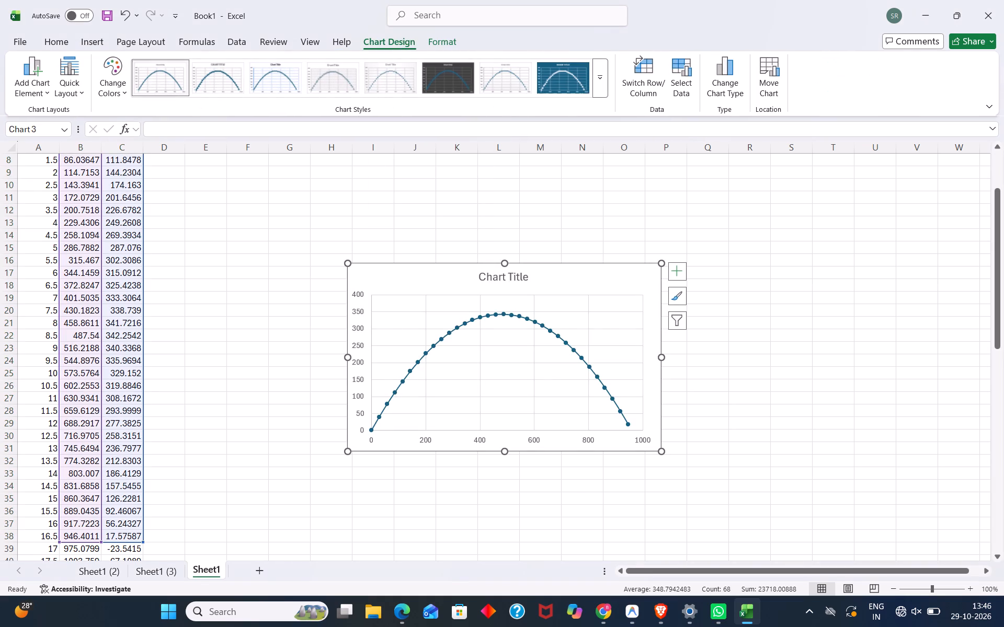
pyautogui.click(344, 185)
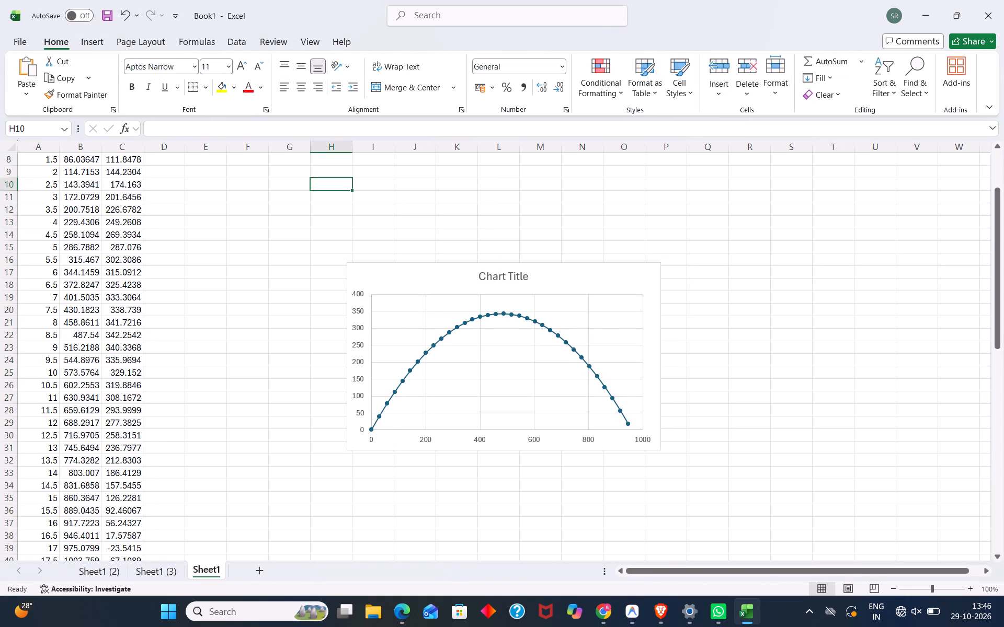
# Save the workbook from the teta 35 sheet, Sheet1 (2), under the file name 35 in the OneDrive Documents folder.
pyautogui.scroll(3, 269, 193)
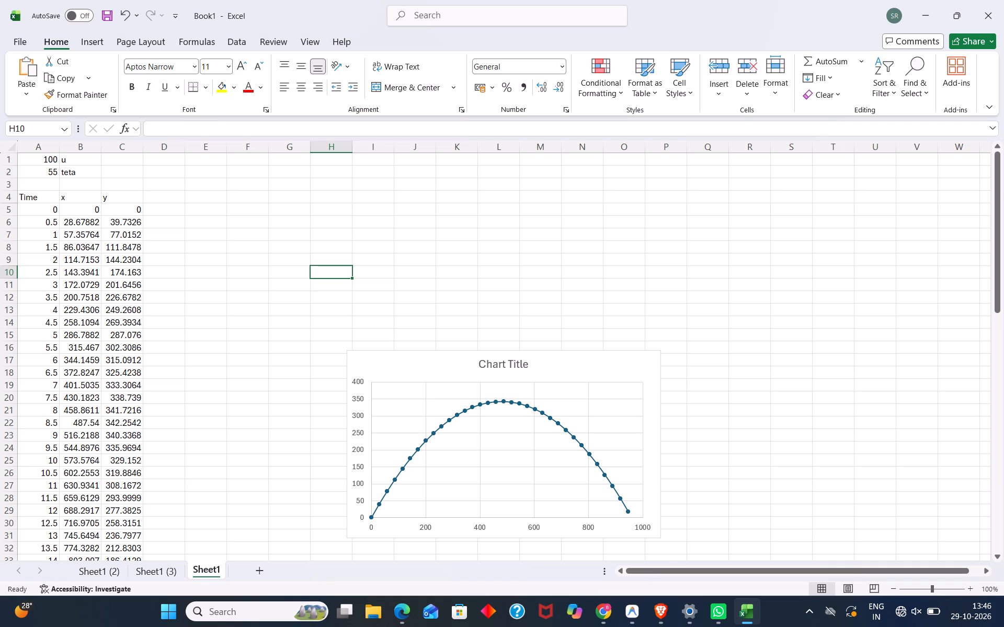
pyautogui.hotkey('ctrl', 's')
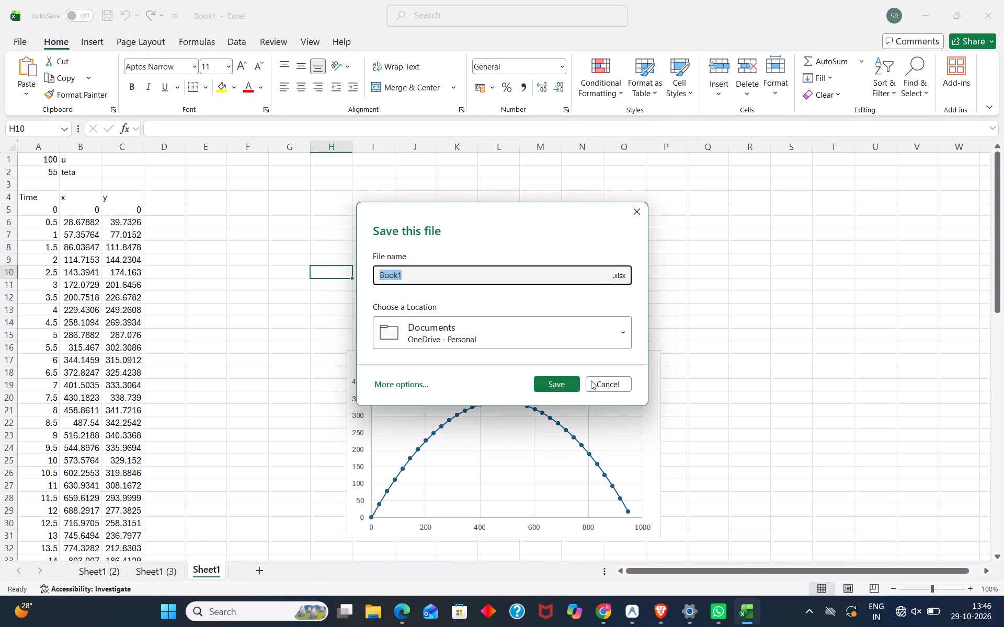
pyautogui.click(638, 214)
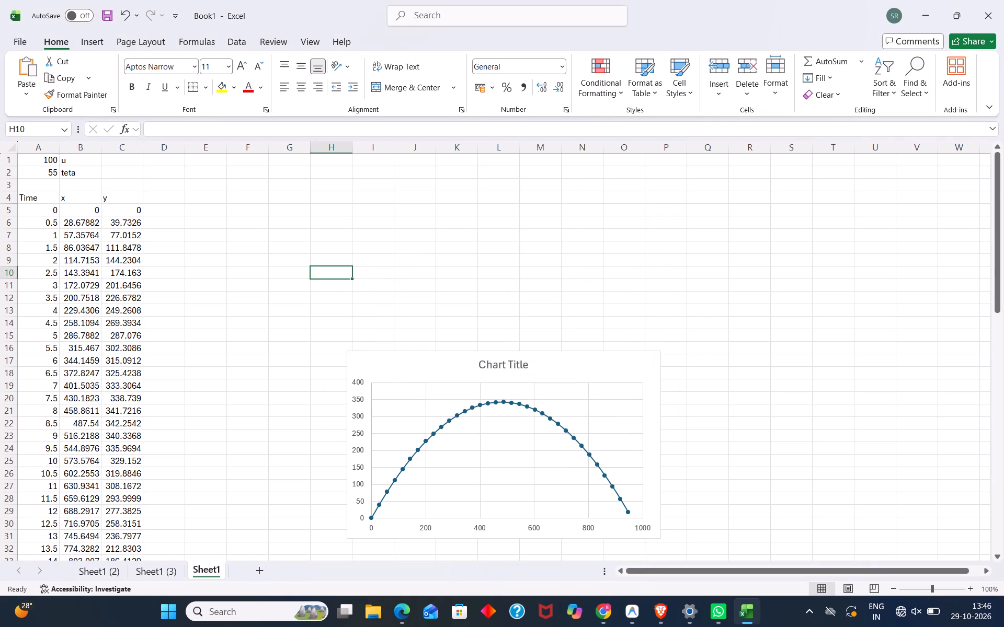
pyautogui.click(79, 575)
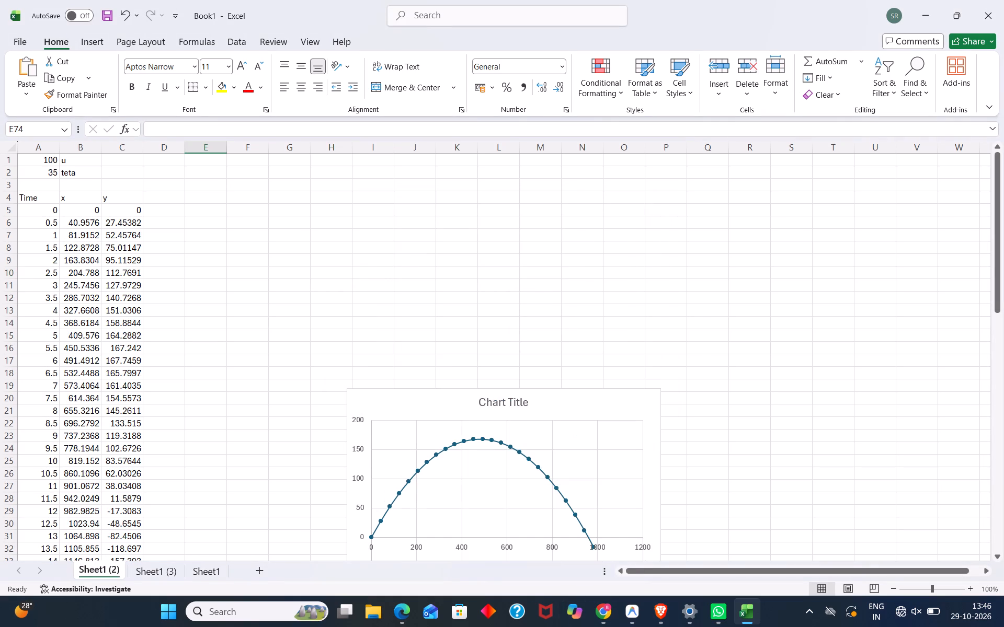
pyautogui.hotkey('ctrl', 's')
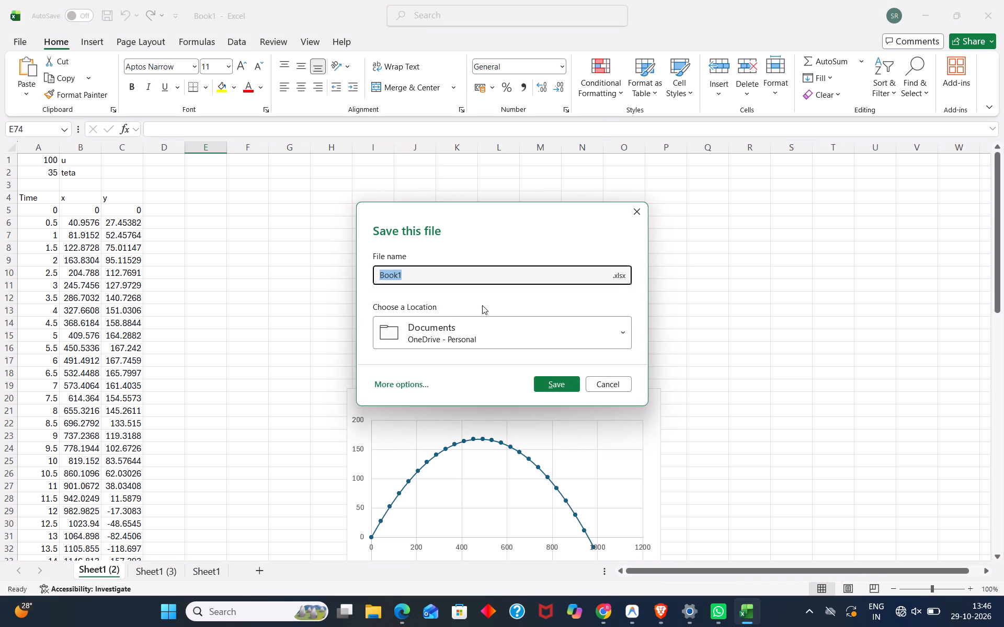
pyautogui.click(488, 270)
pyautogui.press('BackSpace')
pyautogui.press('BackSpace')
pyautogui.press('BackSpace')
pyautogui.press('BackSpace')
pyautogui.press('BackSpace')
pyautogui.press('BackSpace')
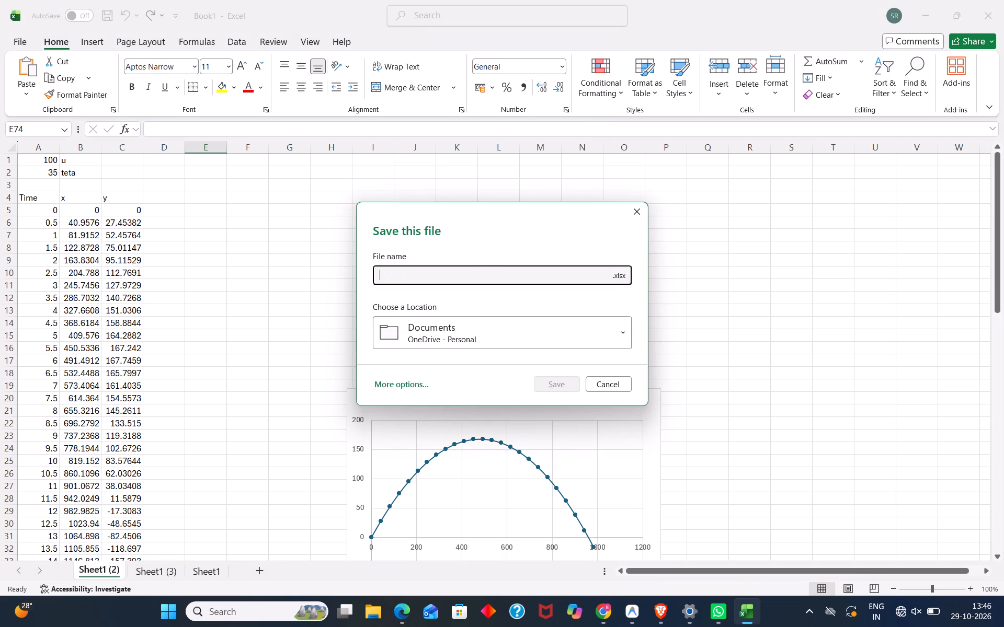
pyautogui.write('35')
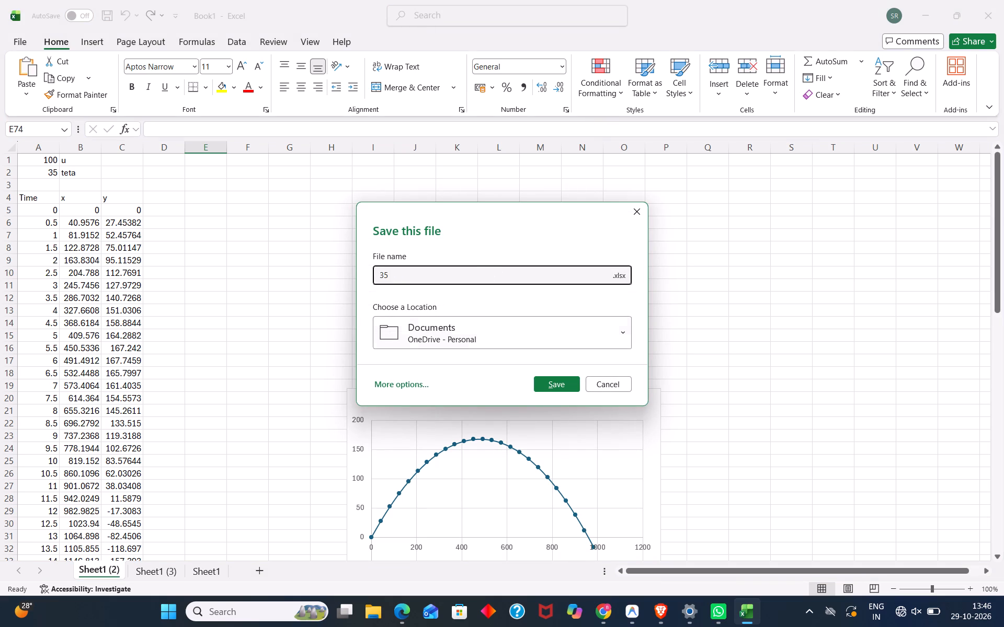
pyautogui.click(563, 380)
pyautogui.hscroll(-3, 563, 380)
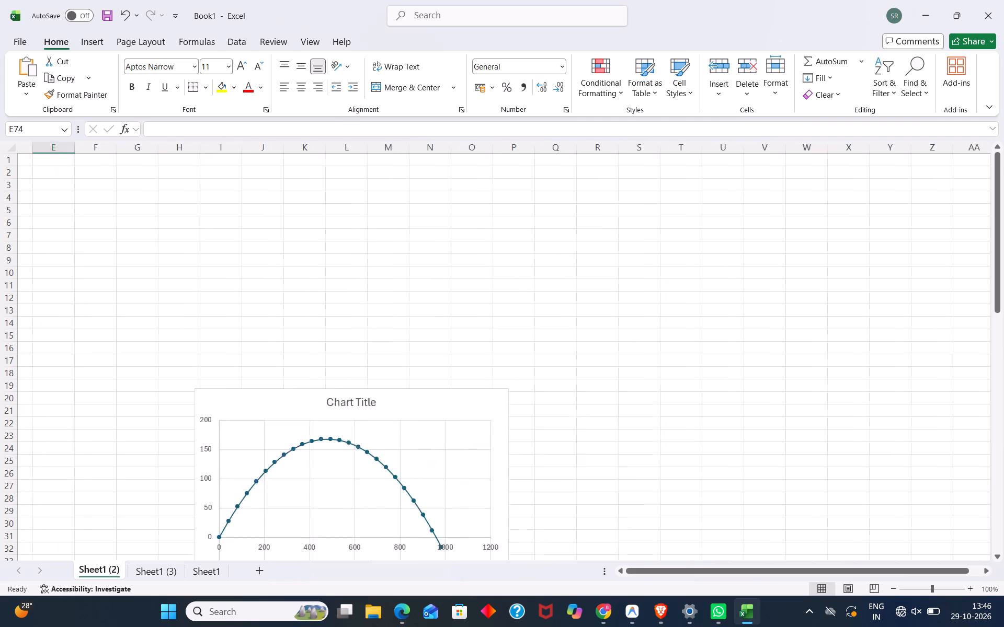
pyautogui.hscroll(-4, 563, 380)
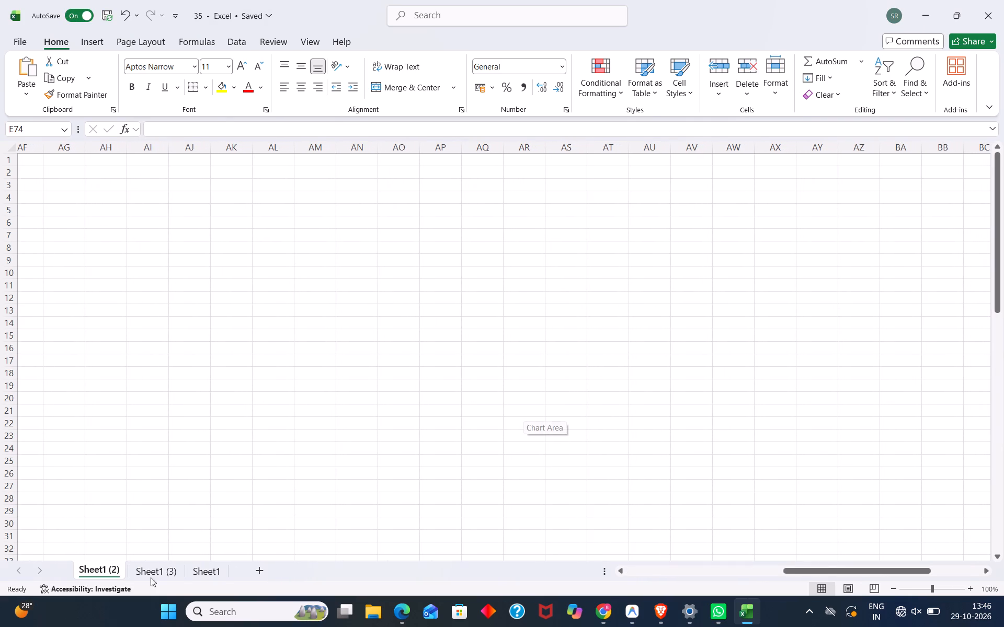
# Switch to the teta 45 sheet, Sheet1 (3), and save the workbook.
pyautogui.click(148, 570)
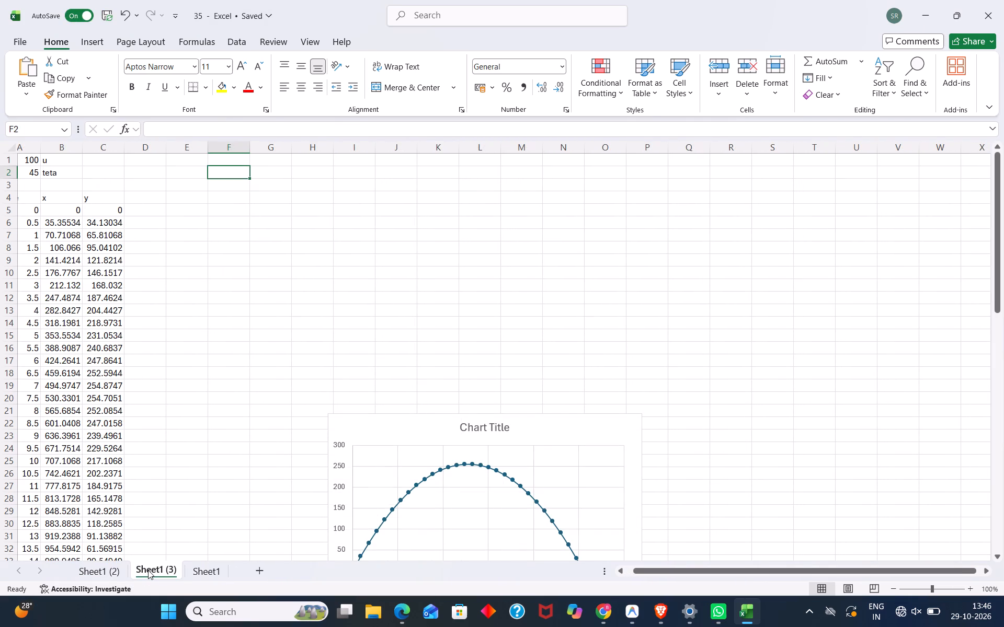
pyautogui.hotkey('ctrl', 's')
# Save the workbook again from the teta 45 sheet, Sheet1 (3).
pyautogui.click(313, 327)
pyautogui.hotkey('ctrl', 's')
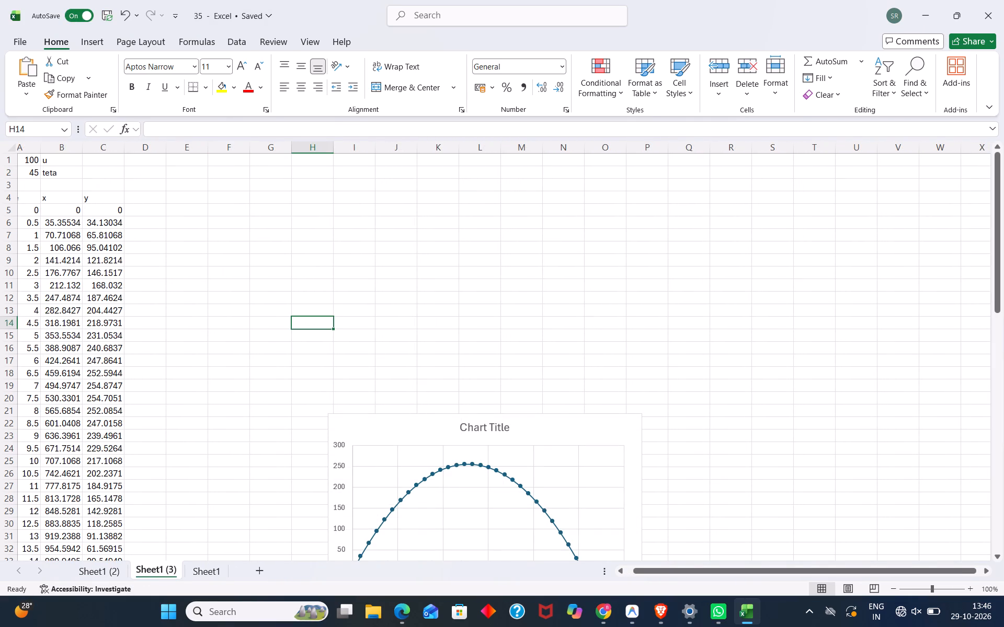
pyautogui.click(157, 191)
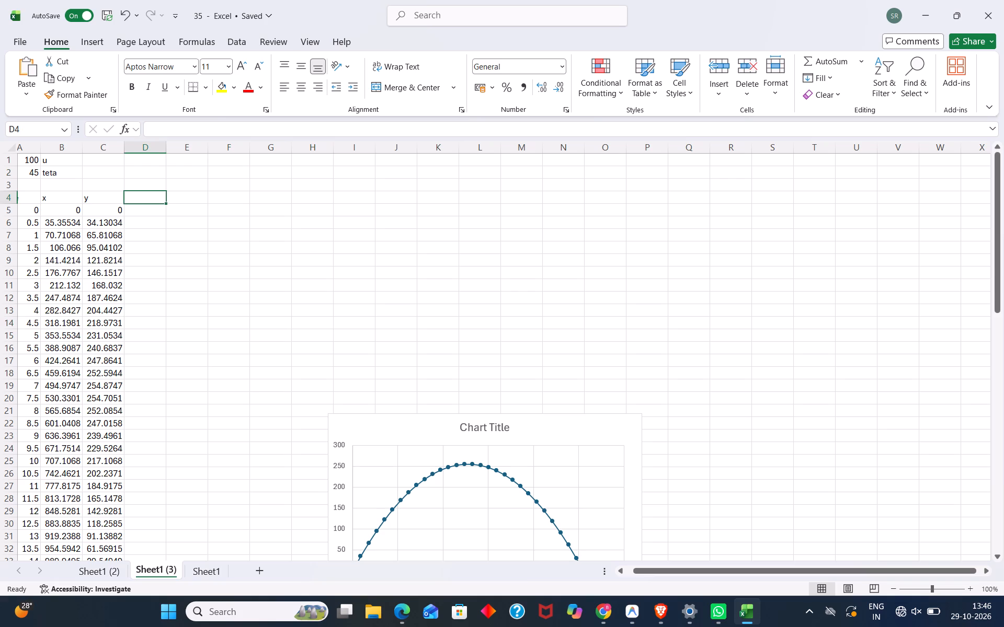
pyautogui.hotkey('ctrl', 's')
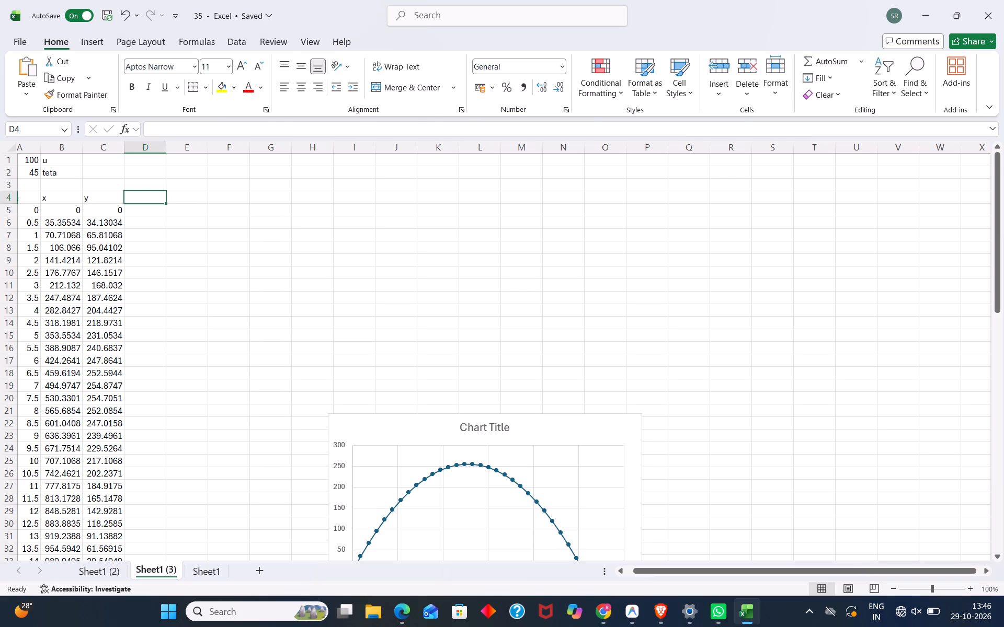
pyautogui.rightClick(259, 229)
pyautogui.click(171, 196)
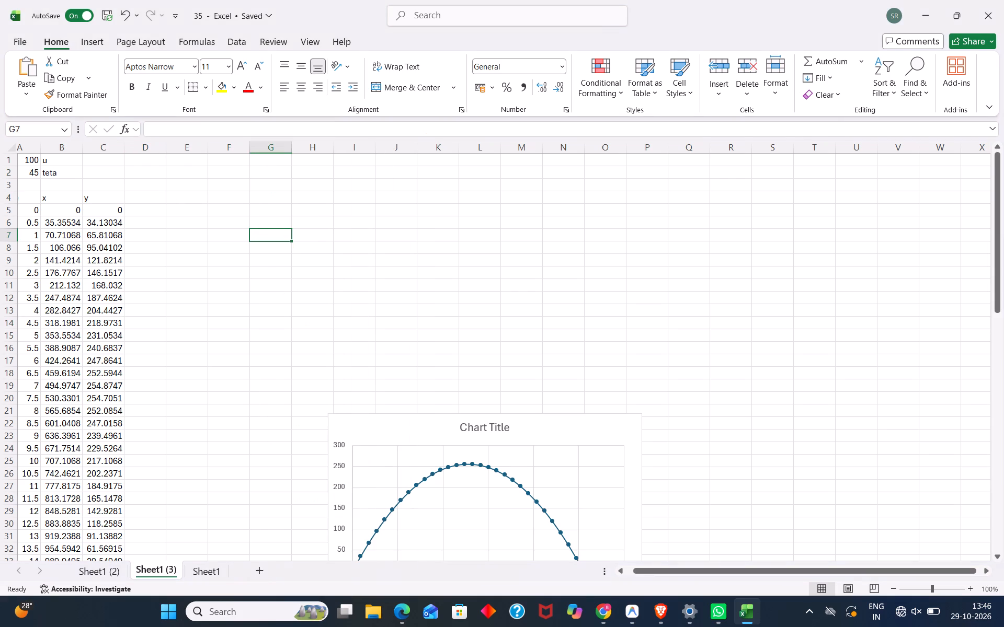
pyautogui.hotkey('ctrl', 's')
# Rename the teta 45 sheet, Sheet1 (3), as ANGLE(45).
pyautogui.click(157, 565)
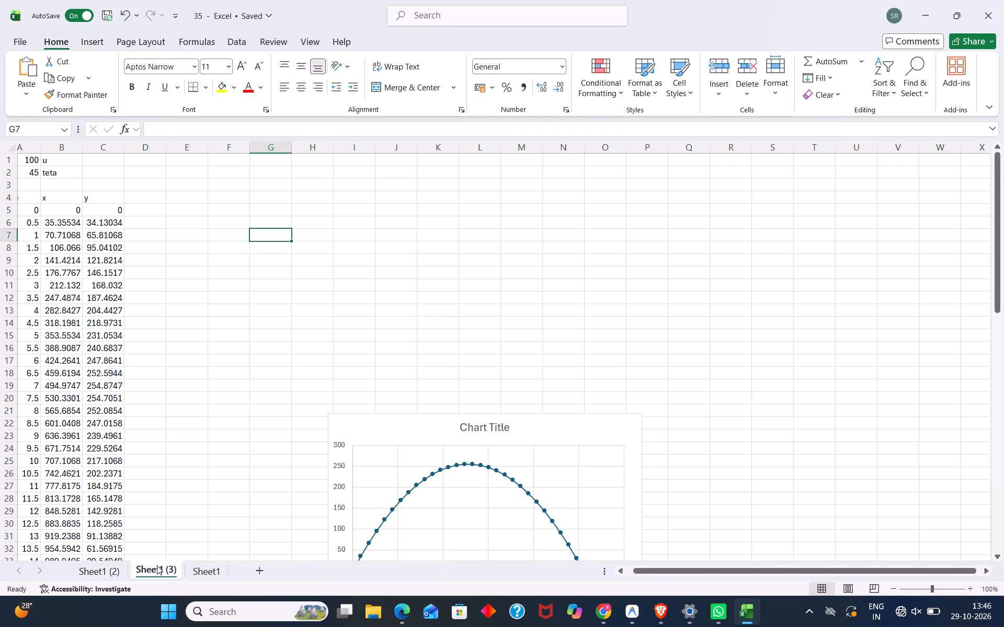
pyautogui.press('BackSpace')
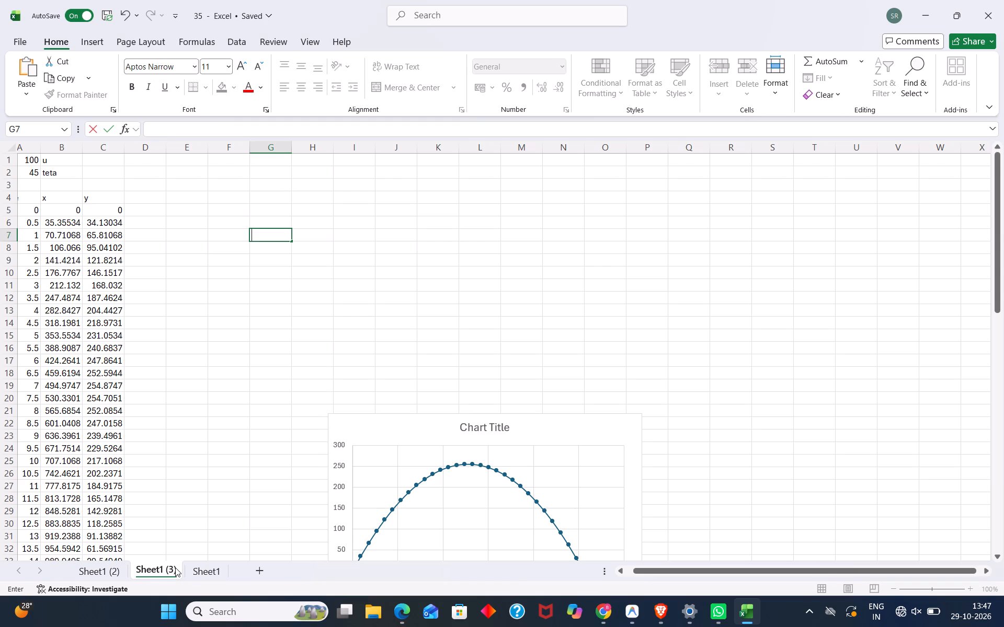
pyautogui.click(175, 567)
pyautogui.rightClick(175, 567)
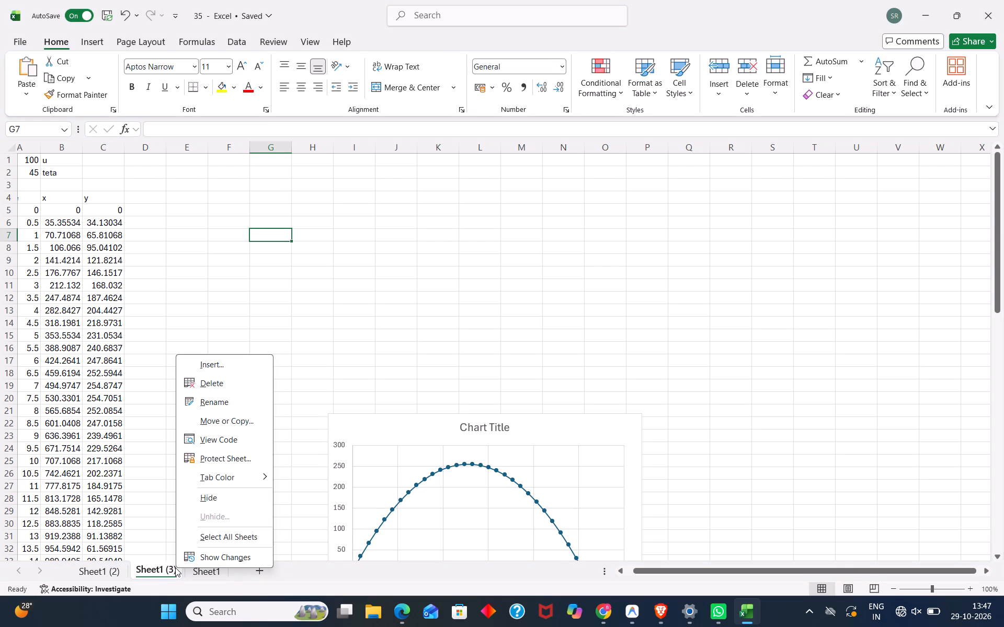
pyautogui.doubleClick(140, 570)
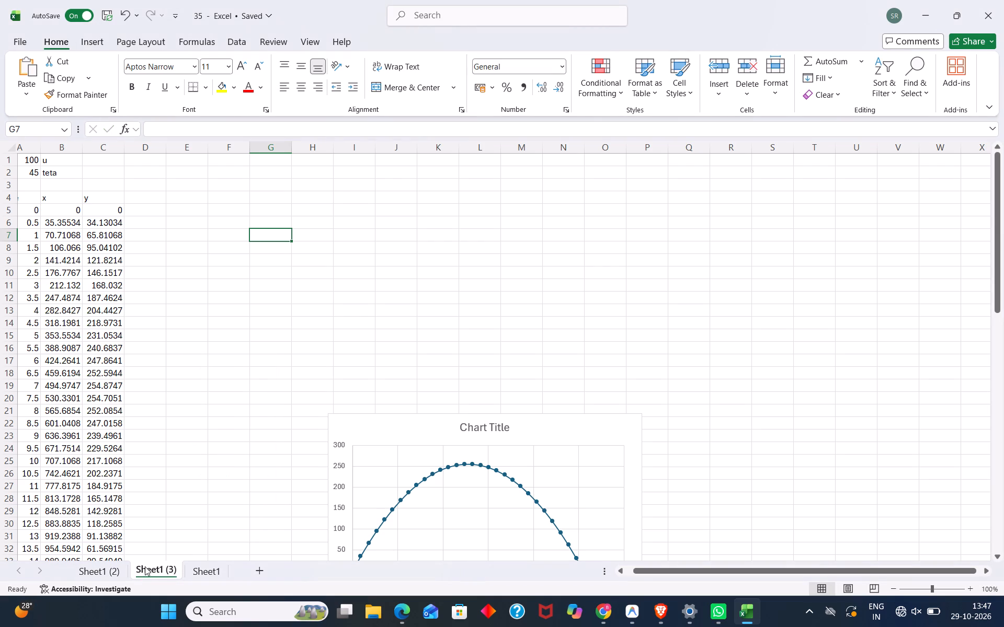
pyautogui.tripleClick(145, 566)
pyautogui.click(145, 566)
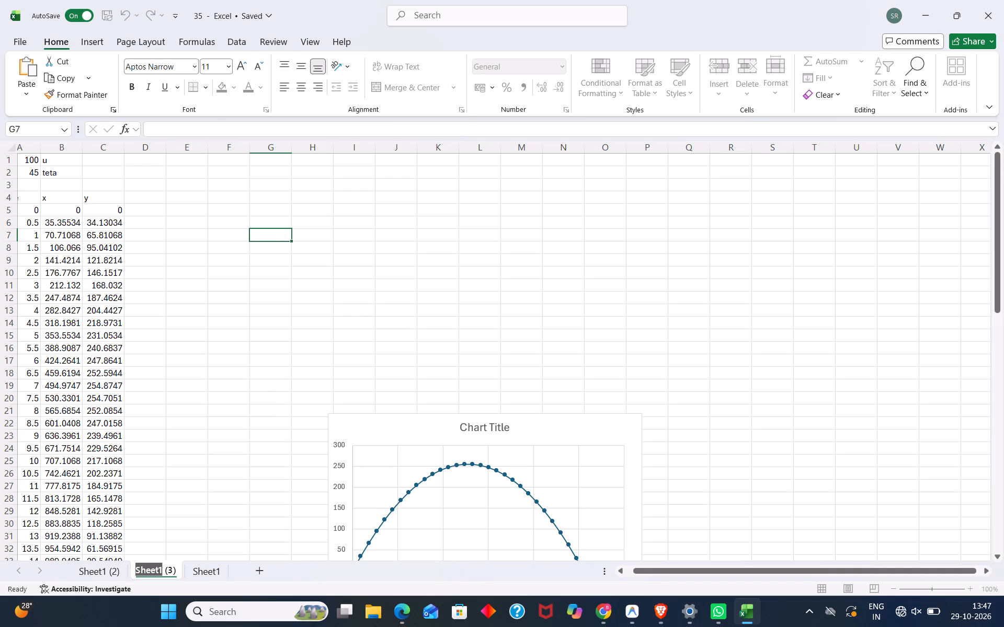
pyautogui.press('BackSpace')
pyautogui.press('Right')
pyautogui.press('Right')
pyautogui.press('Right')
pyautogui.press('Right')
pyautogui.press('Right')
pyautogui.press('BackSpace')
pyautogui.press('BackSpace')
pyautogui.press('BackSpace')
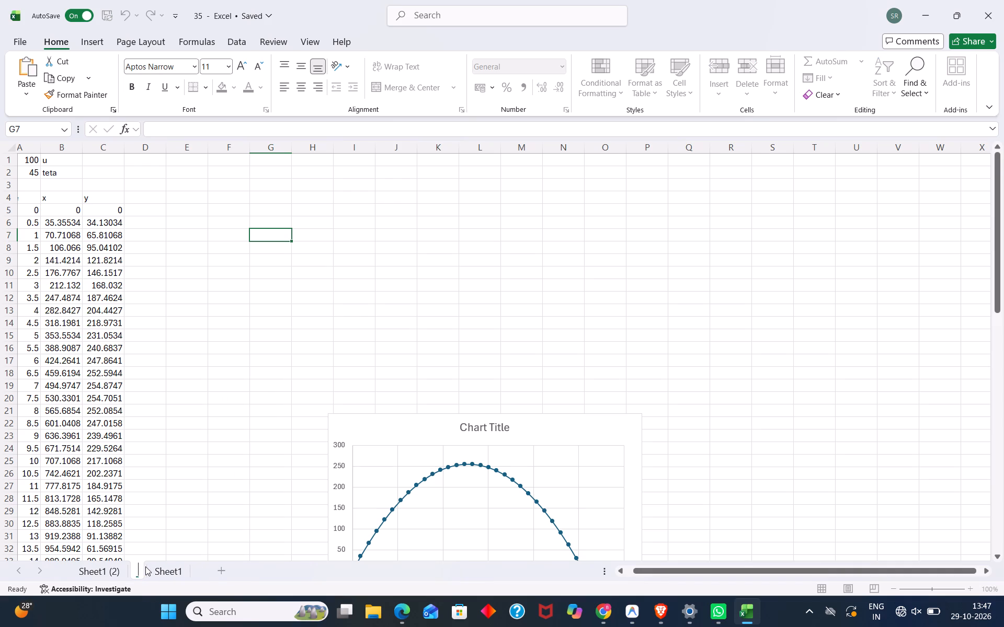
pyautogui.write('ANGLE')
pyautogui.write('()')
pyautogui.press('Left')
pyautogui.write('45')
# Rename the teta 55 sheet, Sheet1, as ANGLE(55).
pyautogui.doubleClick(223, 571)
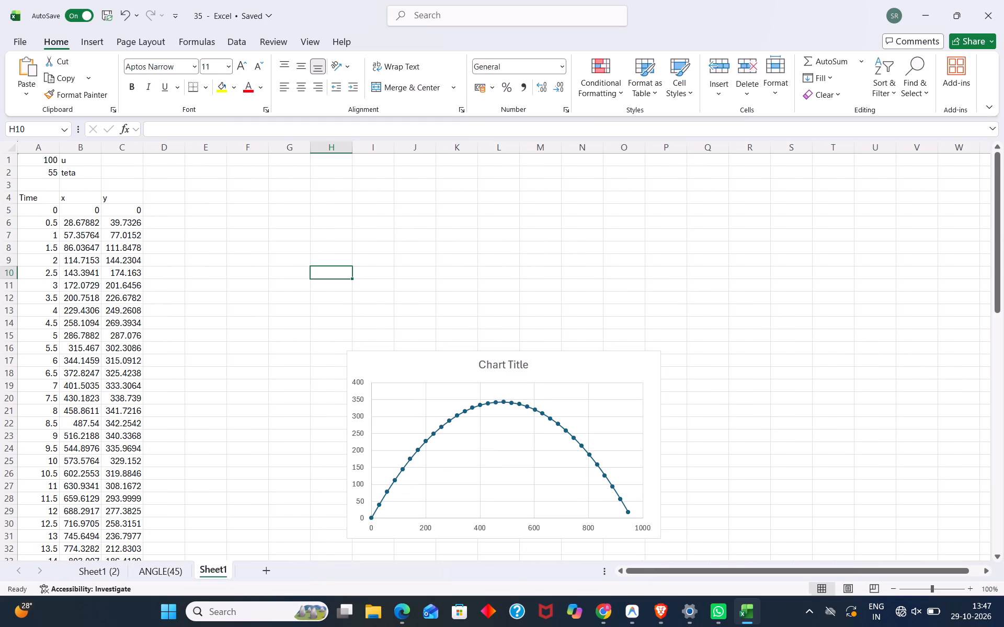
pyautogui.press('BackSpace')
pyautogui.write('ANGLE')
pyautogui.write('()')
pyautogui.press('Left')
pyautogui.write('55')
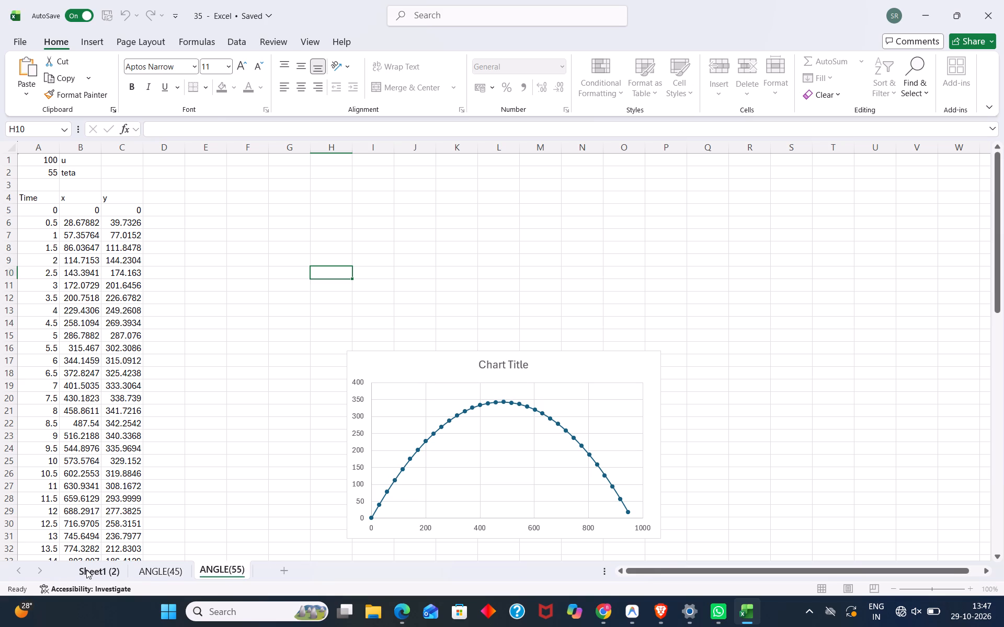
# Rename the teta 35 sheet, Sheet1 (2), as ANGLE(35).
pyautogui.doubleClick(86, 570)
pyautogui.press('BackSpace')
pyautogui.write('ANGLE')
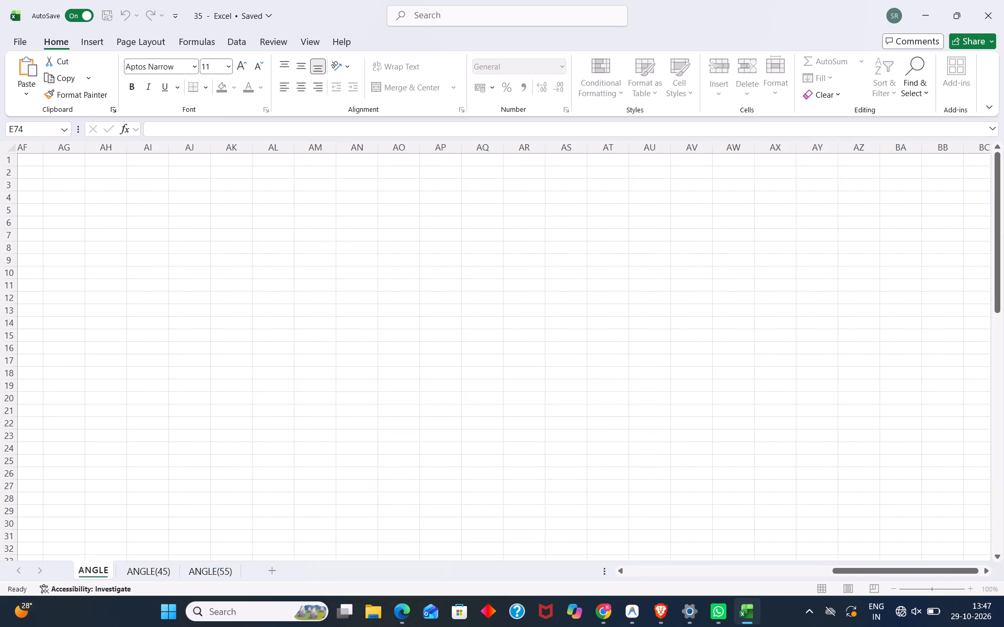
pyautogui.write('()')
pyautogui.press('Left')
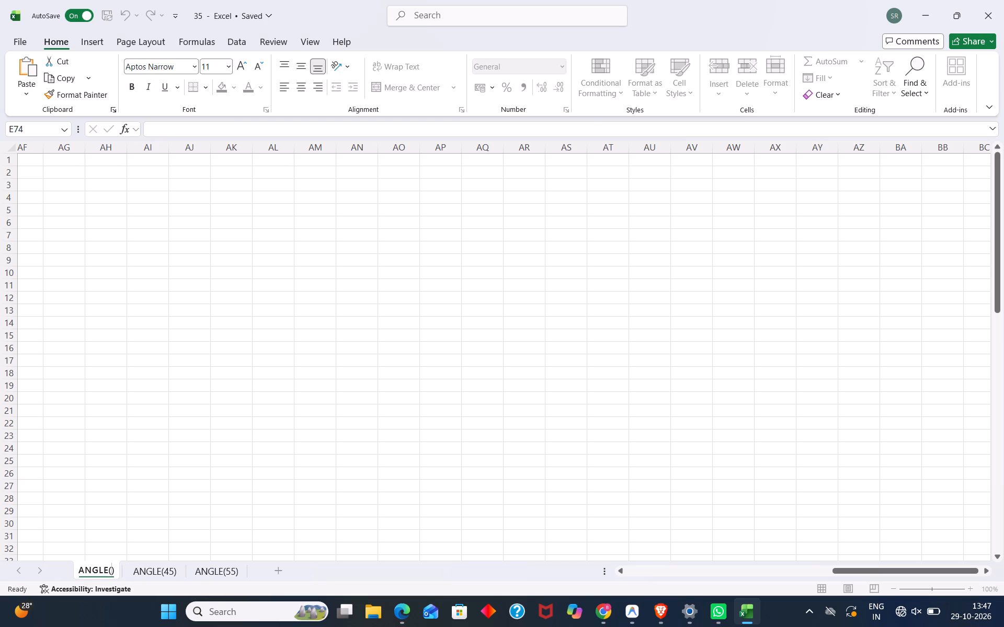
pyautogui.write('35')
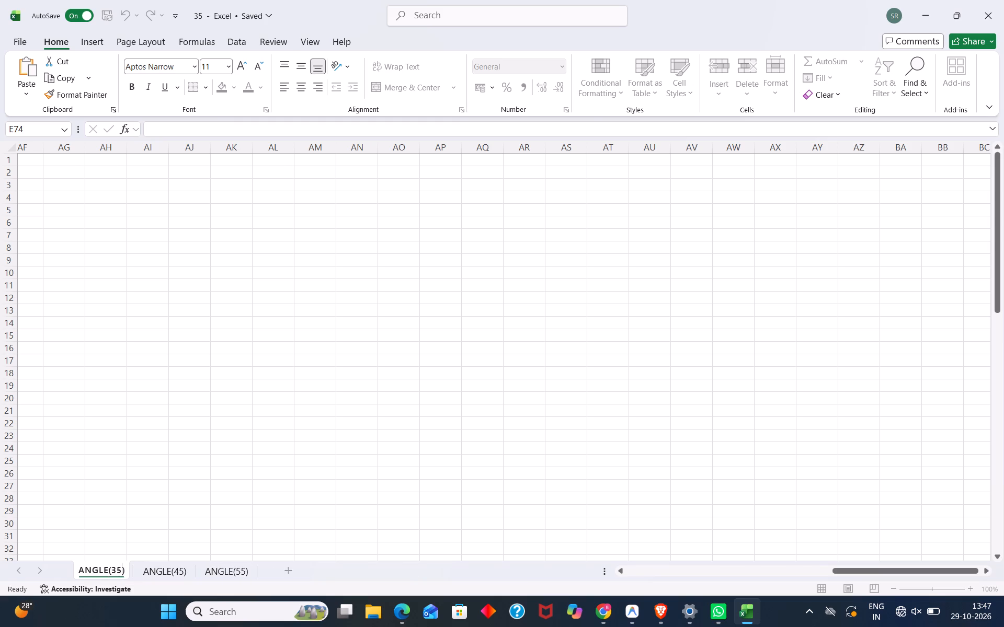
pyautogui.click(267, 476)
# Review the trajectory data and charts on the ANGLE(35), ANGLE(45) and ANGLE(55) sheets.
pyautogui.scroll(3, 267, 476)
pyautogui.hscroll(9, 126, 419)
pyautogui.scroll(-5, 126, 419)
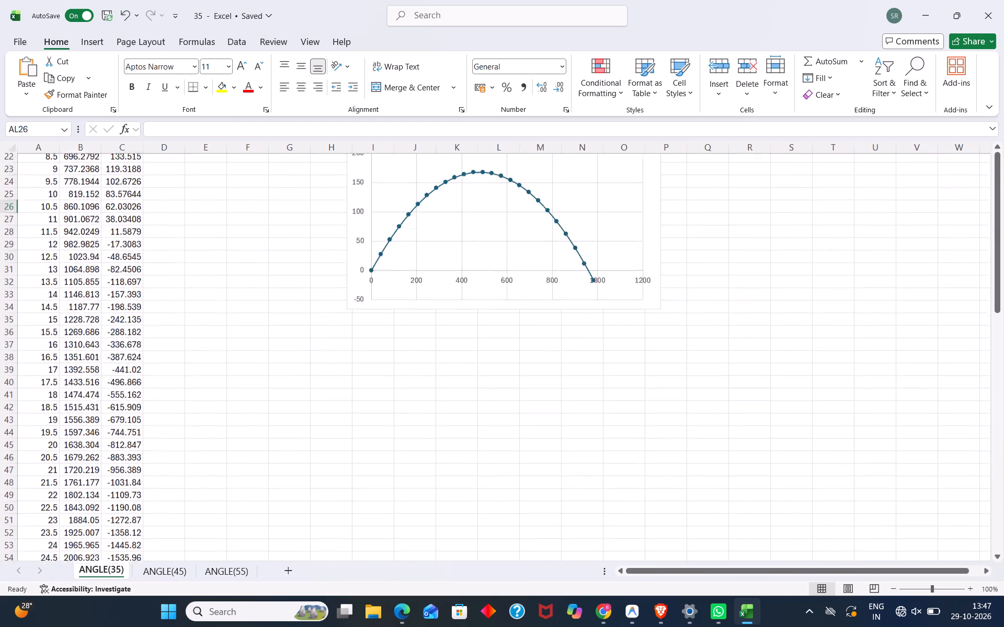
pyautogui.scroll(3, 126, 419)
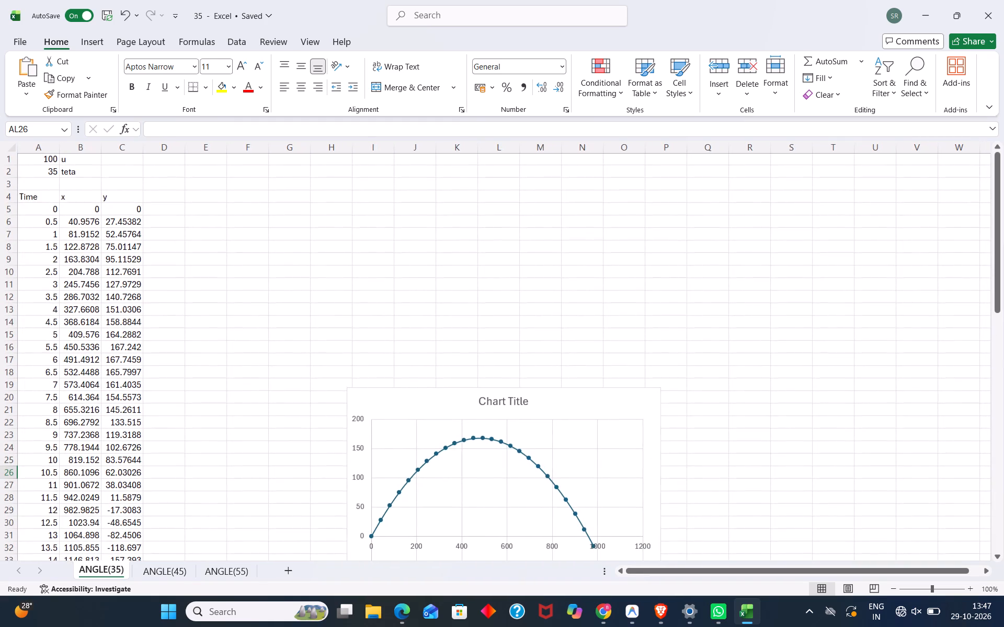
pyautogui.click(166, 571)
pyautogui.click(222, 576)
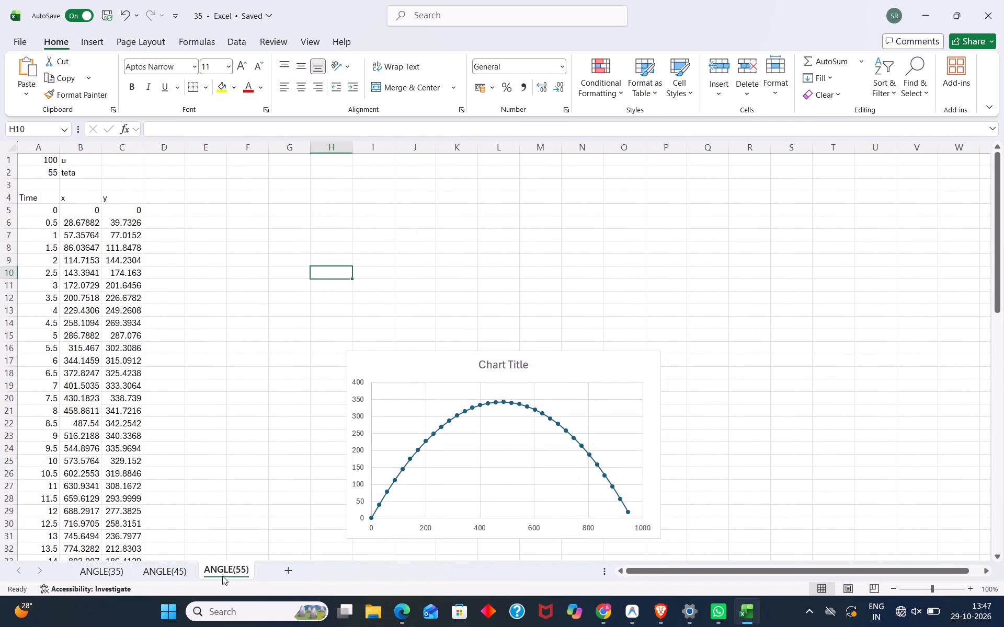
pyautogui.scroll(-1, 291, 380)
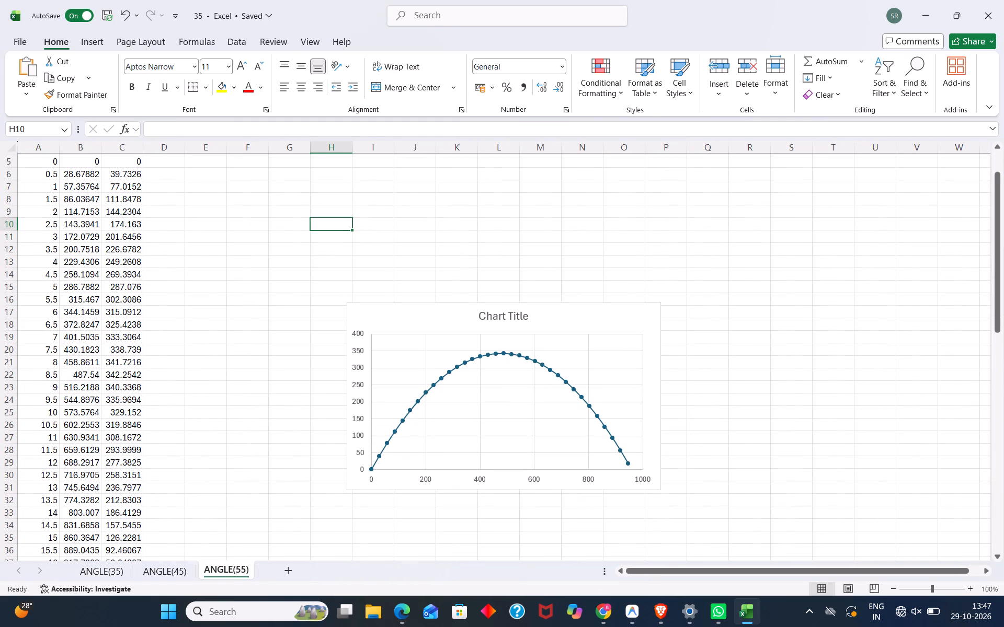
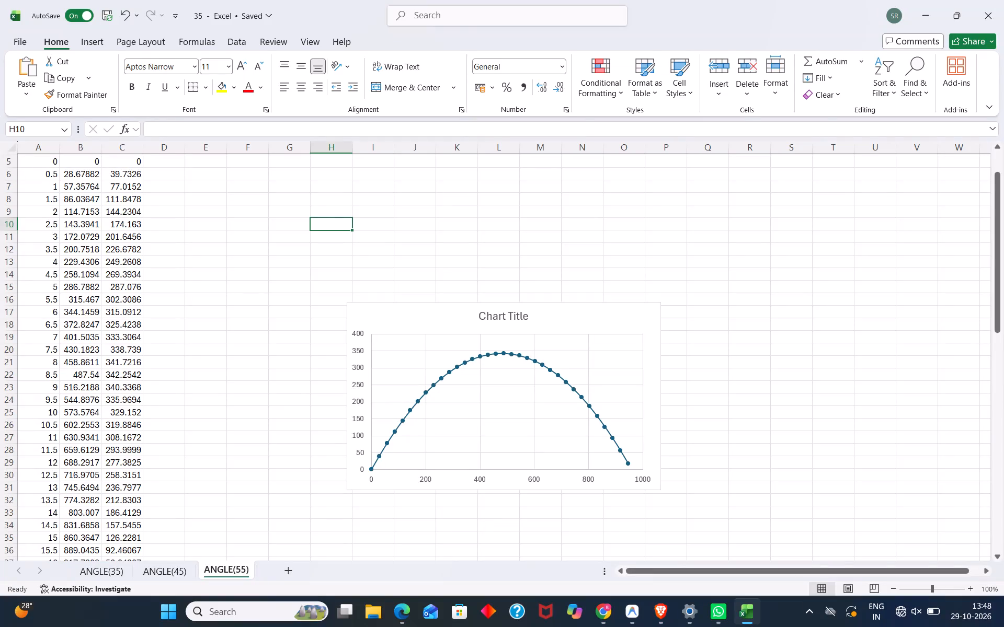
# Compare the trajectory curves and their peak points on the ANGLE(35), ANGLE(45) and ANGLE(55) sheets.
pyautogui.click(115, 564)
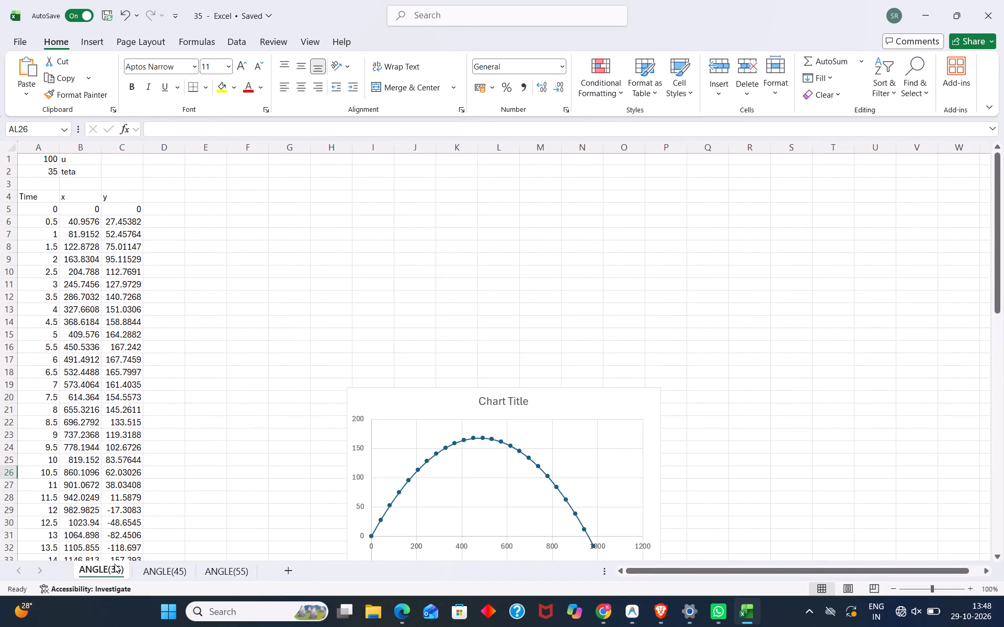
pyautogui.scroll(-4, 185, 397)
pyautogui.scroll(1, 185, 397)
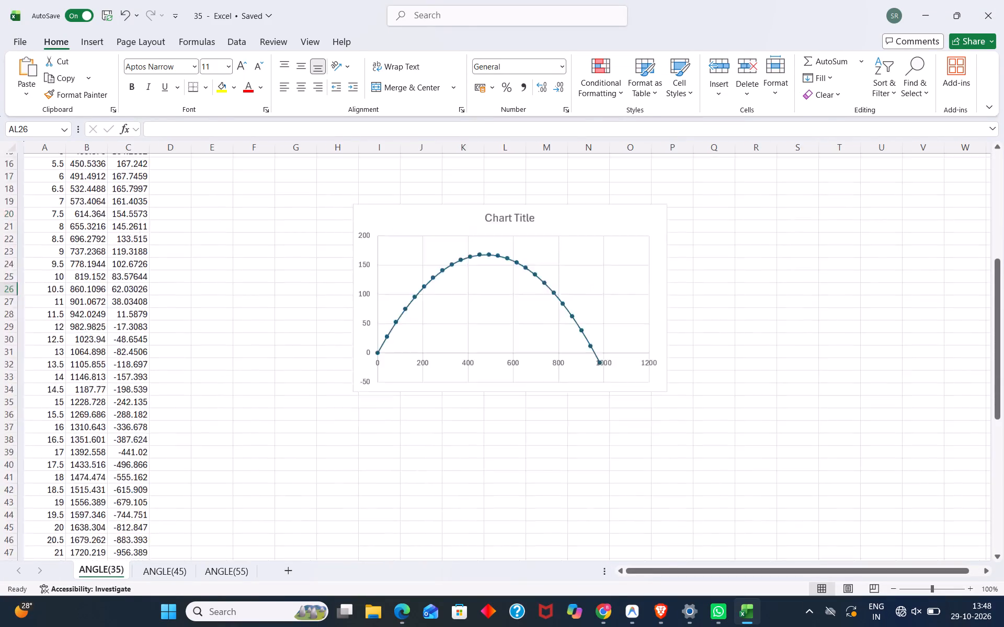
pyautogui.scroll(1, 185, 397)
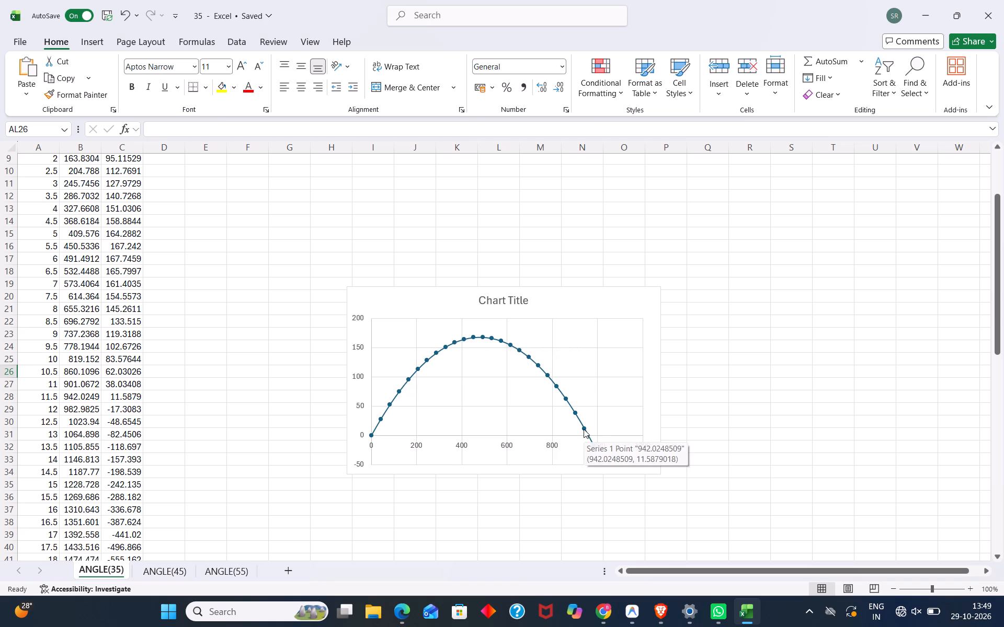
pyautogui.click(181, 572)
pyautogui.scroll(-1, 387, 444)
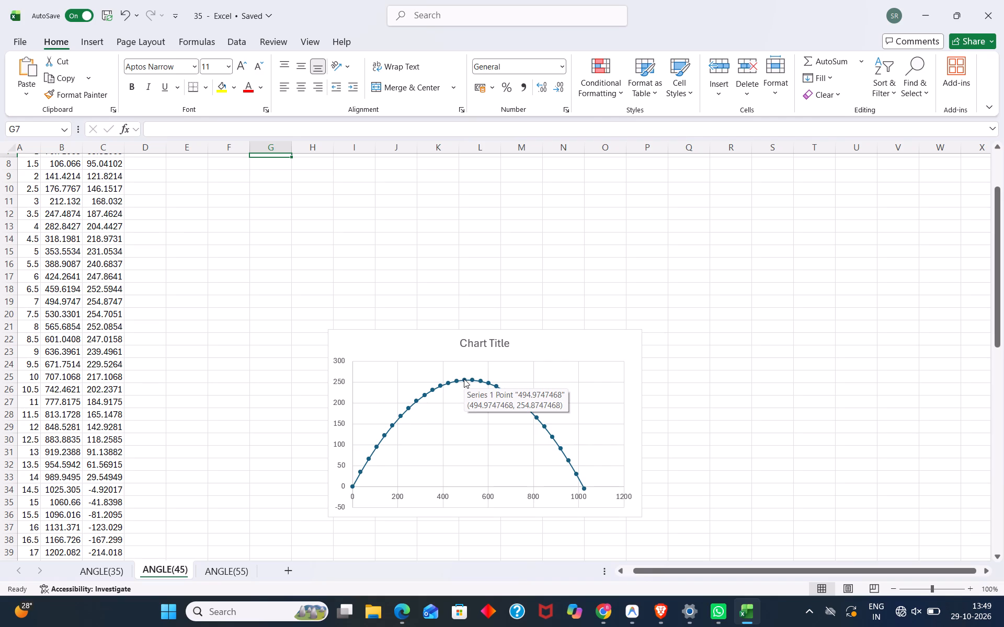
pyautogui.click(464, 379)
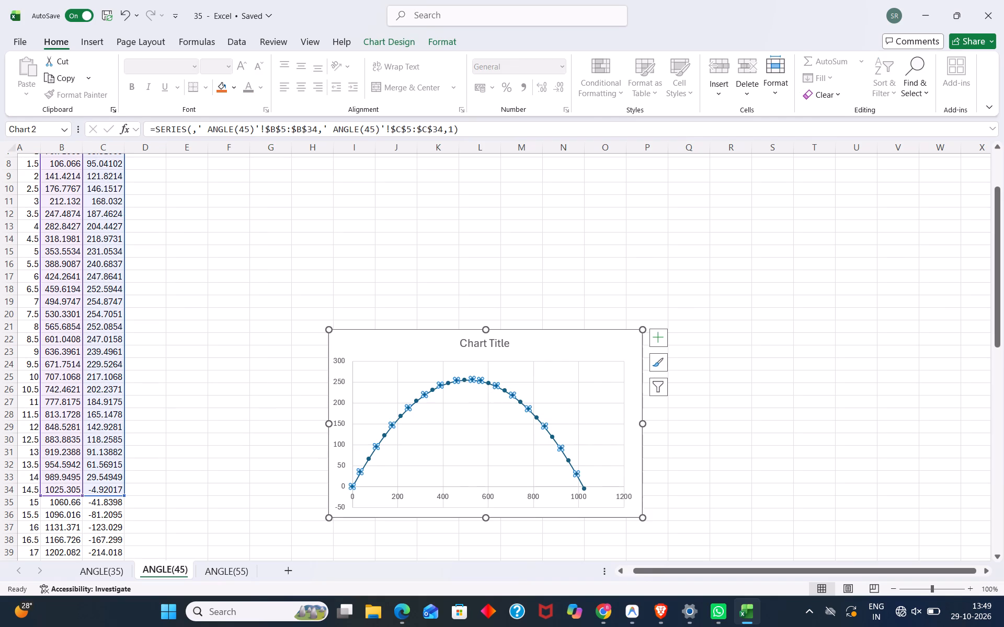
pyautogui.click(577, 415)
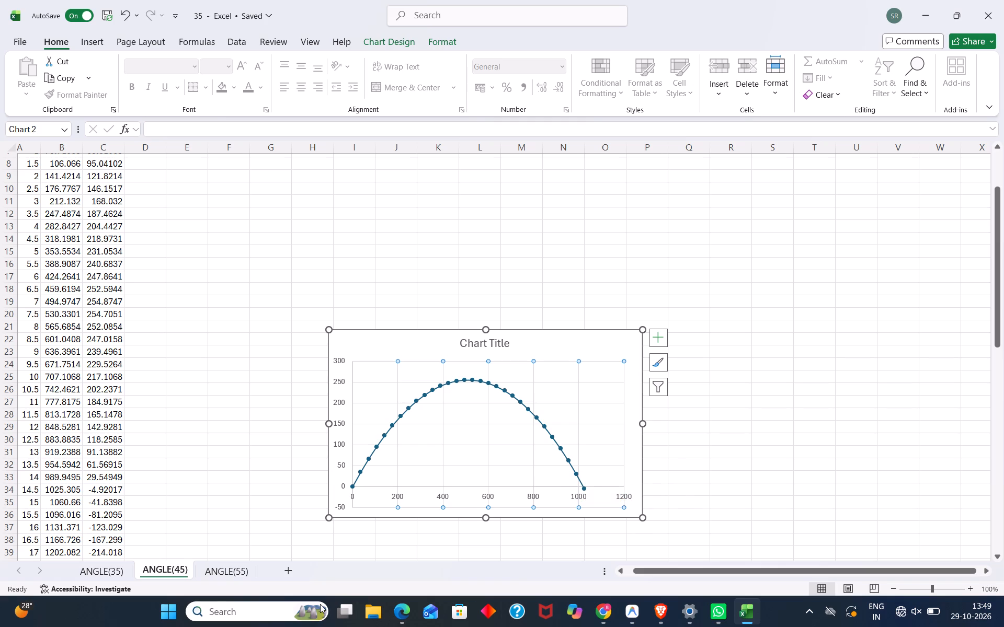
pyautogui.click(234, 568)
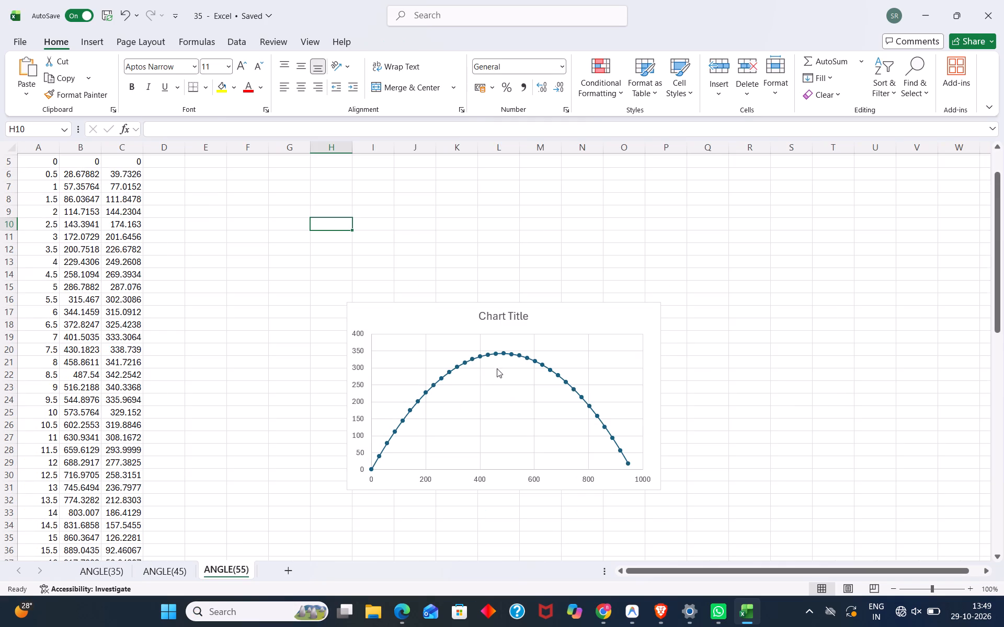
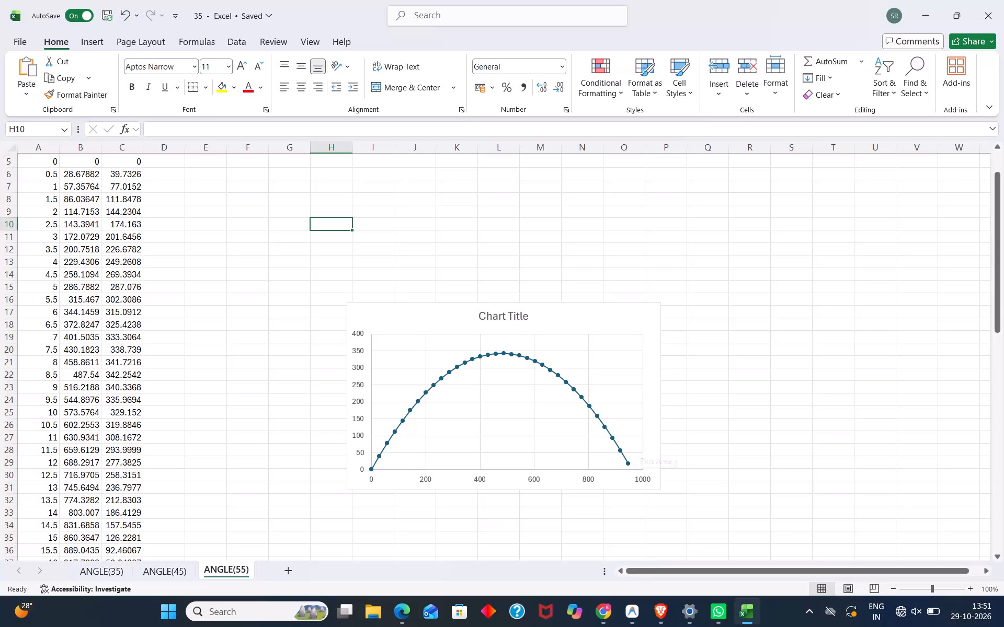
# Select the plot area of the trajectory scatter chart on the ANGLE(55) sheet.
pyautogui.click(643, 444)
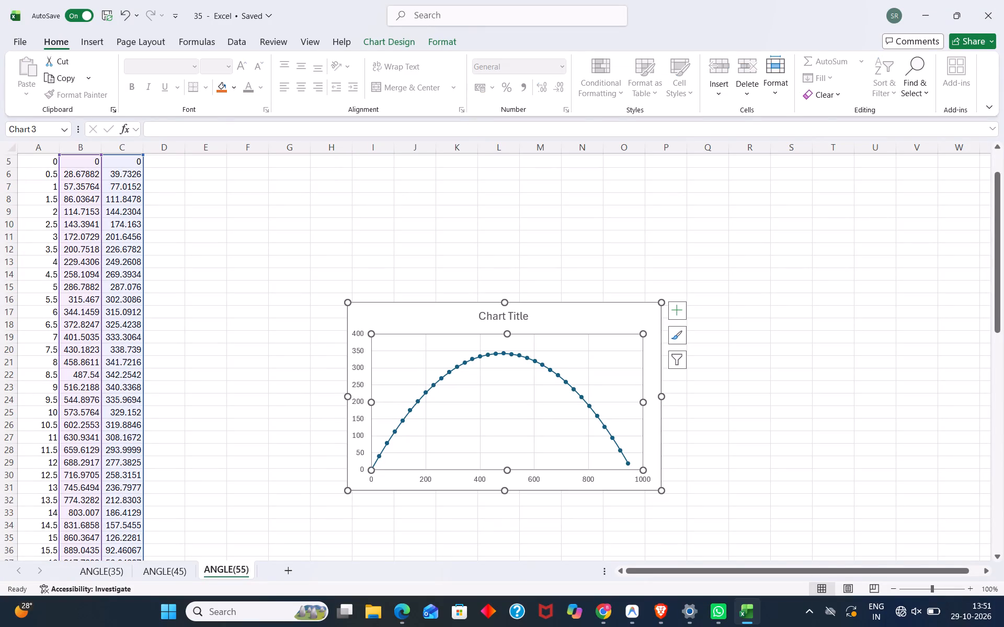
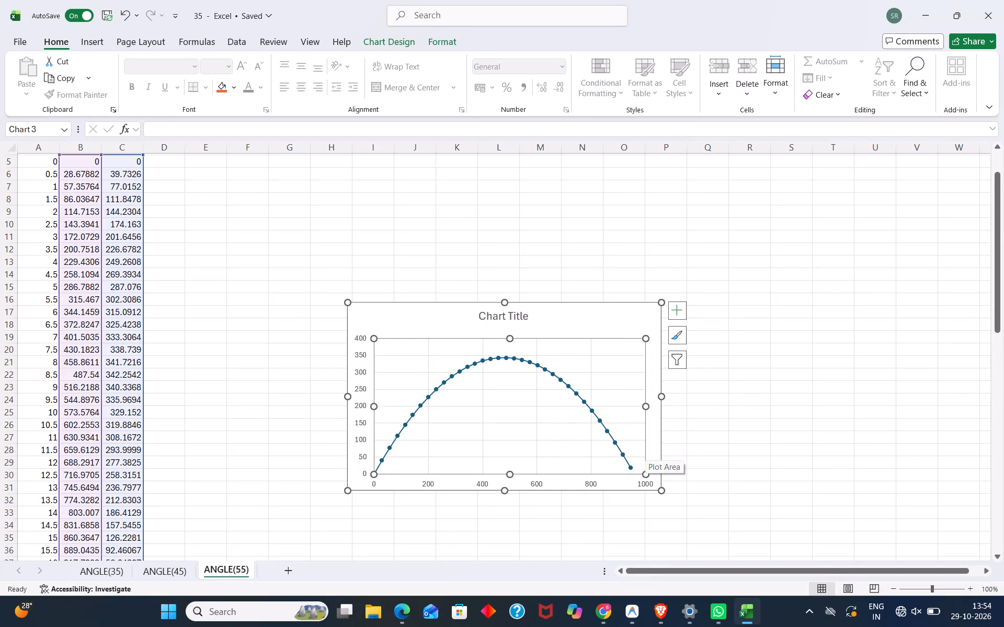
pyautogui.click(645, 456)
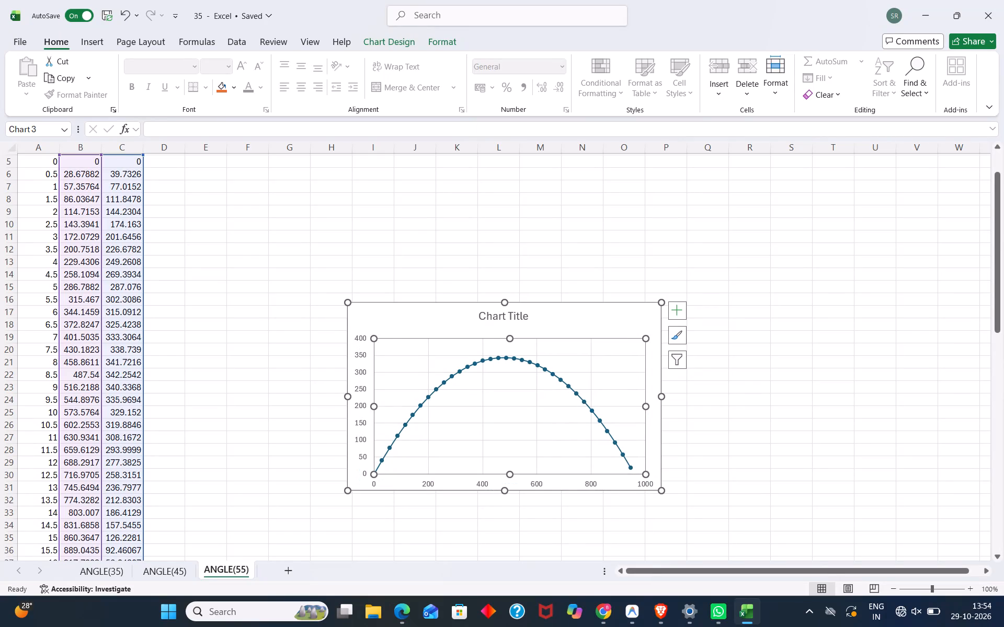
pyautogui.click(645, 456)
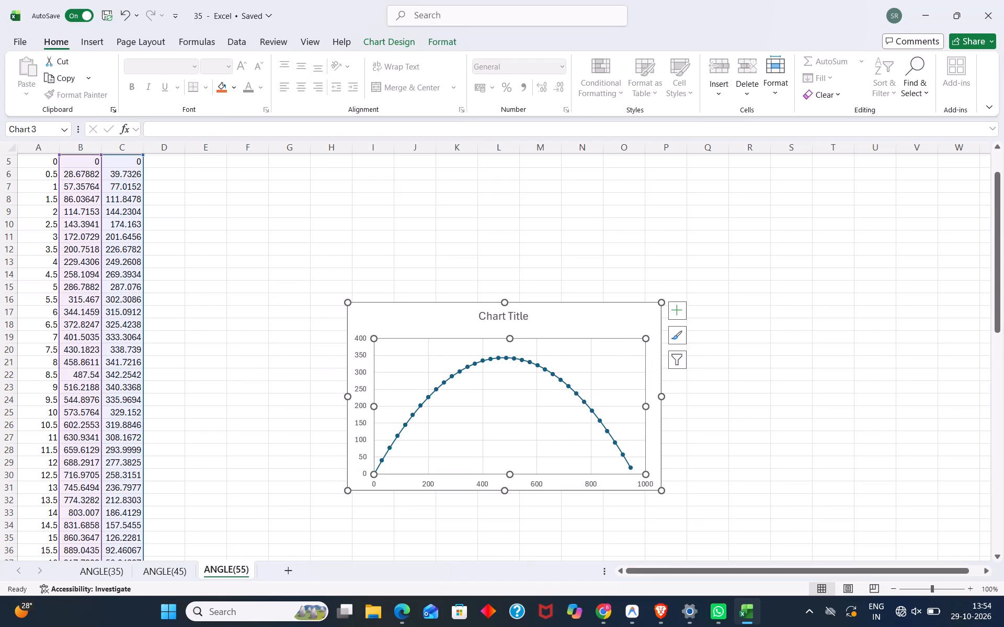